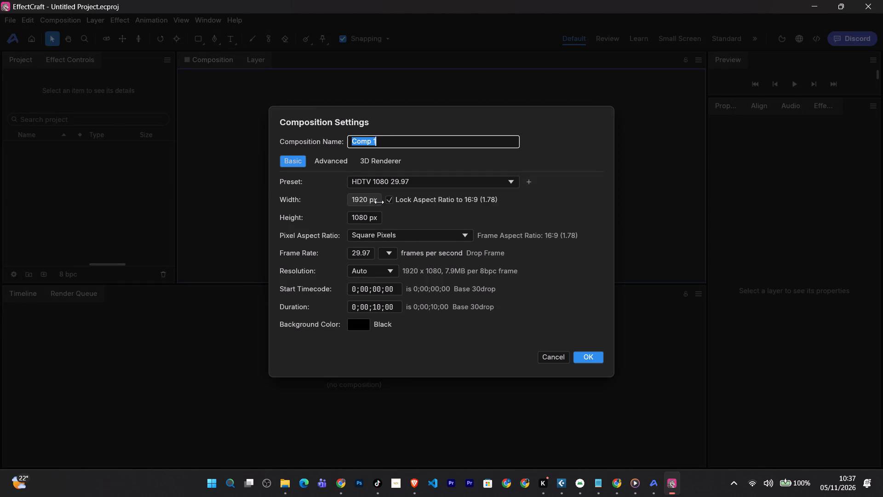
Set the new composition's preset to UHD 4K 29.97.
click(462, 180)
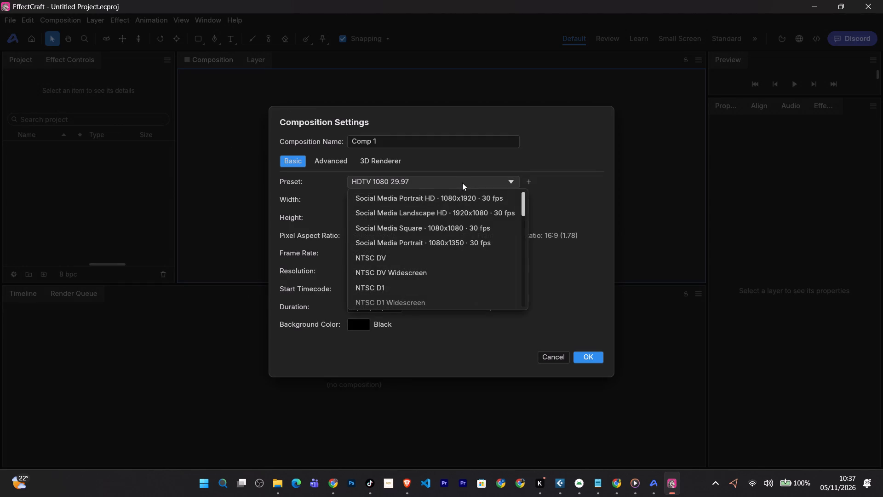
scroll(424, 256, down, 1)
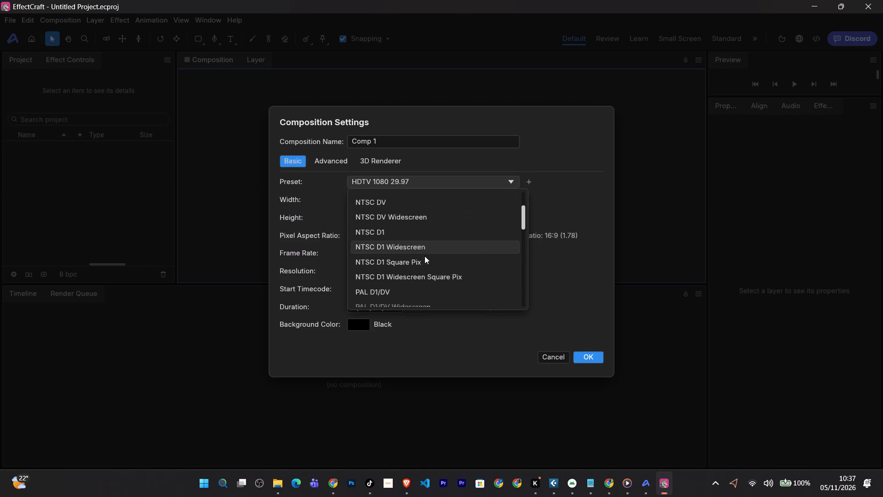
scroll(424, 256, down, 2)
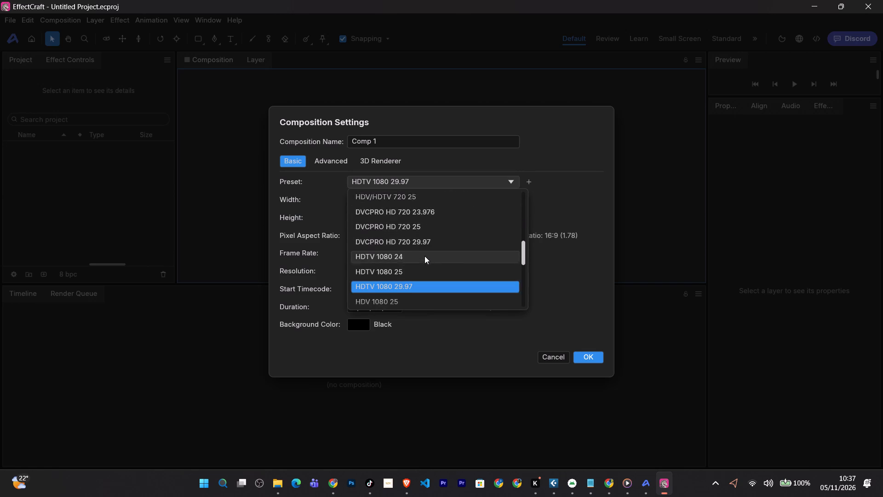
scroll(424, 256, down, 3)
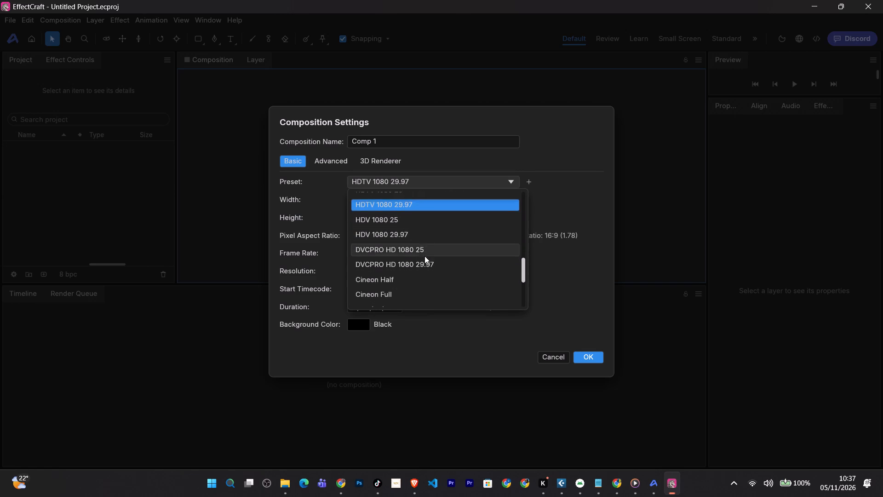
scroll(424, 256, down, 3)
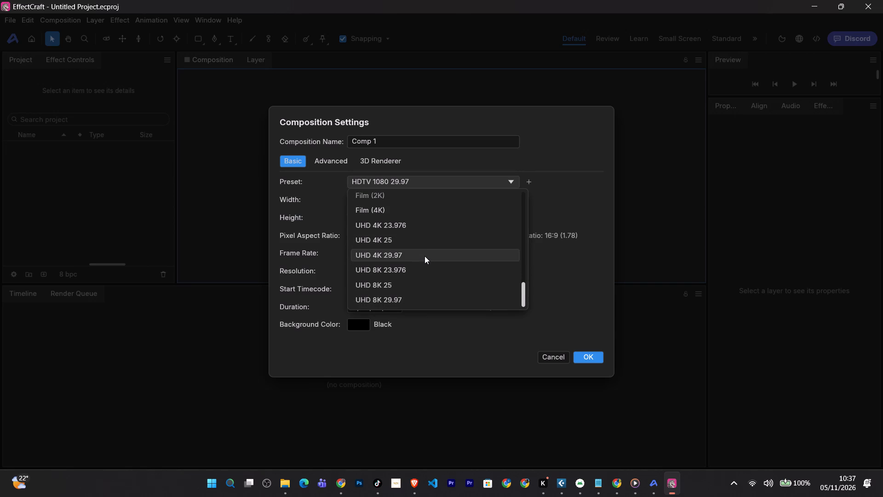
click(424, 256)
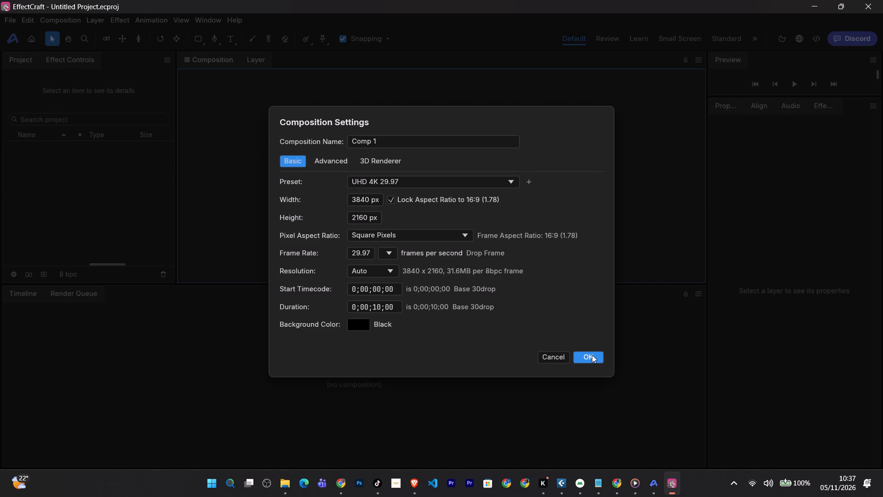
Choose pure white (FFFFFF) as the composition's background color.
click(356, 323)
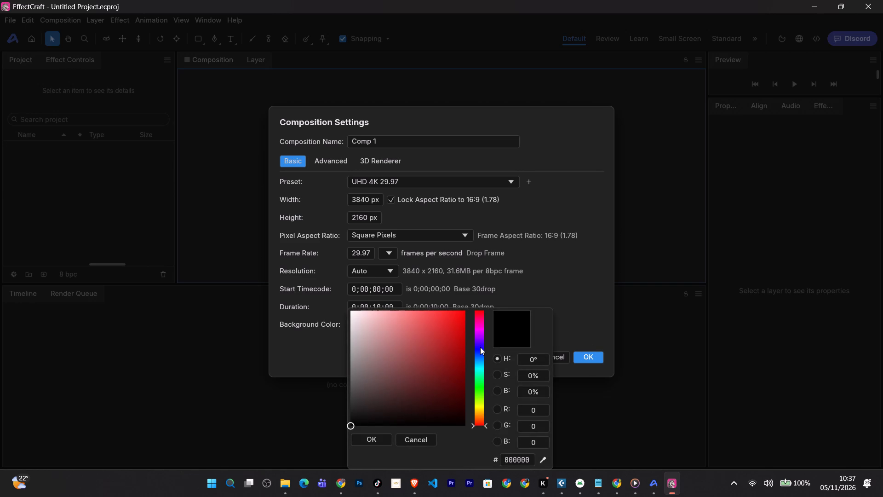
click(353, 313)
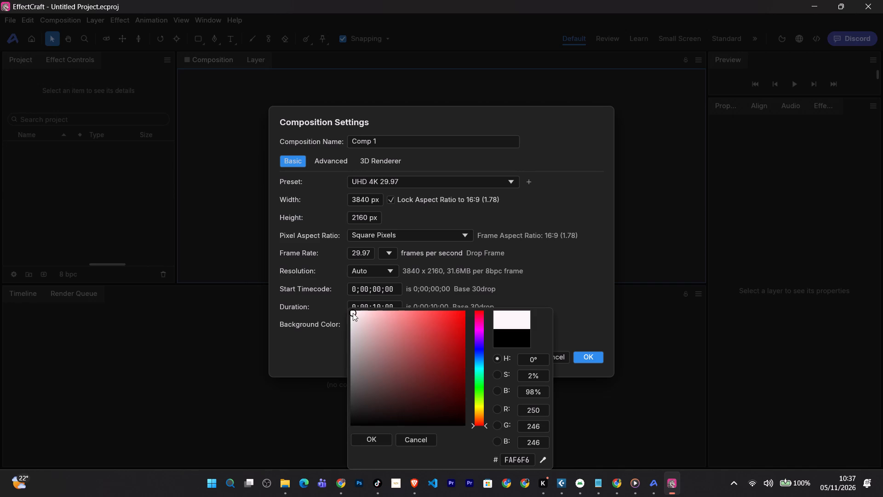
drag(353, 313, 321, 287)
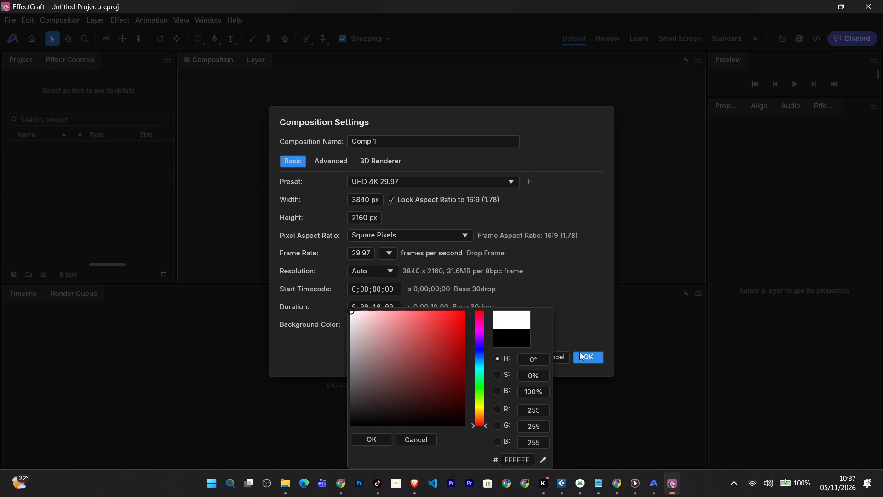
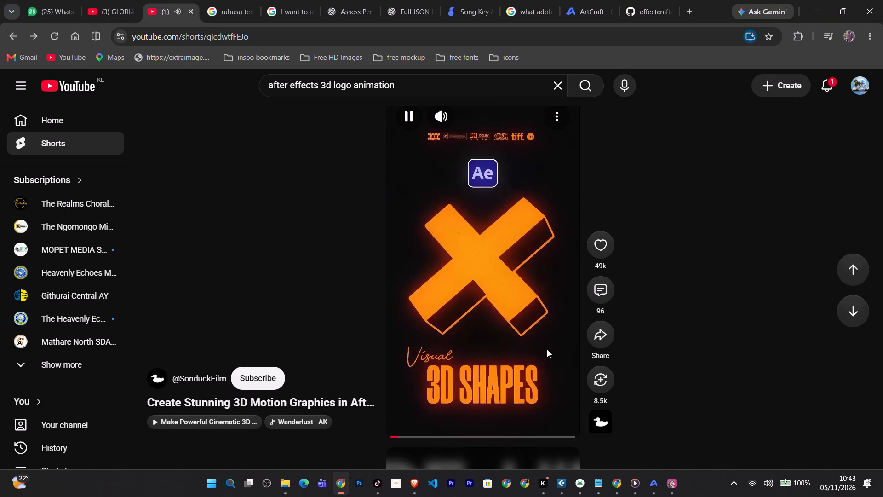
Look through the YouTube Shorts on After Effects 3D shapes, text and logo animation for a suitable logo reveal reference.
scroll(547, 349, down, 2)
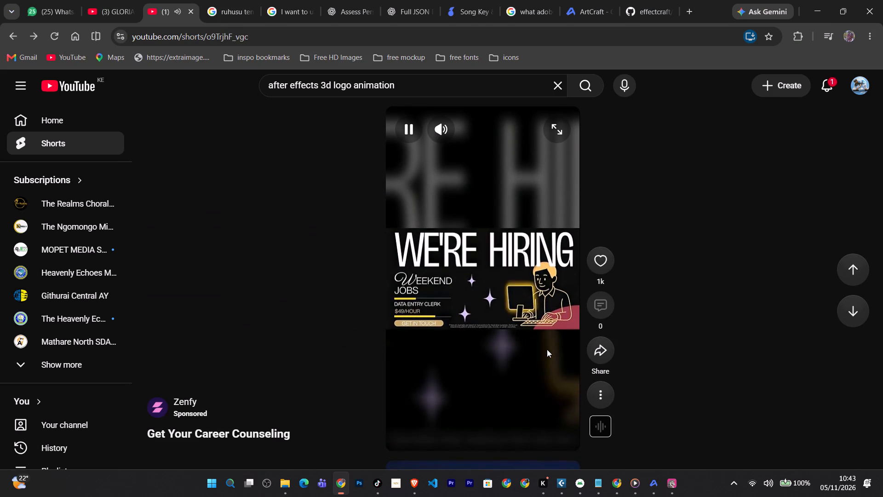
scroll(547, 349, down, 3)
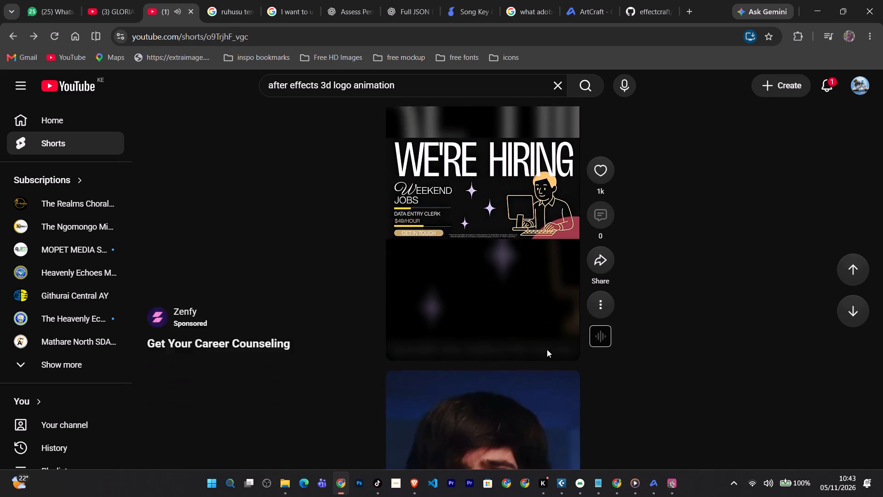
scroll(547, 349, down, 1)
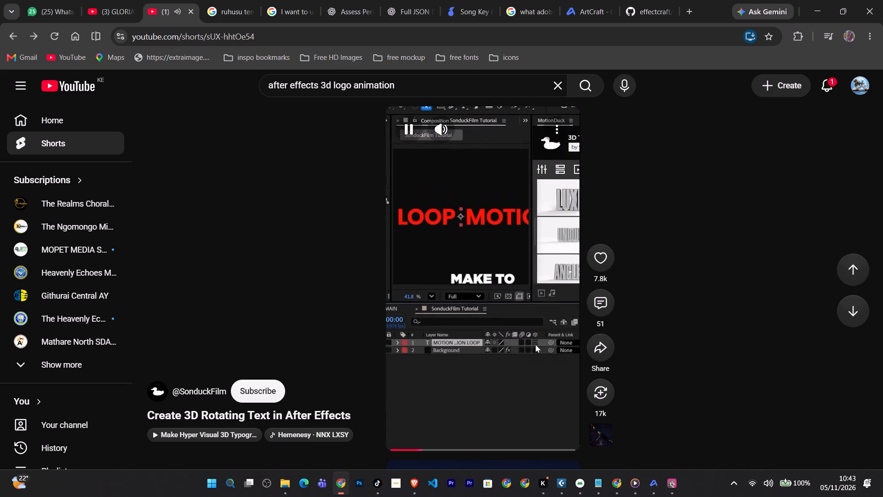
scroll(547, 349, down, 2)
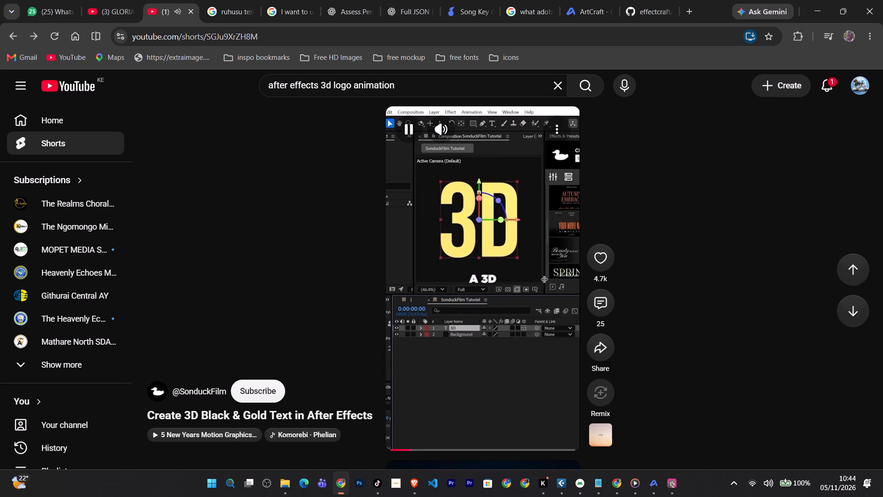
scroll(547, 349, down, 3)
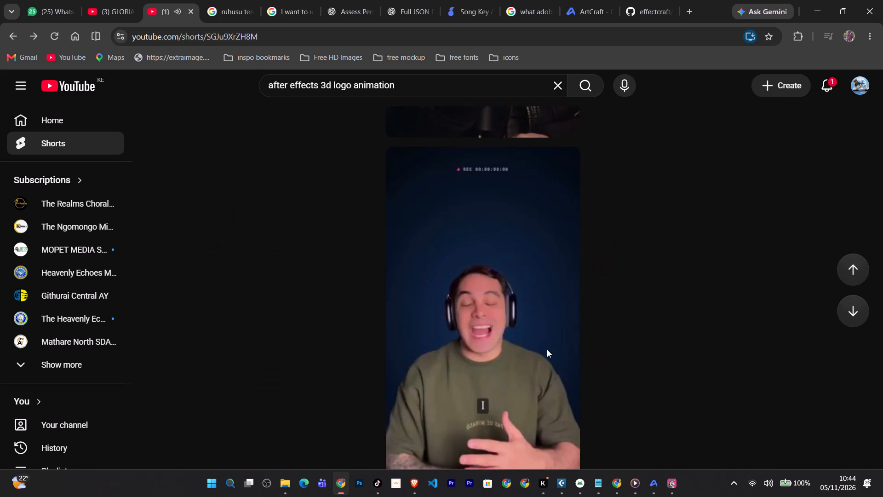
scroll(547, 349, down, 1)
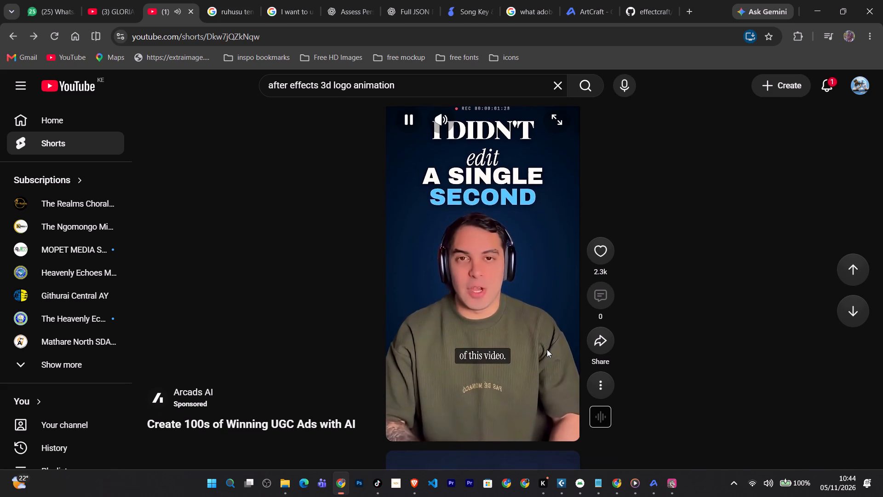
scroll(547, 349, down, 1)
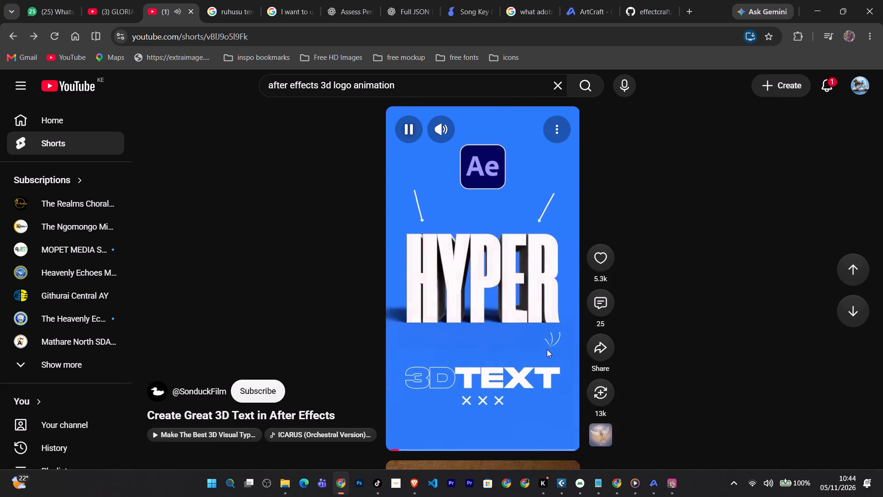
scroll(547, 349, down, 2)
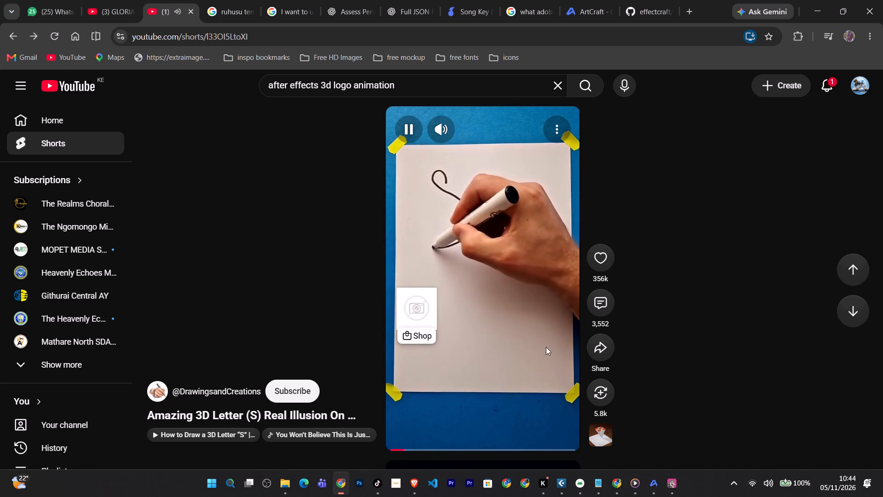
scroll(514, 308, down, 3)
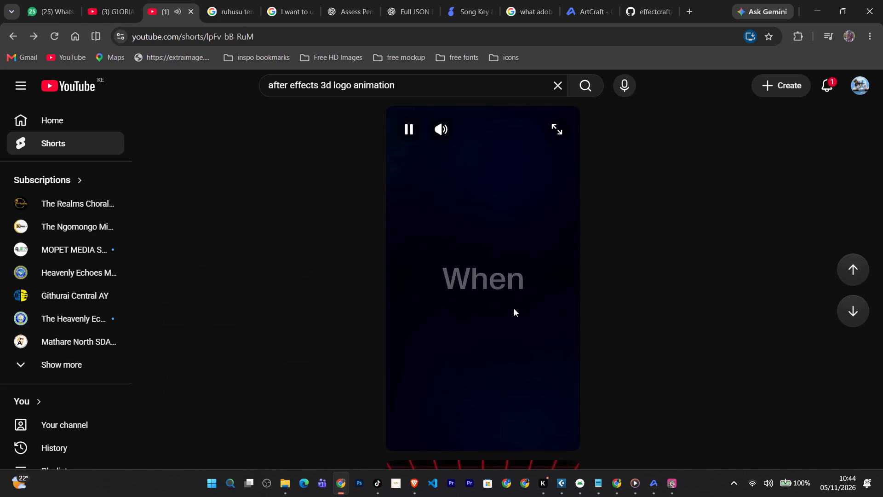
scroll(514, 308, up, 4)
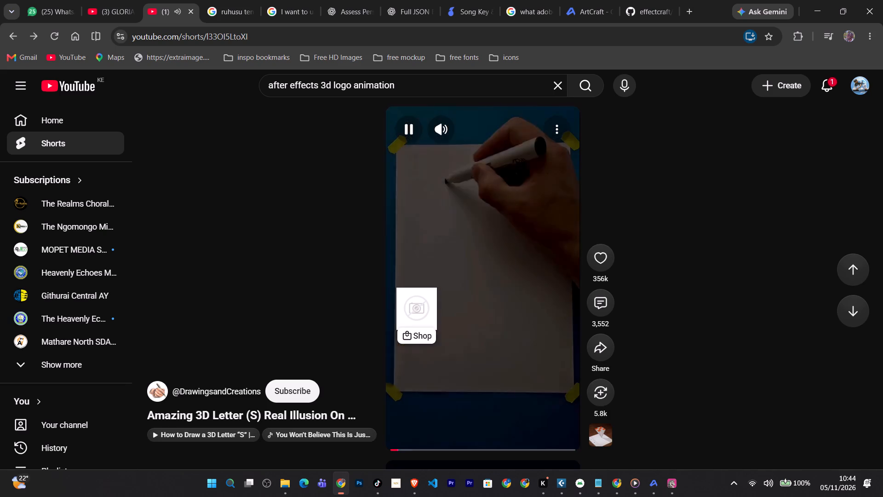
scroll(514, 308, down, 7)
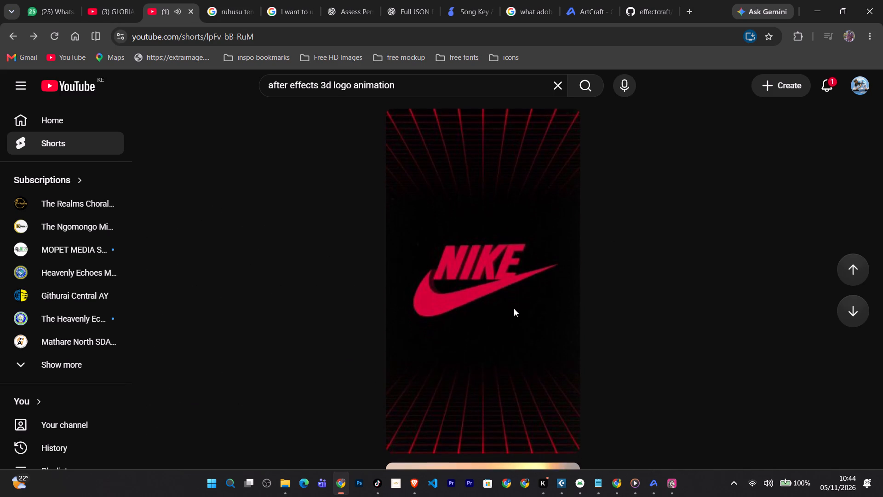
scroll(514, 308, down, 3)
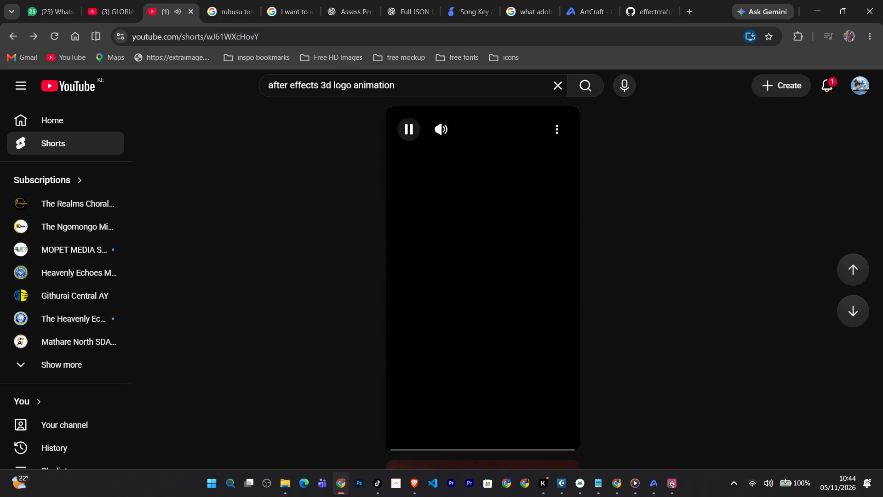
triple_click(402, 87)
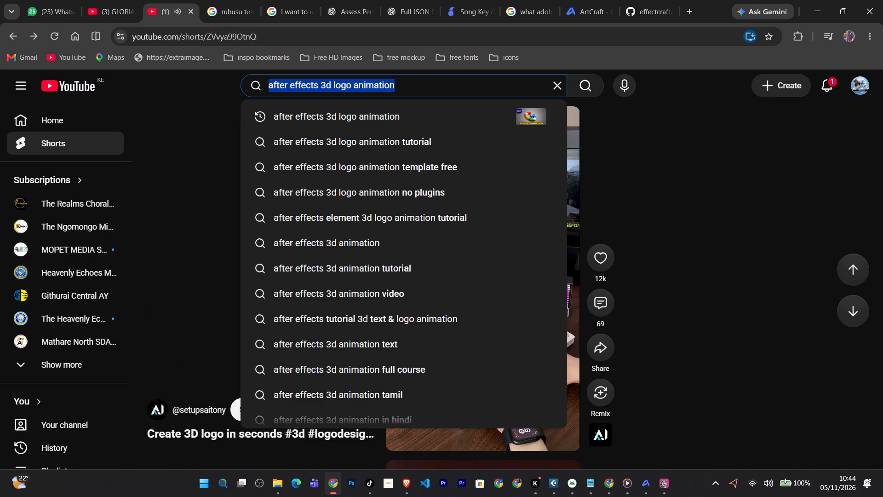
click(633, 109)
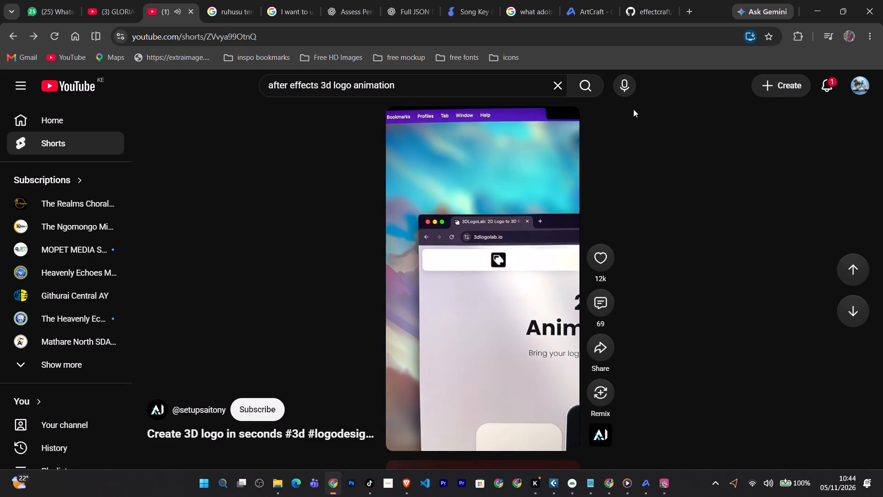
scroll(466, 260, up, 18)
scroll(466, 260, up, 8)
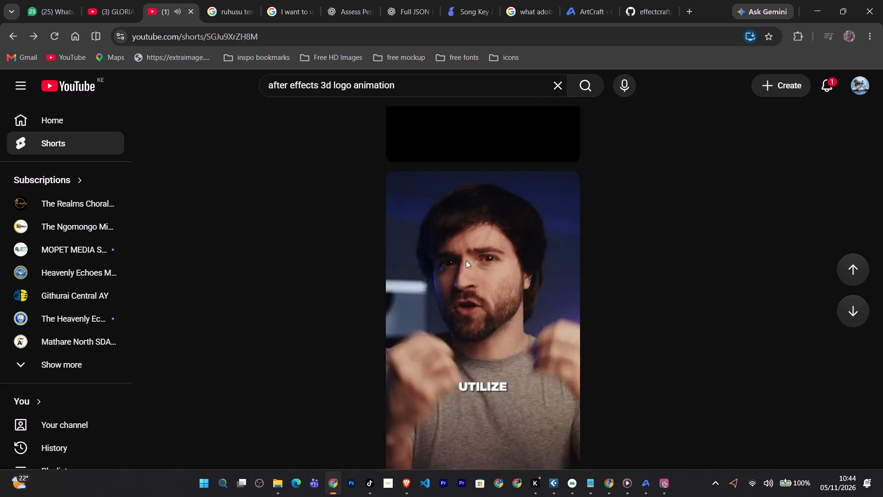
scroll(466, 260, up, 8)
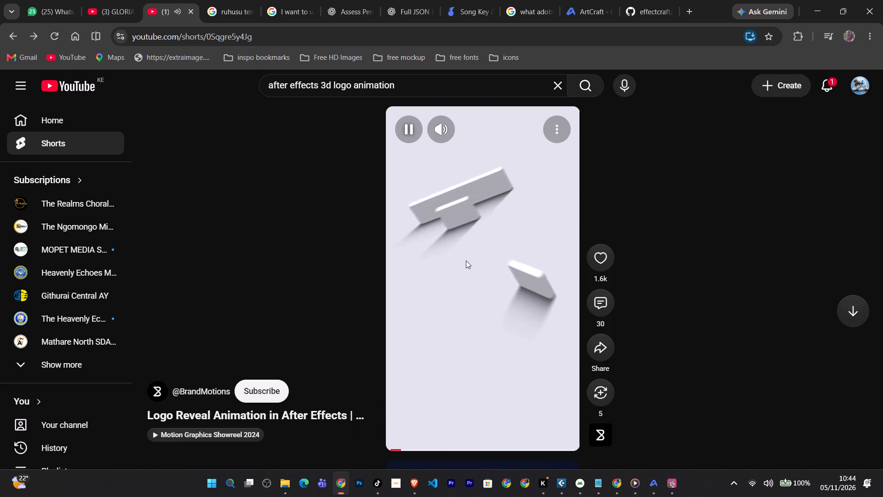
Search YouTube for "after effects 3d logo reveal animation".
triple_click(429, 89)
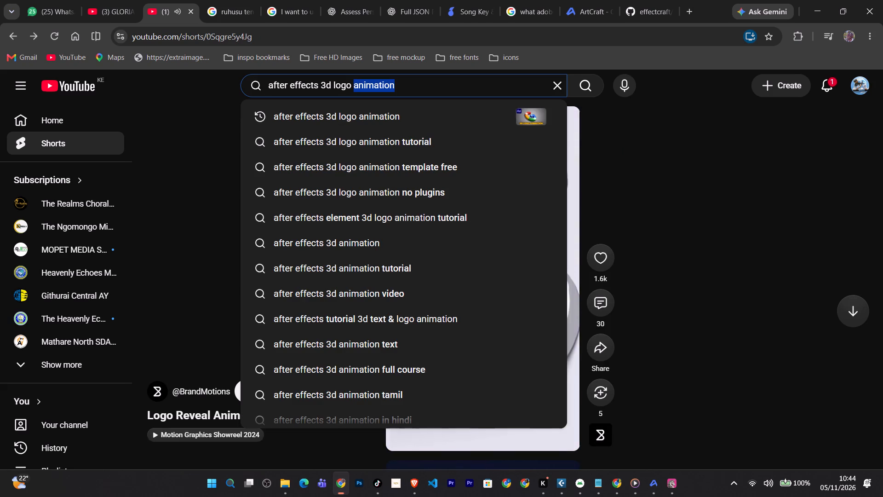
click(351, 85)
key(space)
text(re)
text(veal)
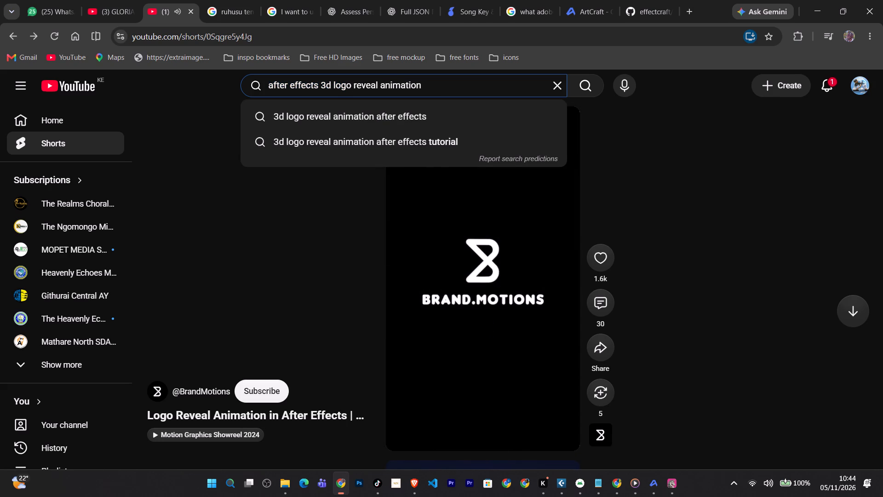
key(Return)
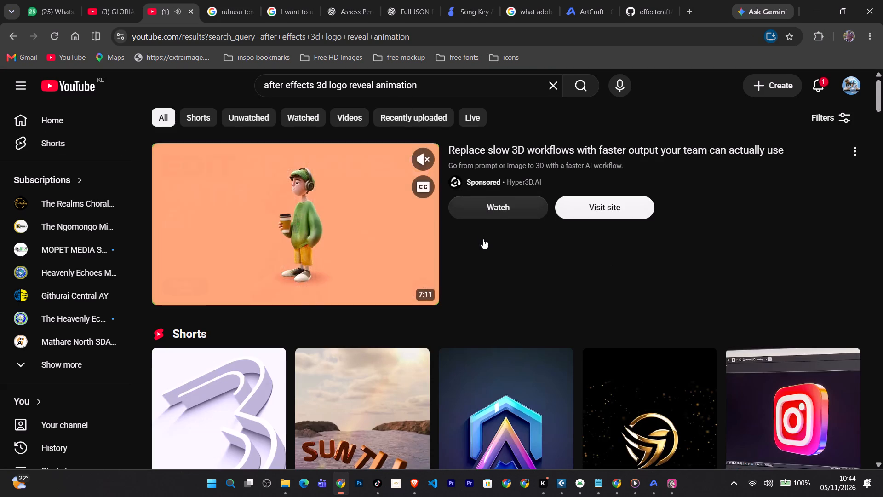
Play the "Cinematic 3D Stroke Logo Intro in After Effects | Tutorial" video from the search results, skipping its opening ad.
scroll(503, 277, down, 3)
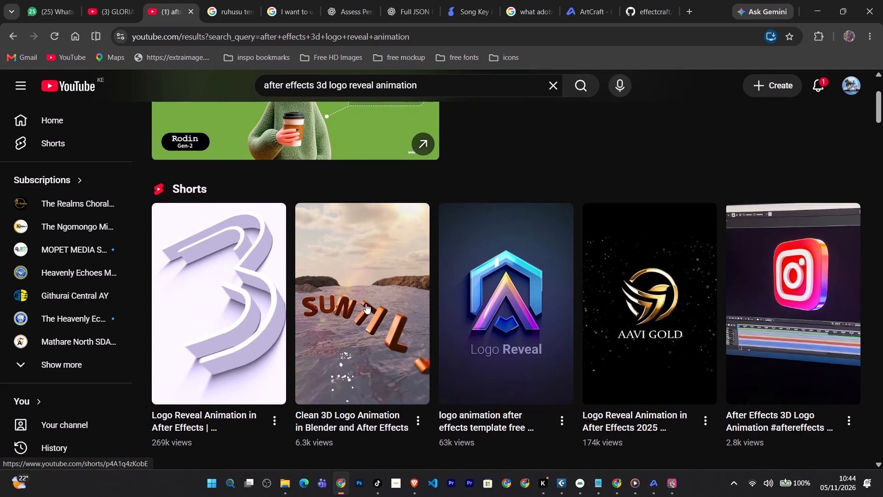
scroll(366, 304, down, 1)
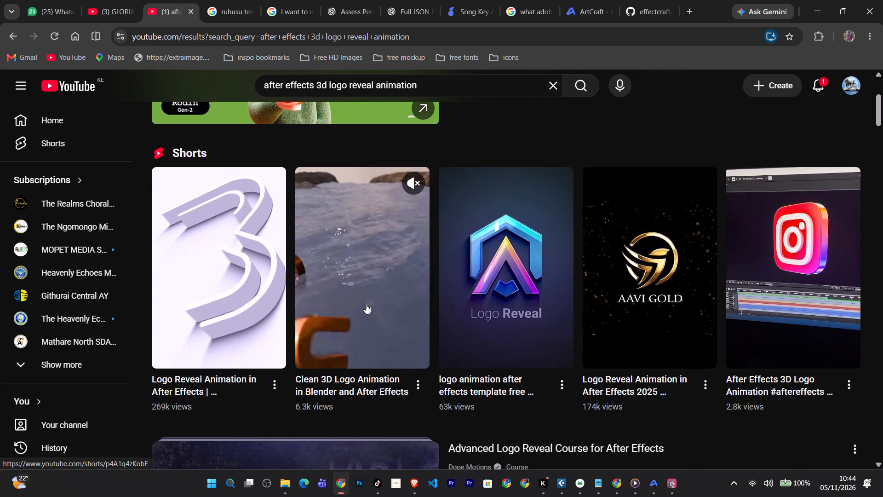
scroll(366, 304, down, 2)
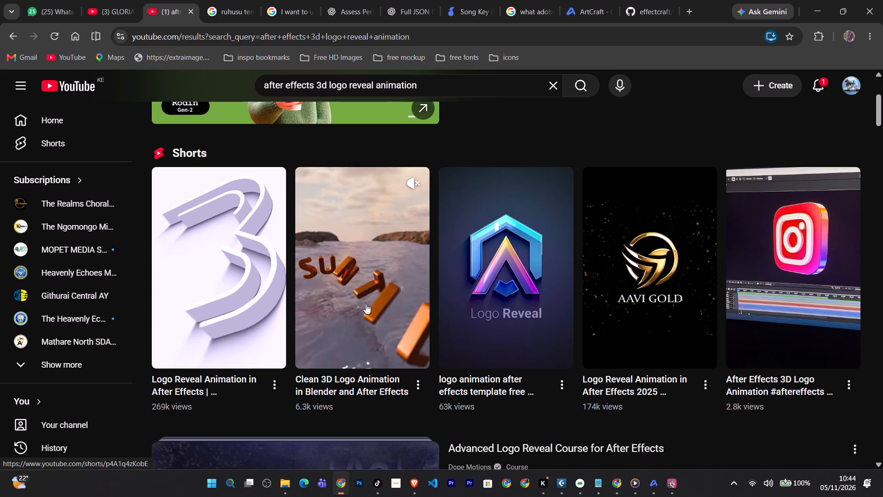
scroll(366, 304, down, 2)
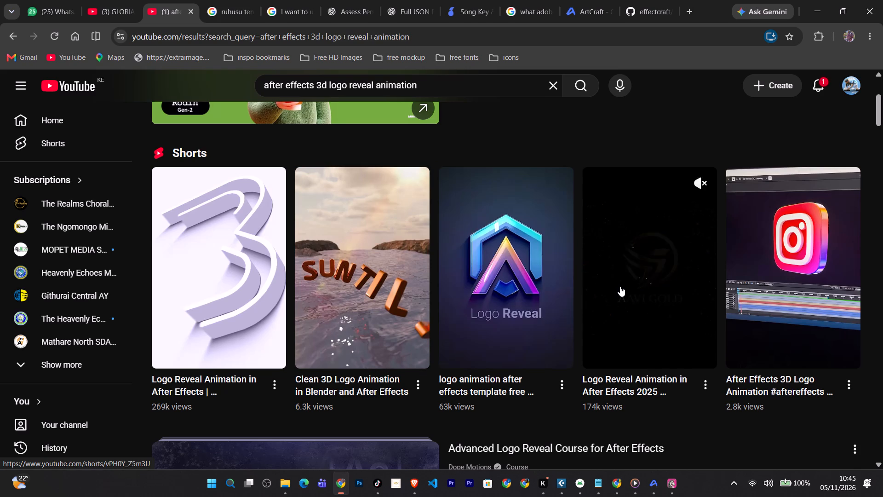
scroll(620, 286, down, 5)
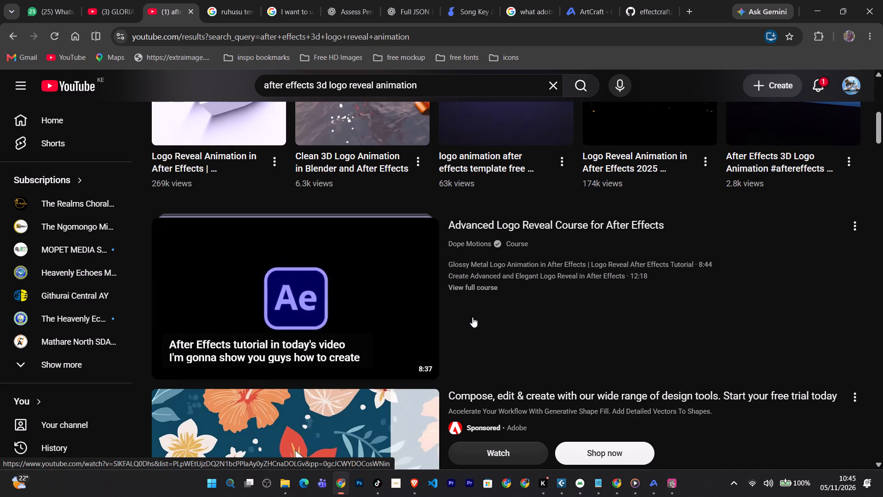
scroll(472, 317, down, 6)
scroll(472, 317, up, 1)
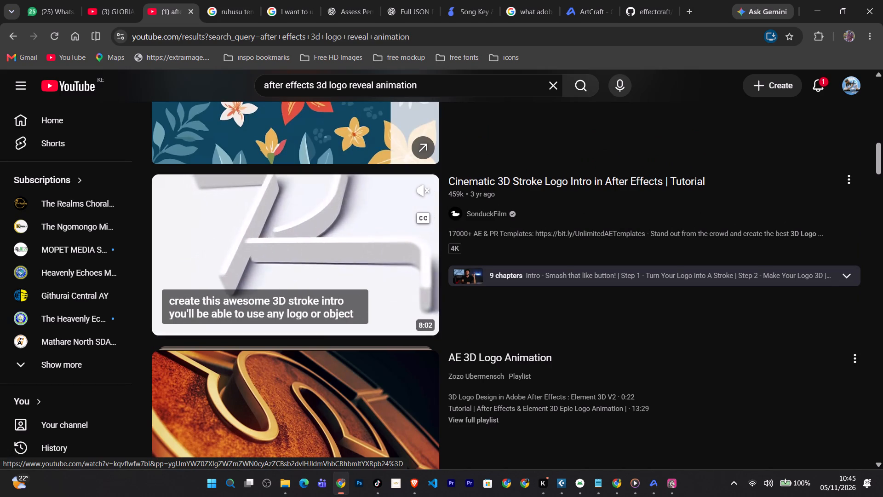
click(382, 231)
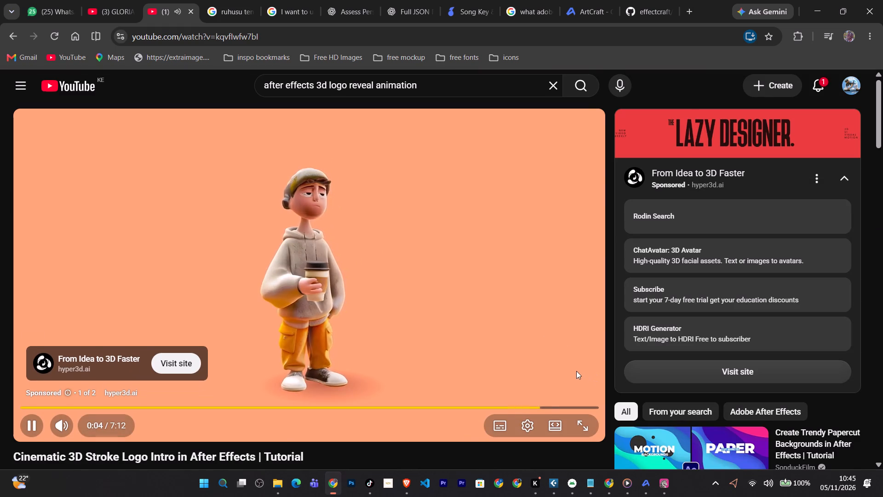
click(564, 390)
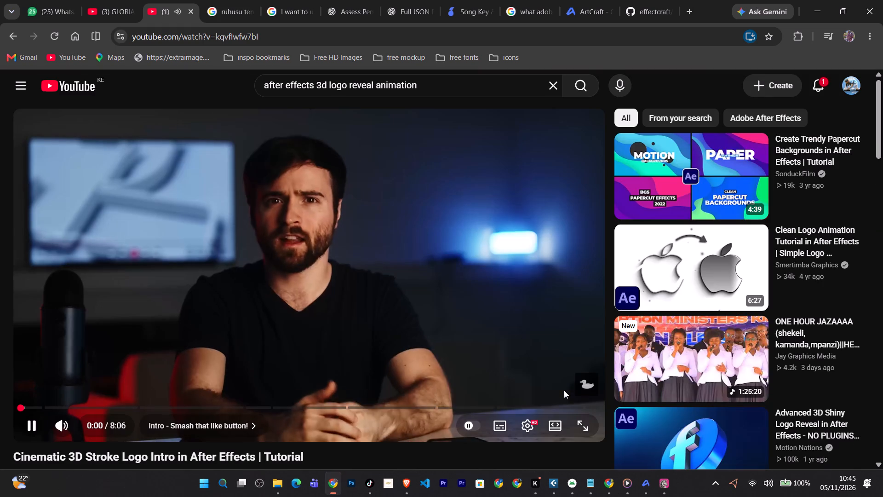
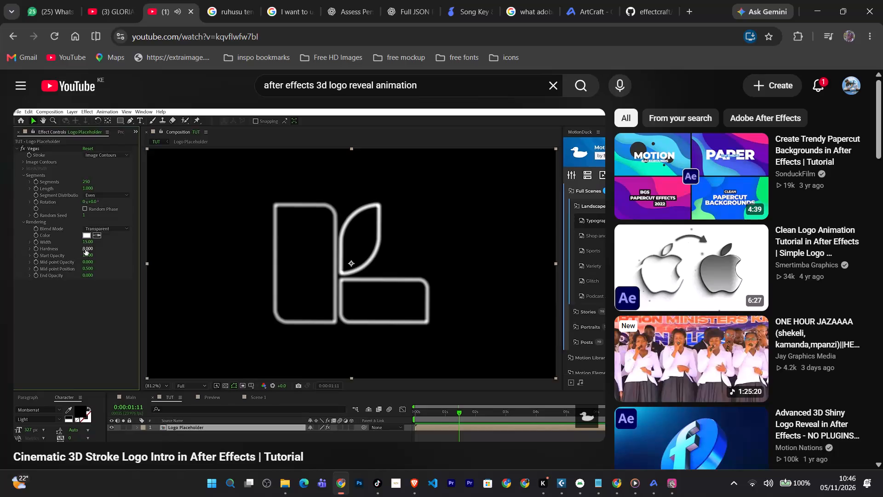
Rewind the tutorial and rewatch the opening of Step 1, where the logo is prepared in its own composition.
key(space)
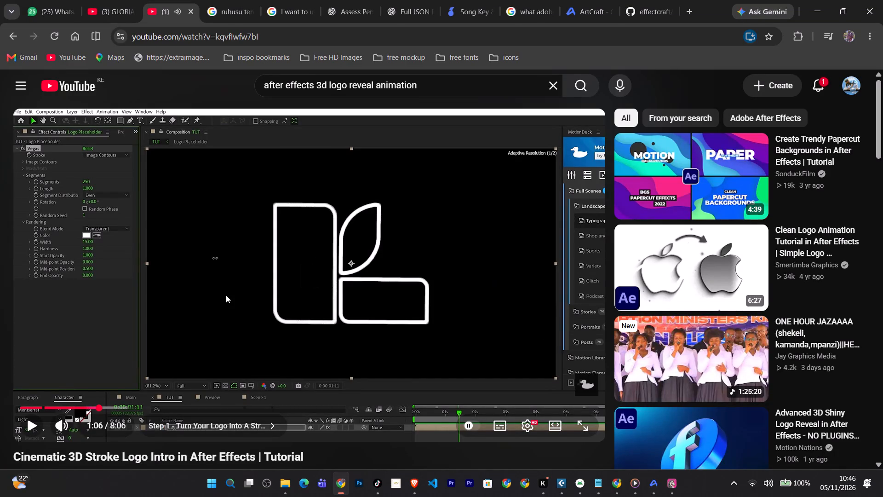
key(Left)
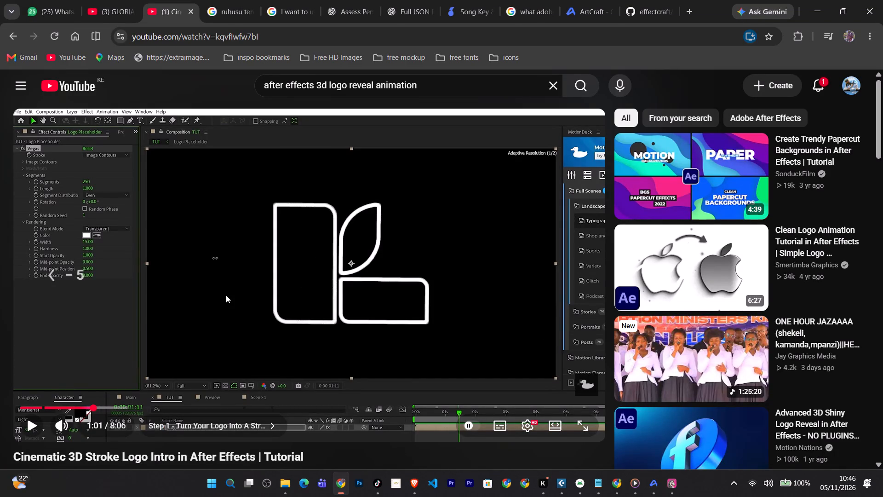
key(Left)
key(Left)
key(Left)
key(Left)
key(Left)
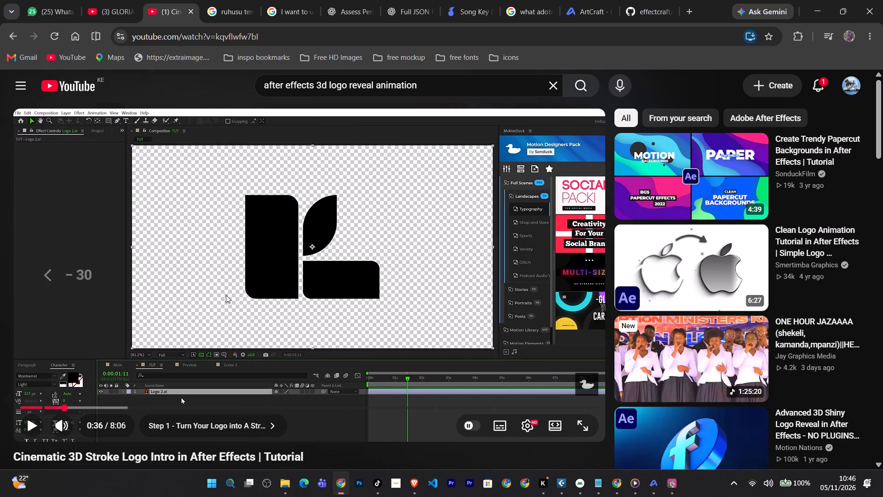
key(Left)
key(Left)
key(Left)
key(Left)
key(space)
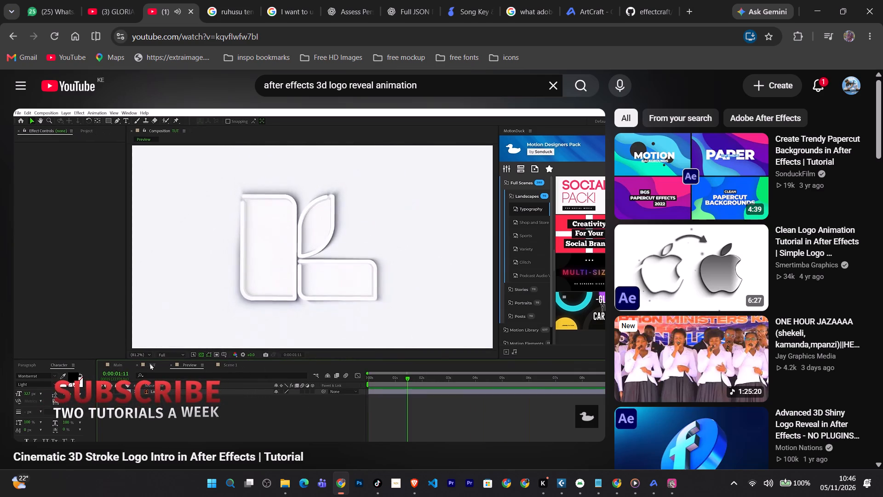
key(space)
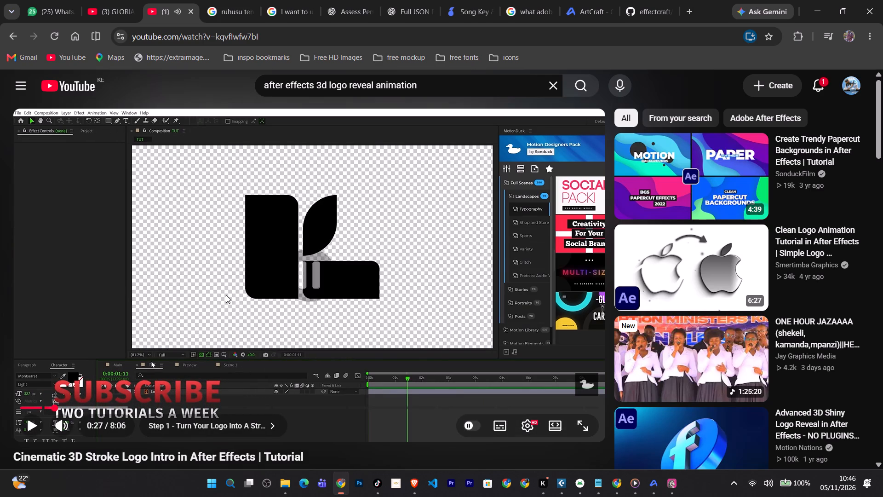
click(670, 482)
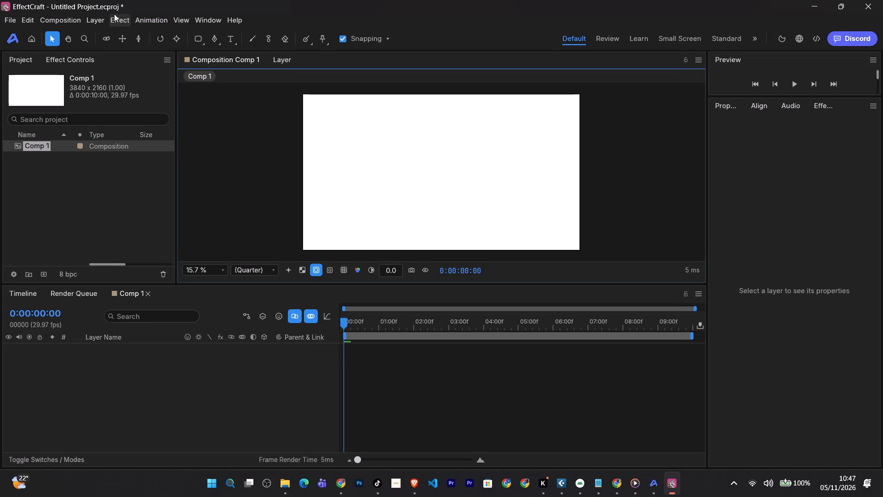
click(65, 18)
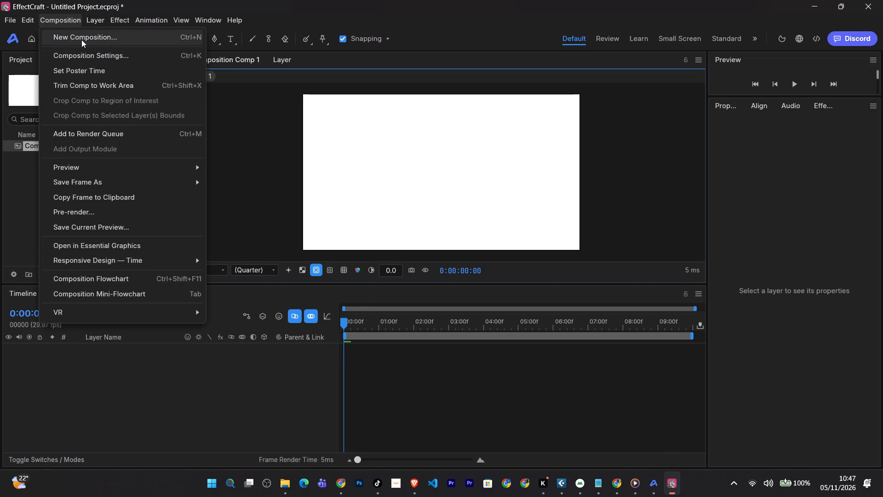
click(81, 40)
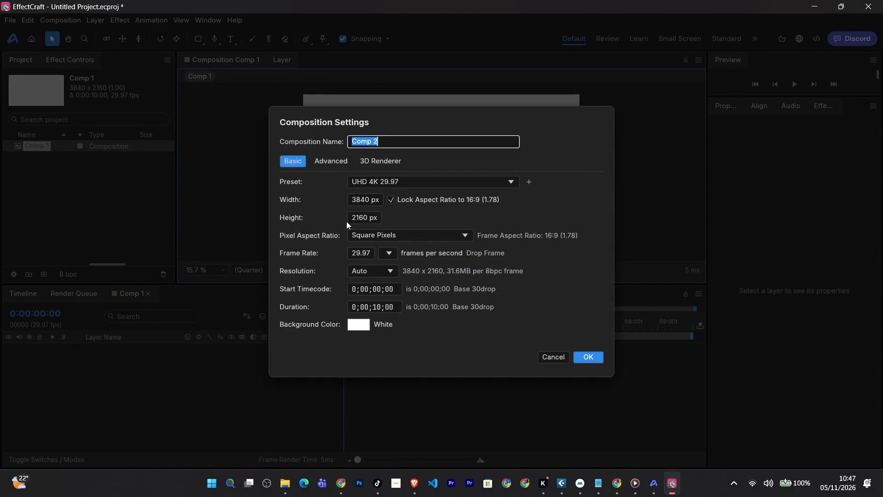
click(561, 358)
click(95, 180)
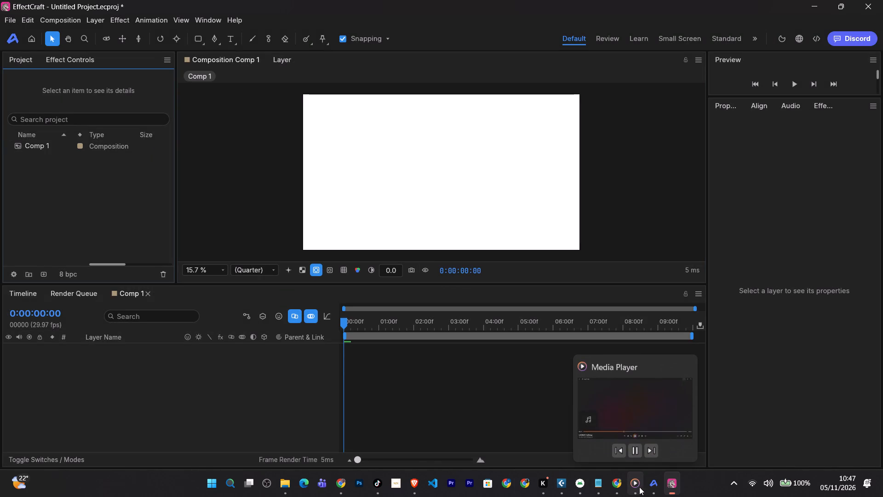
Switch back to the tutorial in Chrome and play a moment more of the logo preparation in Step 1.
click(340, 482)
key(space)
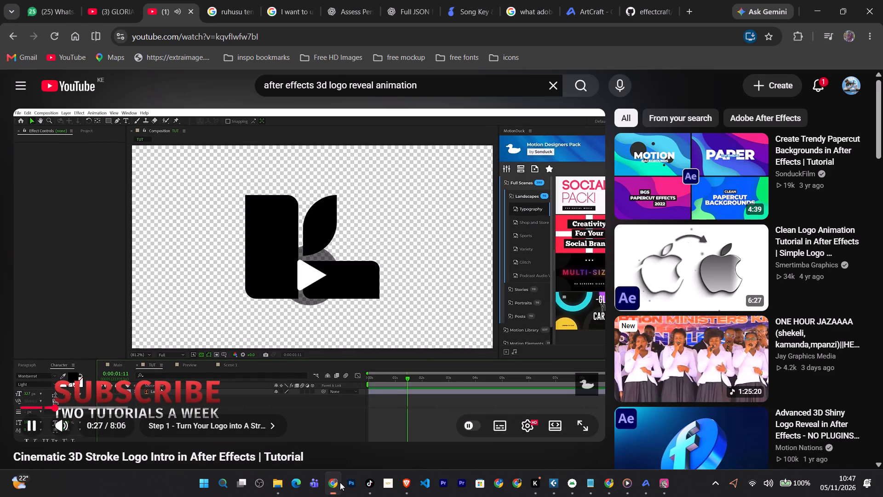
key(space)
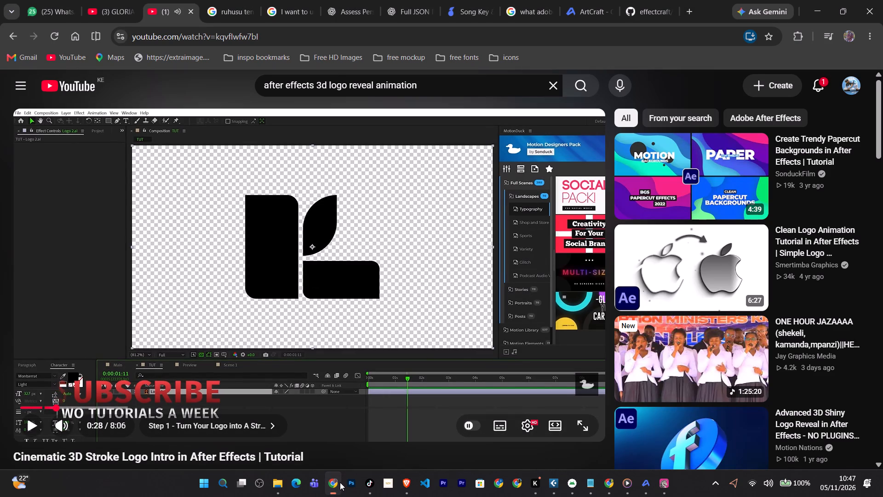
Switch to EffectCraft and start a file import, browsing to the Downloads folder.
click(676, 487)
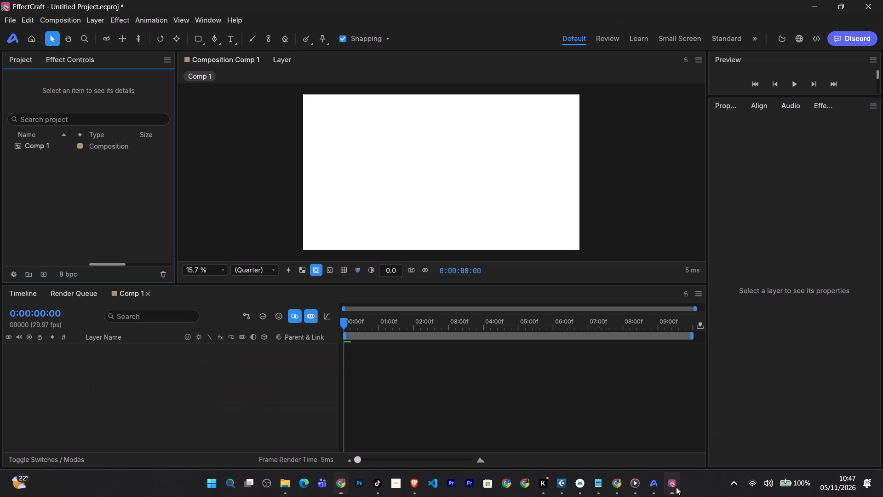
click(10, 15)
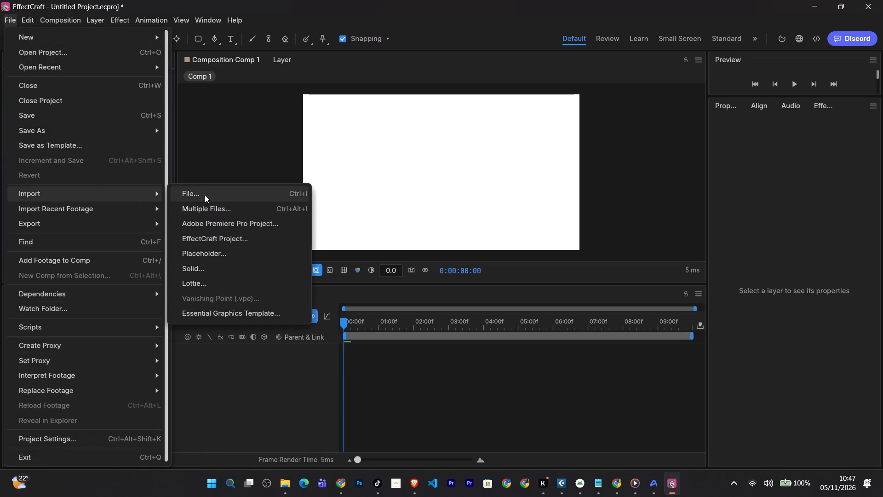
click(205, 195)
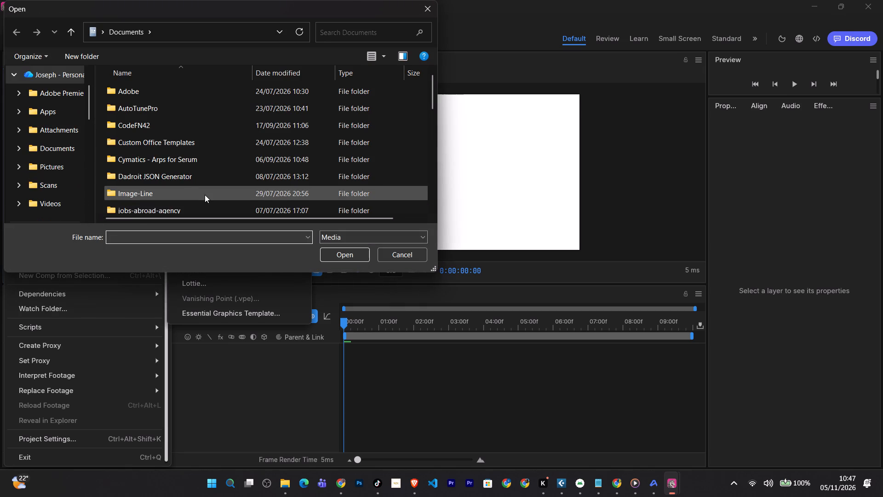
scroll(189, 152, down, 8)
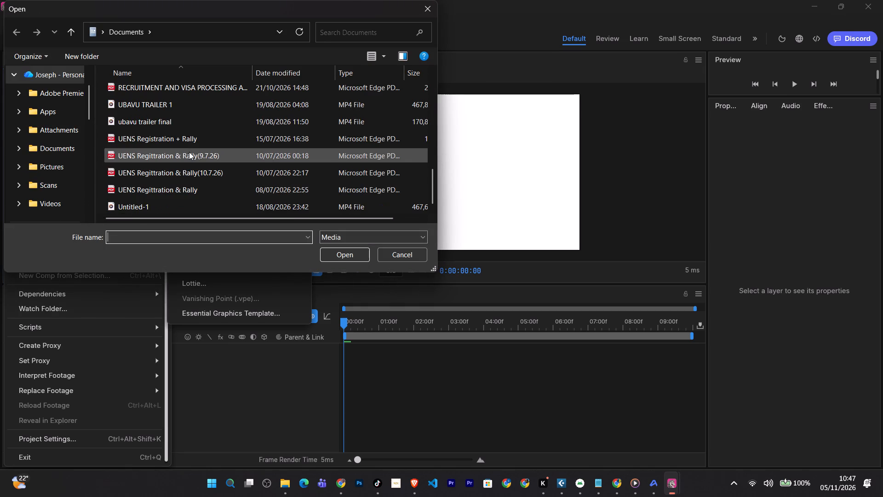
scroll(189, 152, up, 7)
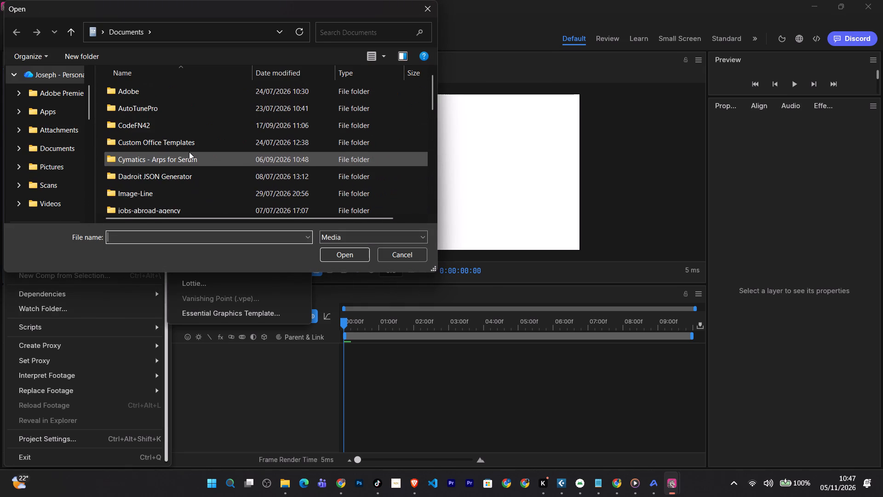
scroll(189, 152, down, 3)
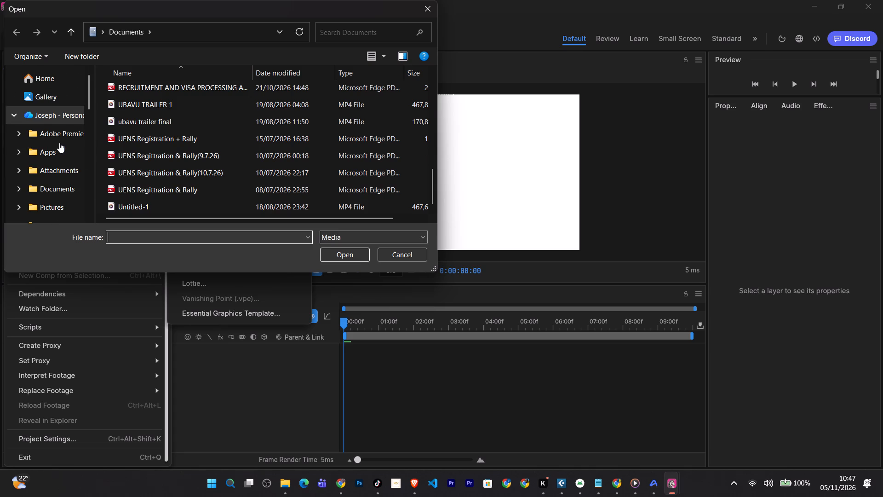
scroll(59, 143, up, 4)
scroll(59, 143, down, 1)
double_click(57, 186)
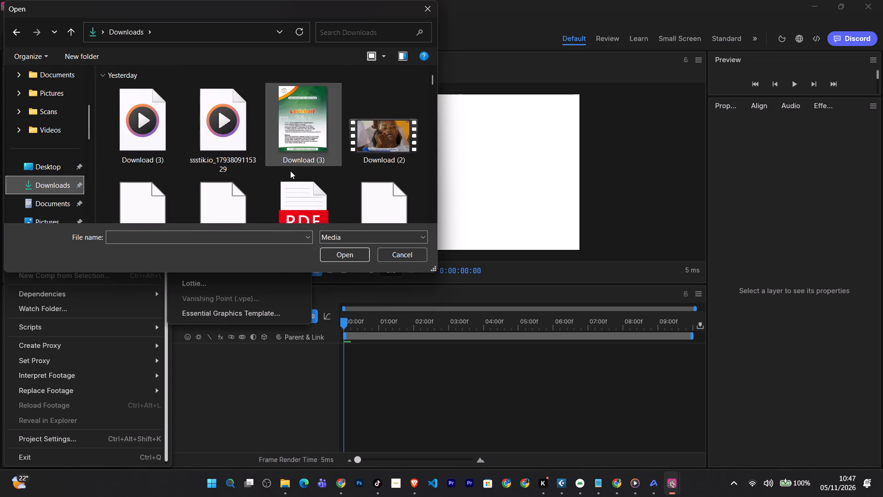
Find the "gitz creatives chorale" PNG logo in the Downloads folder and import it into the project.
scroll(290, 171, down, 4)
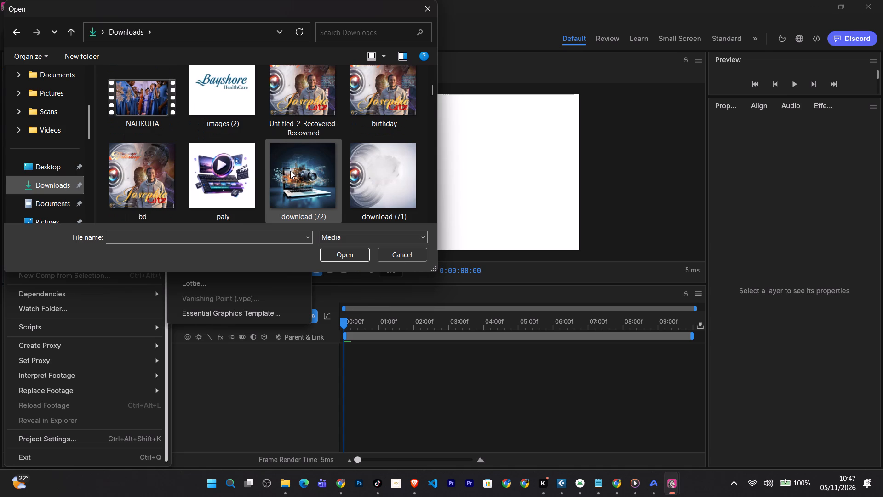
scroll(290, 171, down, 3)
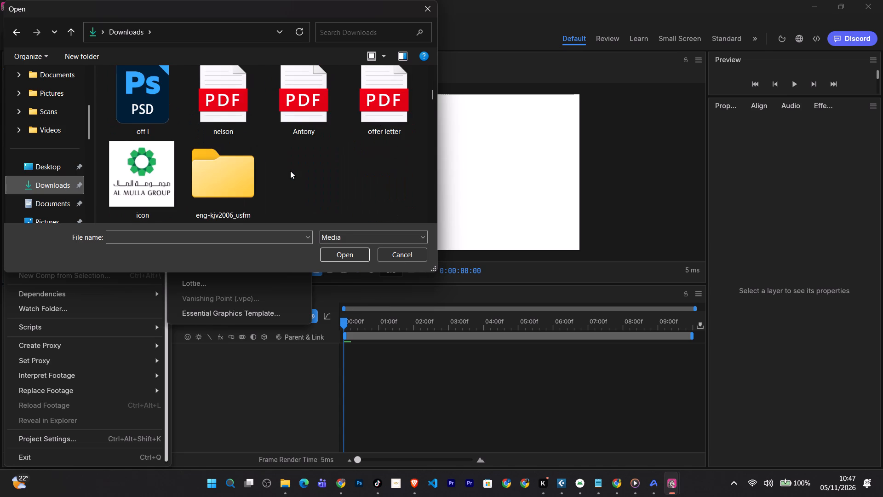
scroll(290, 171, down, 2)
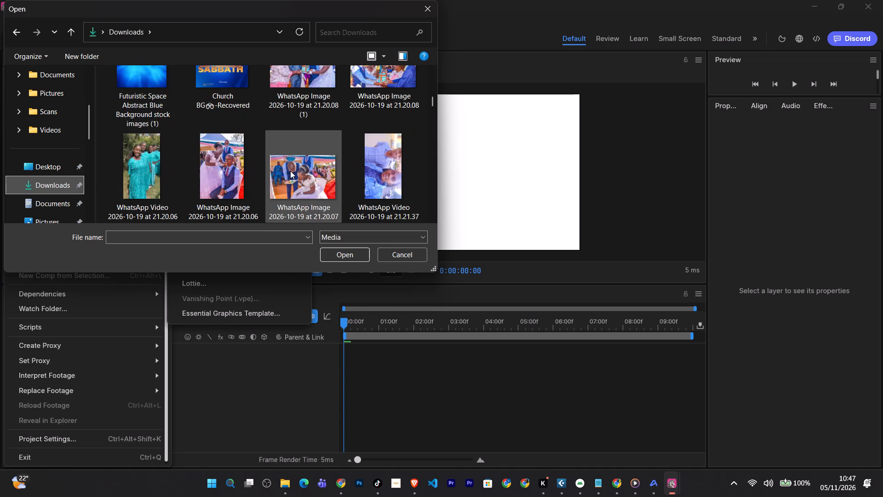
scroll(290, 171, down, 1)
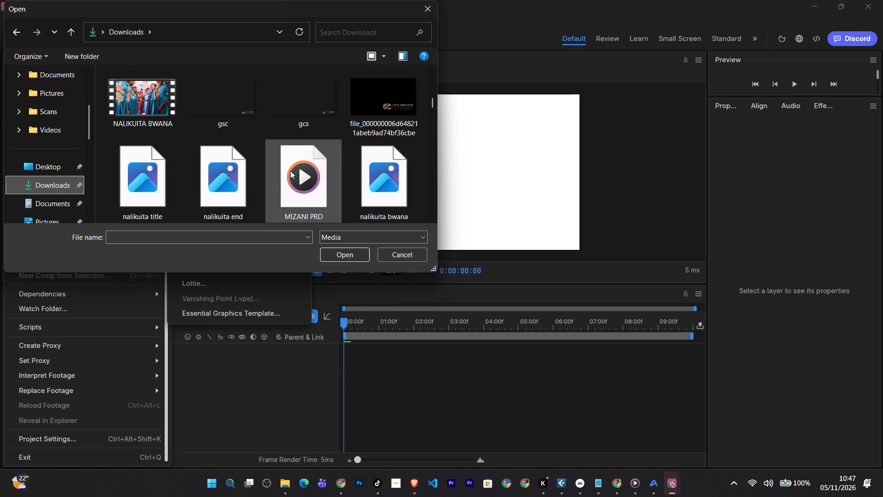
scroll(290, 171, down, 1)
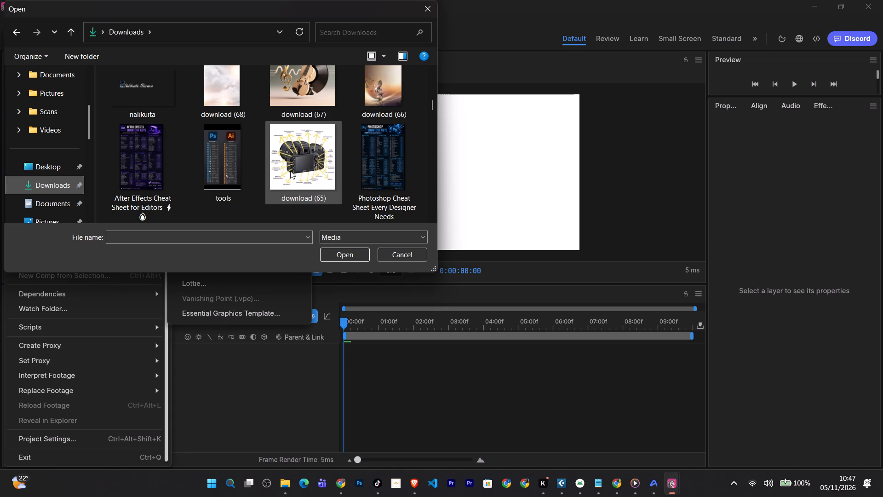
scroll(290, 171, down, 3)
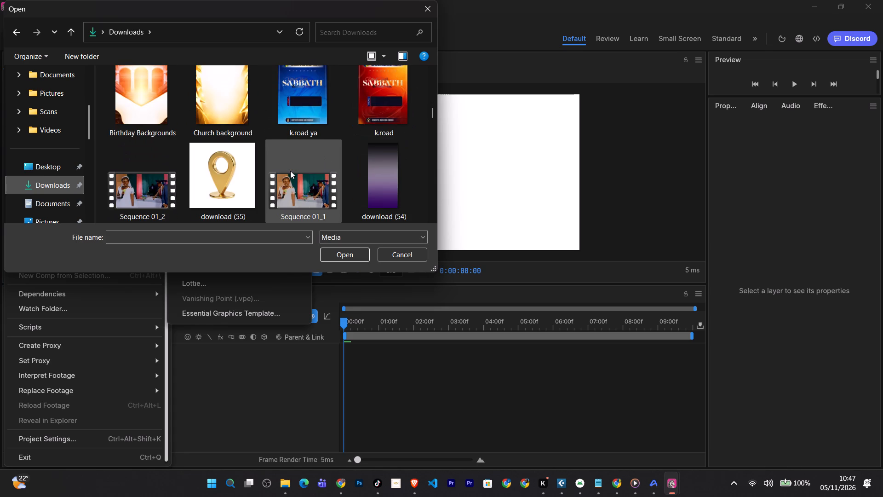
scroll(290, 171, down, 3)
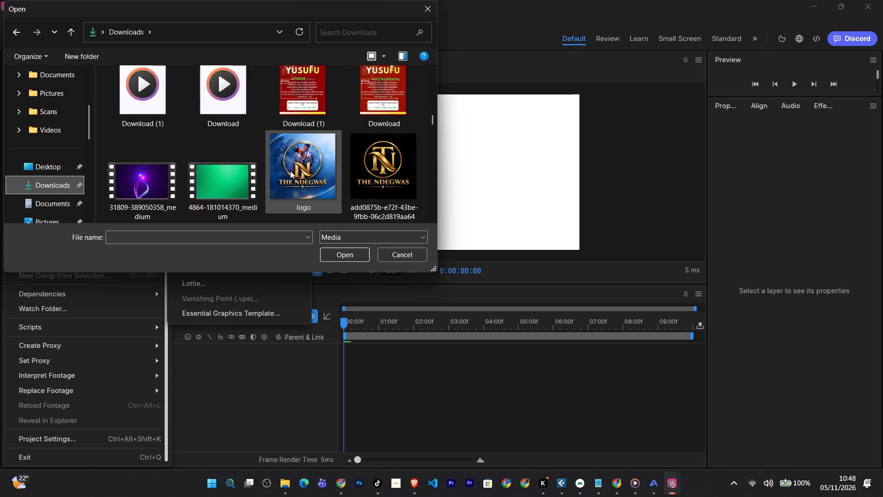
scroll(290, 171, down, 3)
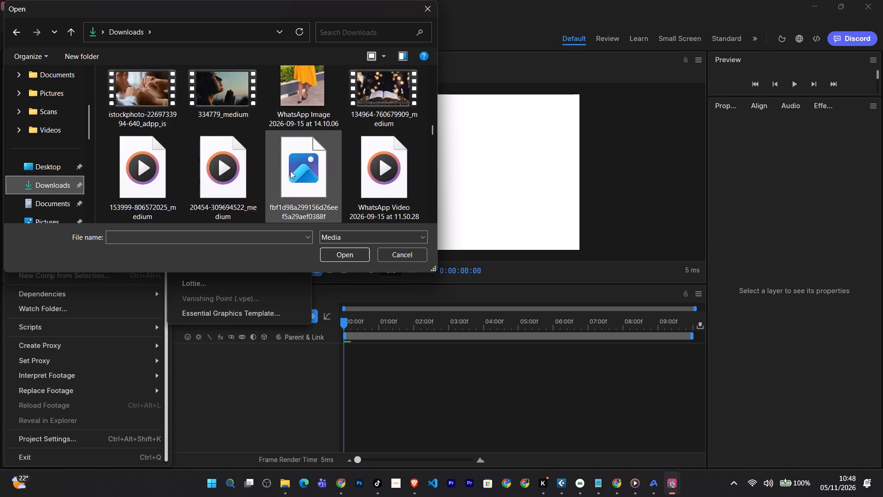
scroll(290, 171, down, 2)
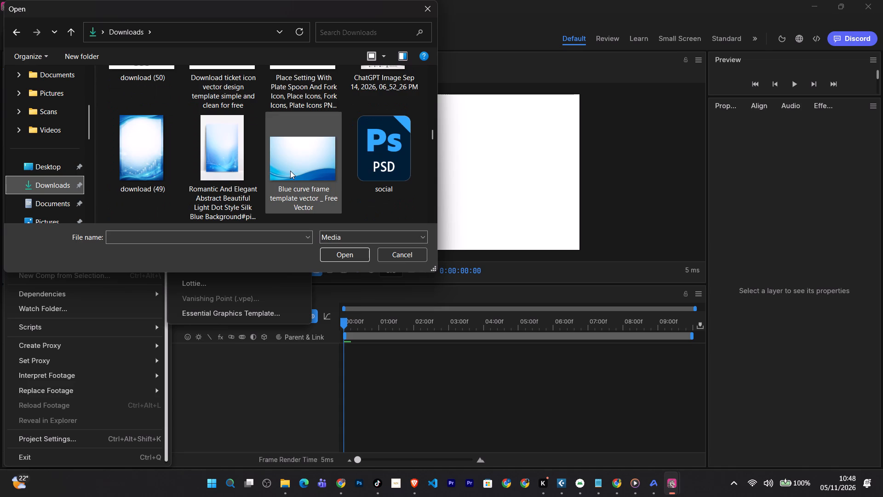
scroll(290, 171, down, 3)
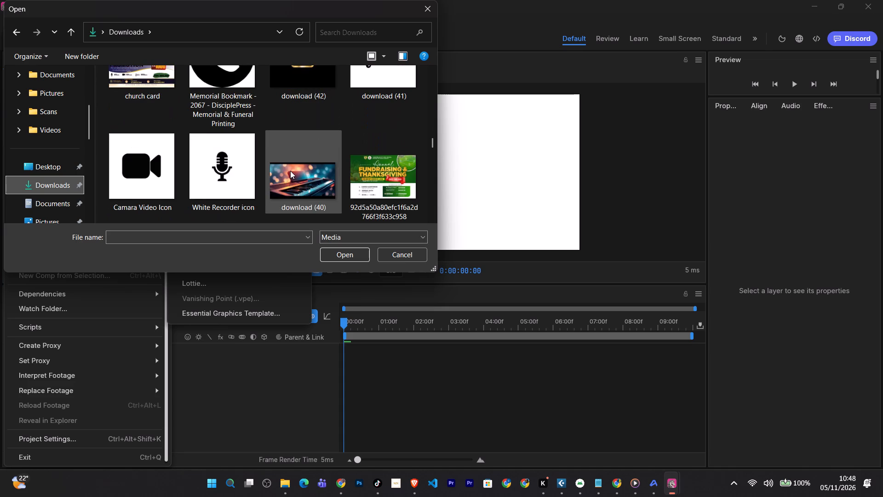
scroll(290, 171, down, 2)
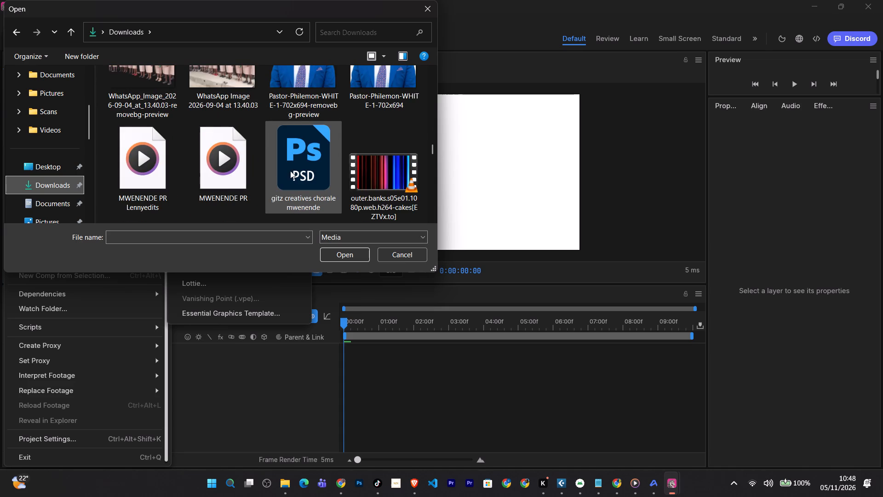
scroll(290, 171, down, 1)
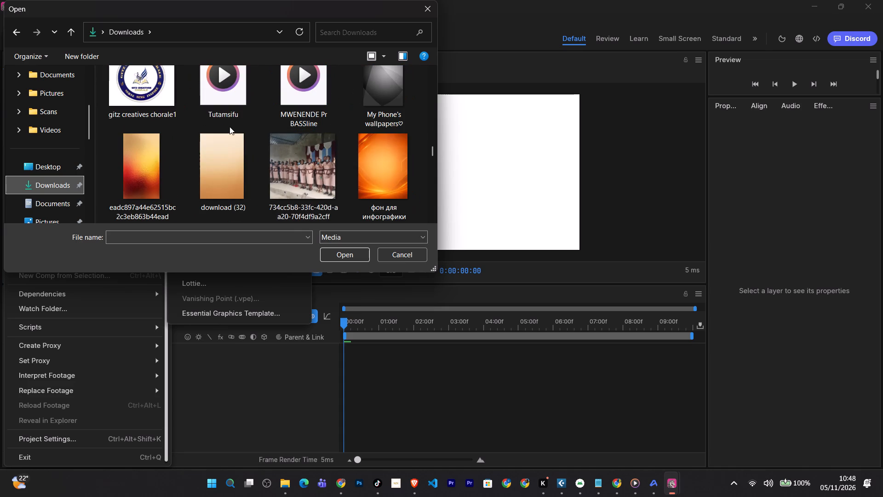
scroll(229, 127, up, 1)
scroll(229, 127, down, 1)
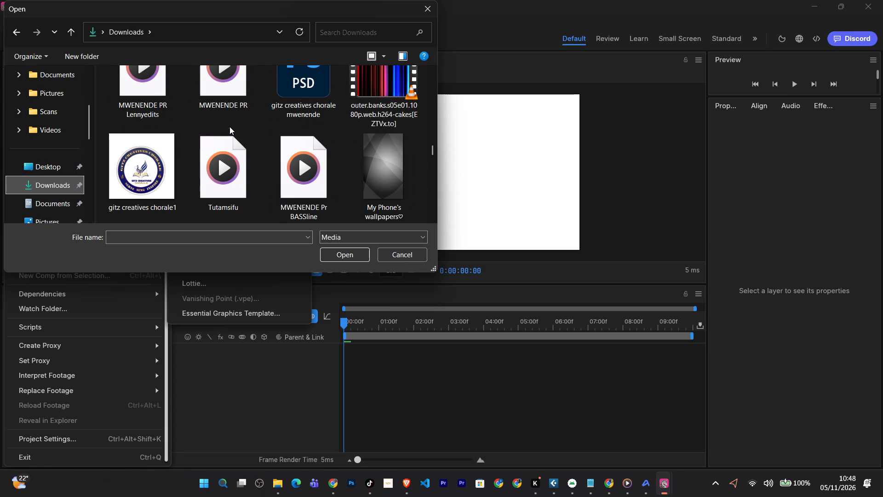
scroll(229, 127, down, 2)
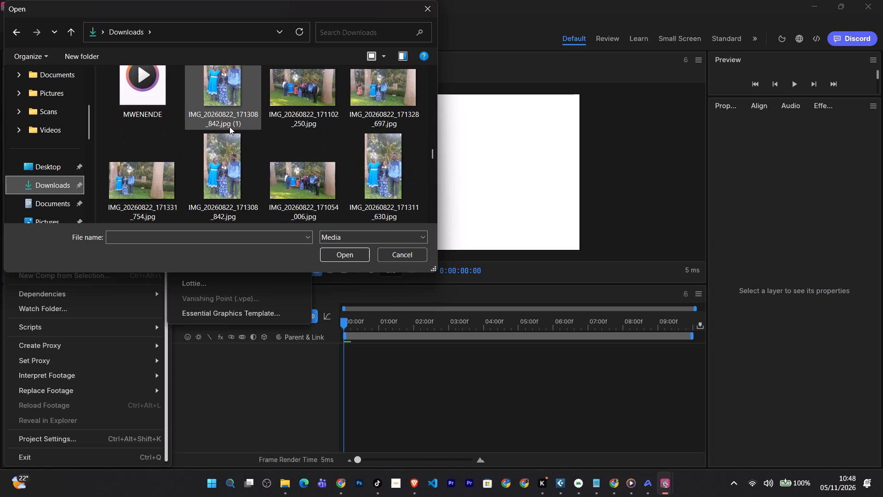
scroll(229, 127, up, 3)
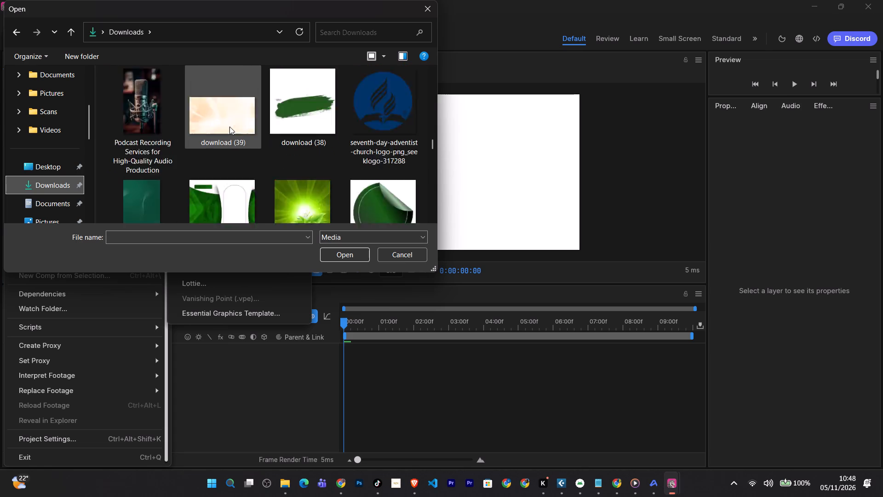
scroll(229, 127, up, 2)
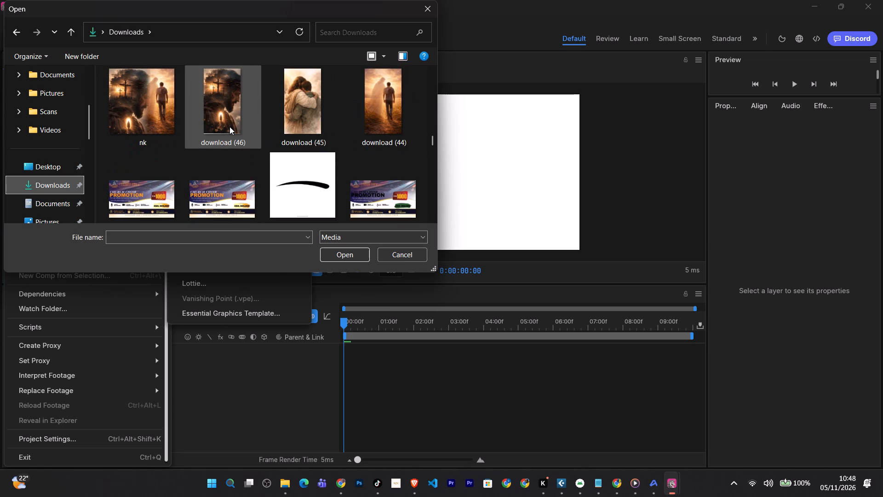
scroll(229, 127, up, 1)
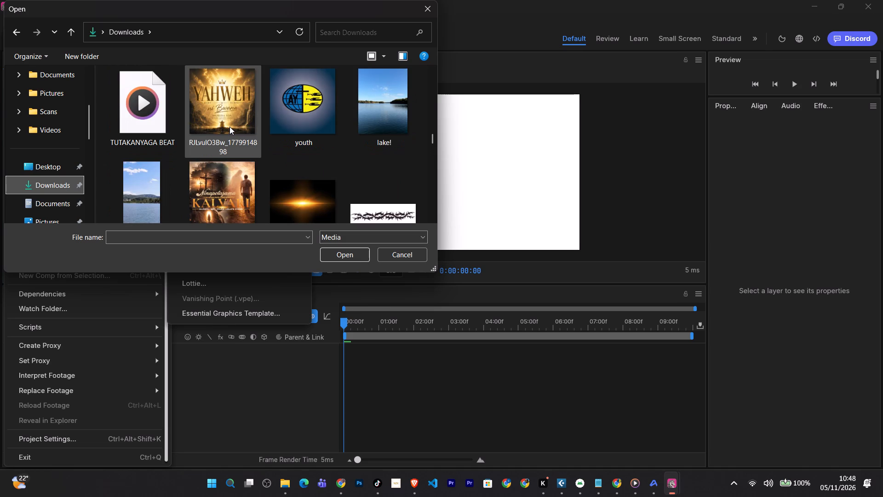
scroll(229, 127, up, 1)
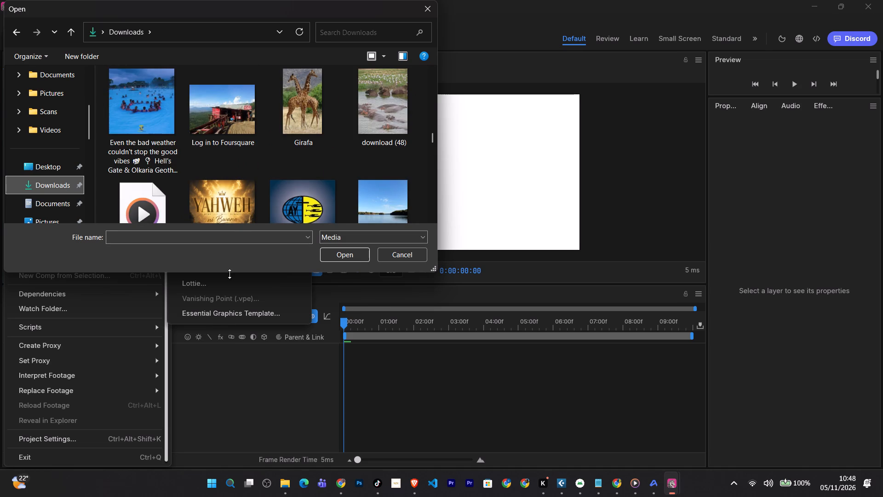
drag(229, 274, 240, 422)
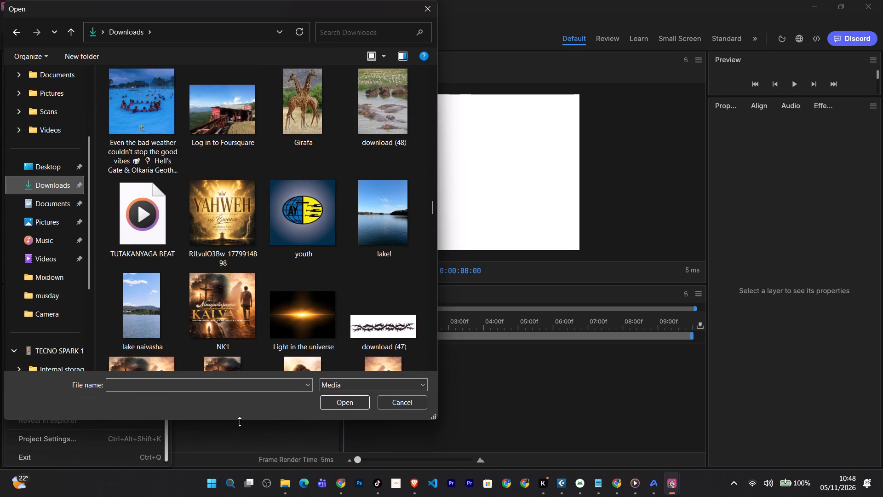
scroll(314, 210, up, 1)
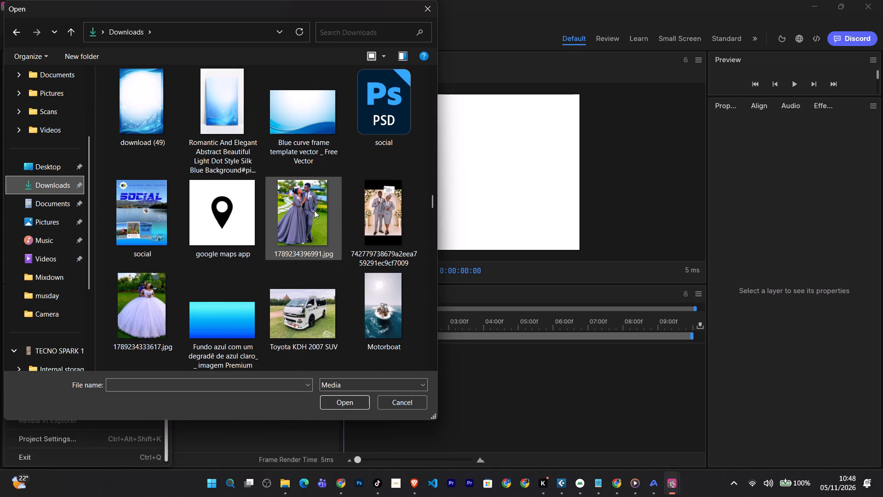
scroll(314, 210, up, 2)
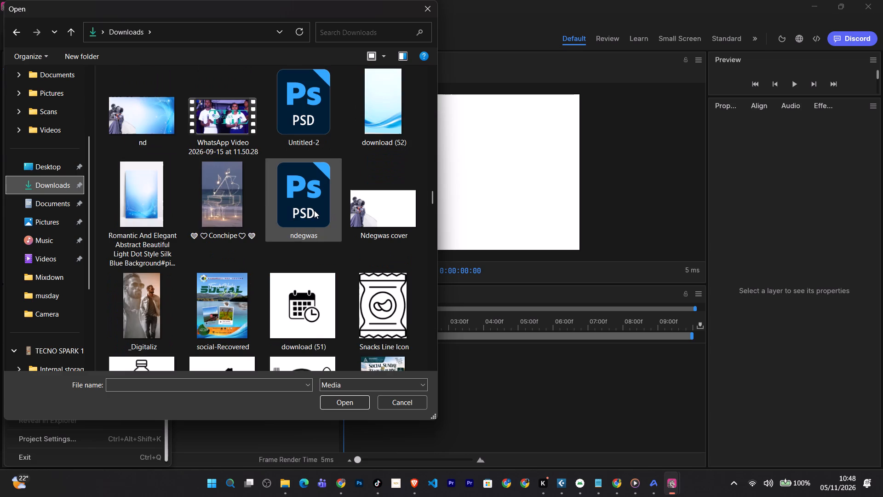
scroll(314, 210, up, 1)
scroll(314, 210, down, 6)
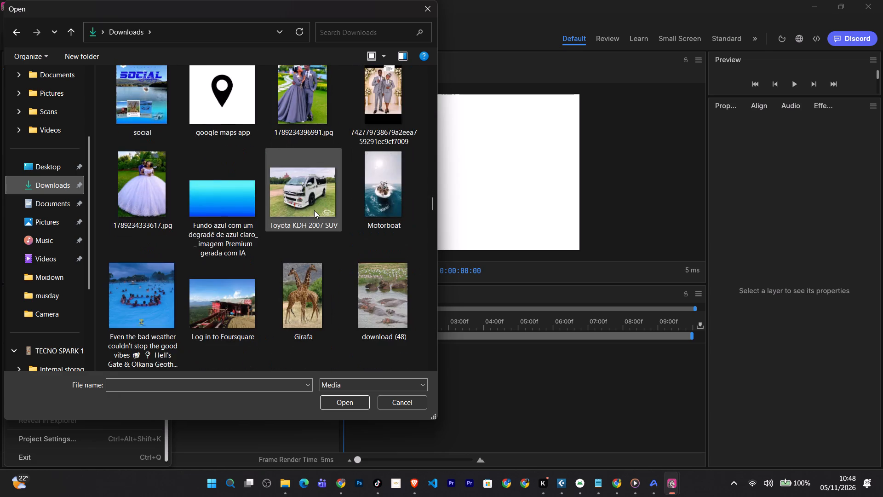
scroll(314, 210, down, 13)
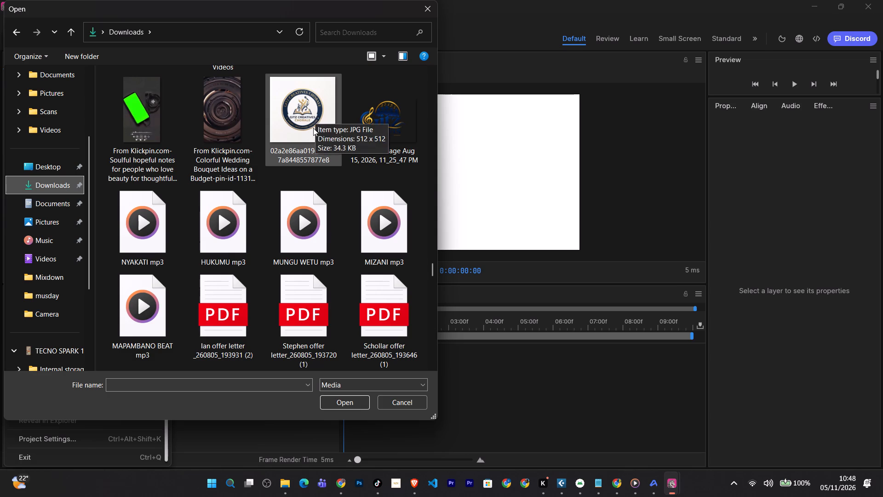
scroll(362, 221, up, 1)
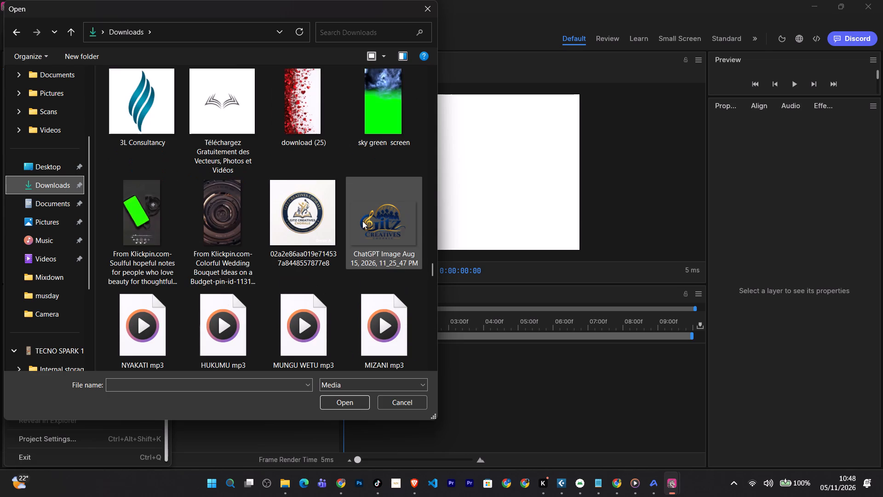
scroll(362, 221, up, 1)
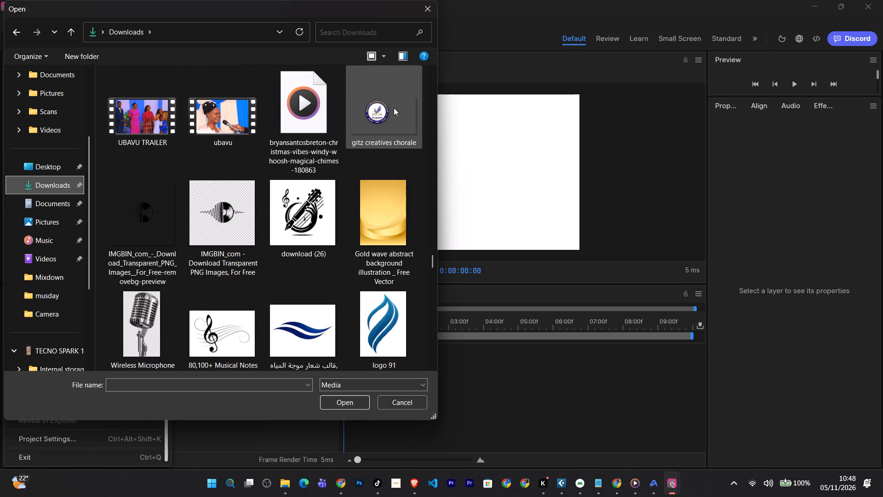
click(390, 104)
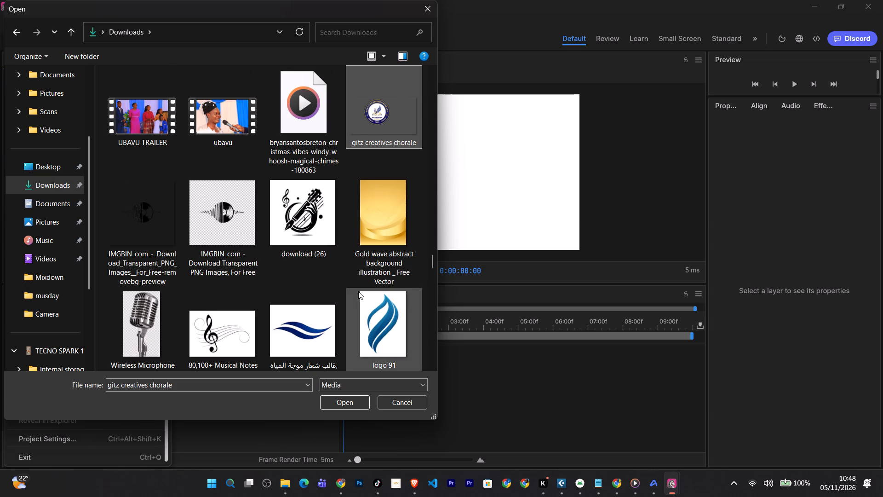
click(345, 405)
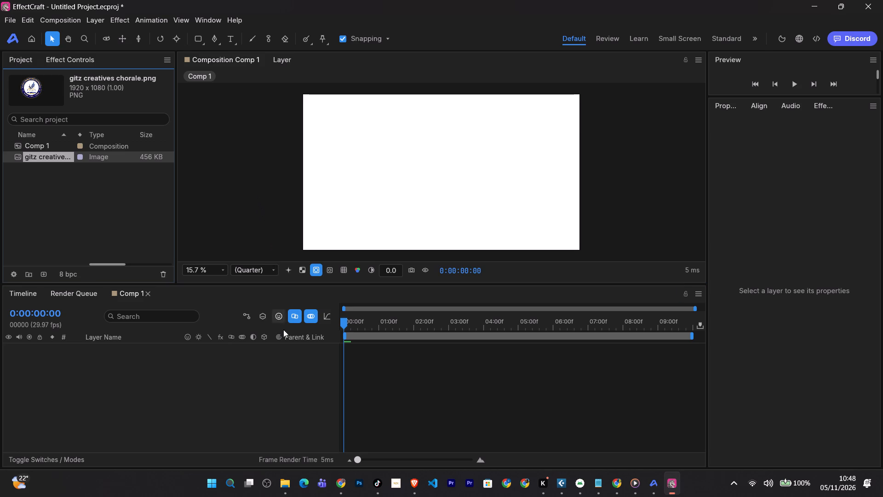
Add the imported gitz creatives chorale logo to the Comp 1 timeline as a layer.
click(290, 392)
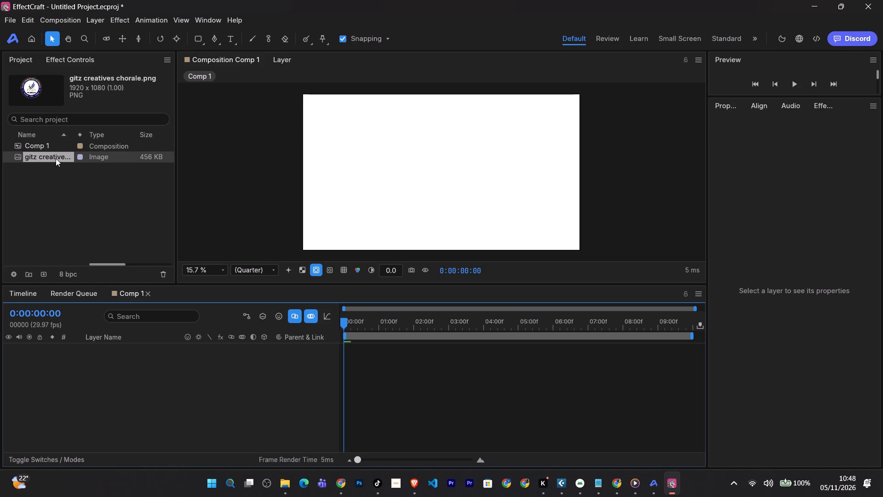
drag(56, 158, 60, 358)
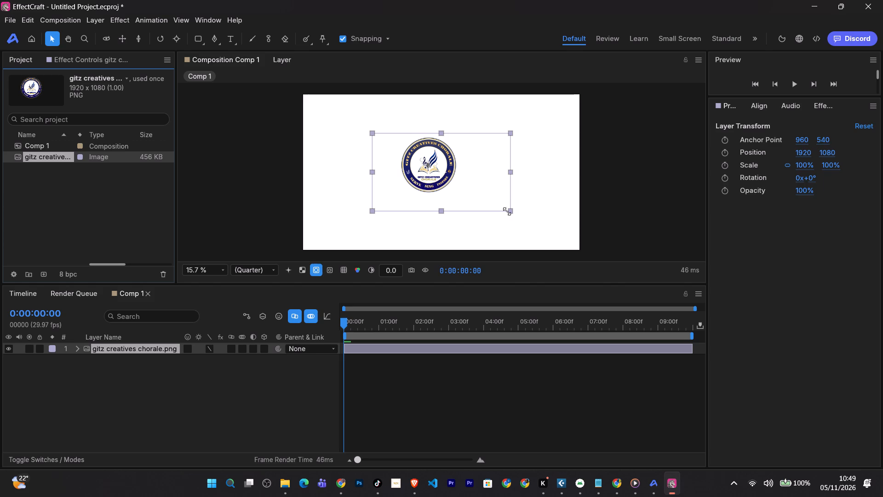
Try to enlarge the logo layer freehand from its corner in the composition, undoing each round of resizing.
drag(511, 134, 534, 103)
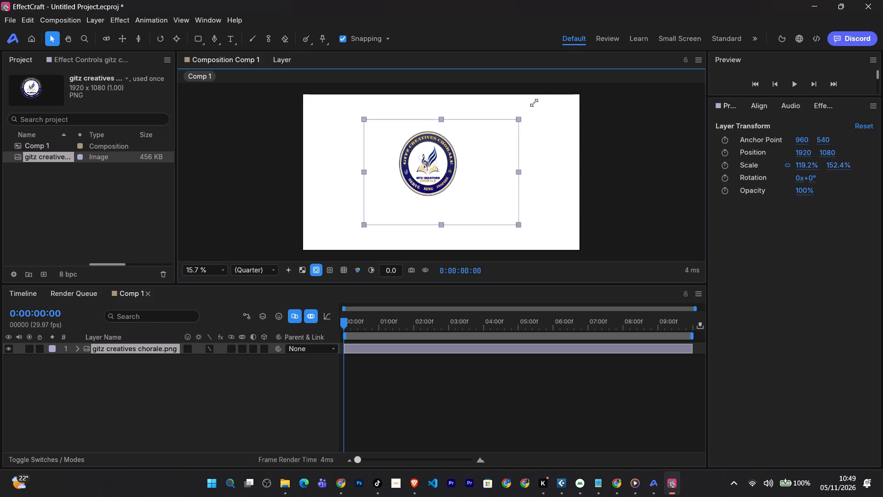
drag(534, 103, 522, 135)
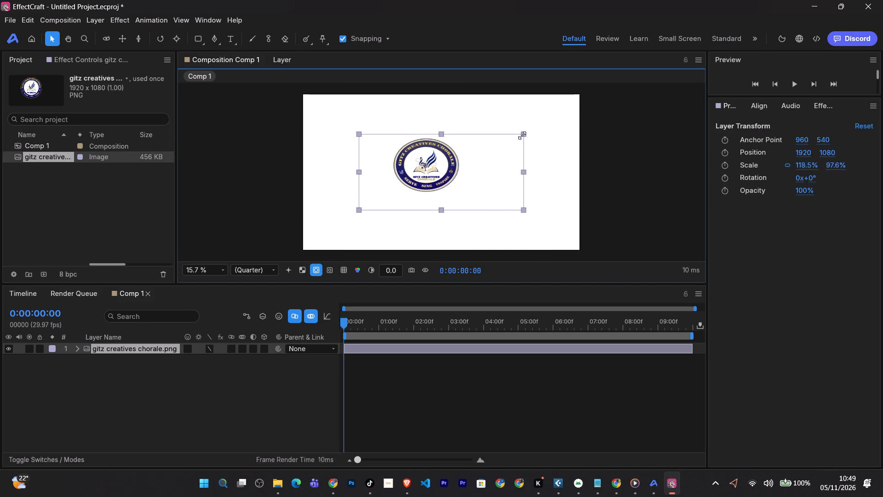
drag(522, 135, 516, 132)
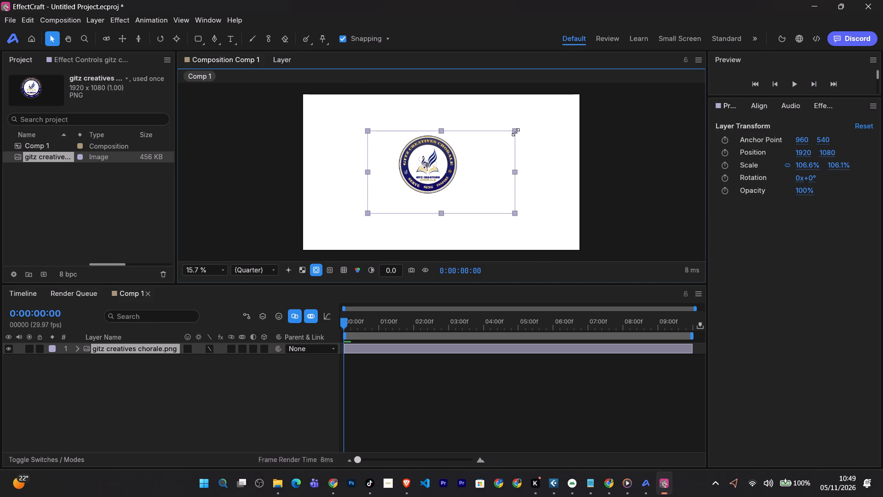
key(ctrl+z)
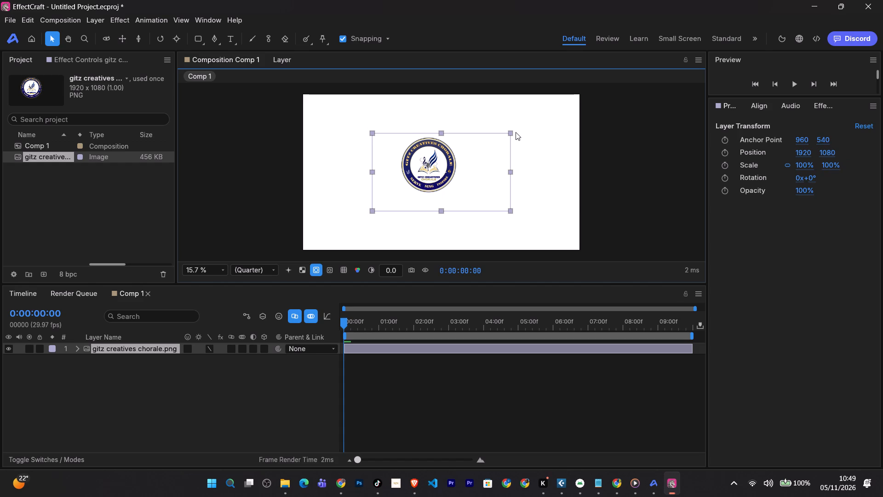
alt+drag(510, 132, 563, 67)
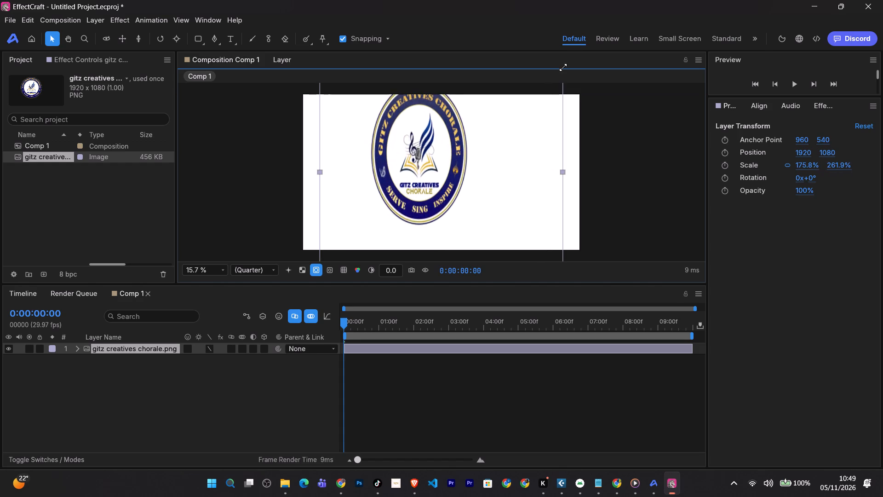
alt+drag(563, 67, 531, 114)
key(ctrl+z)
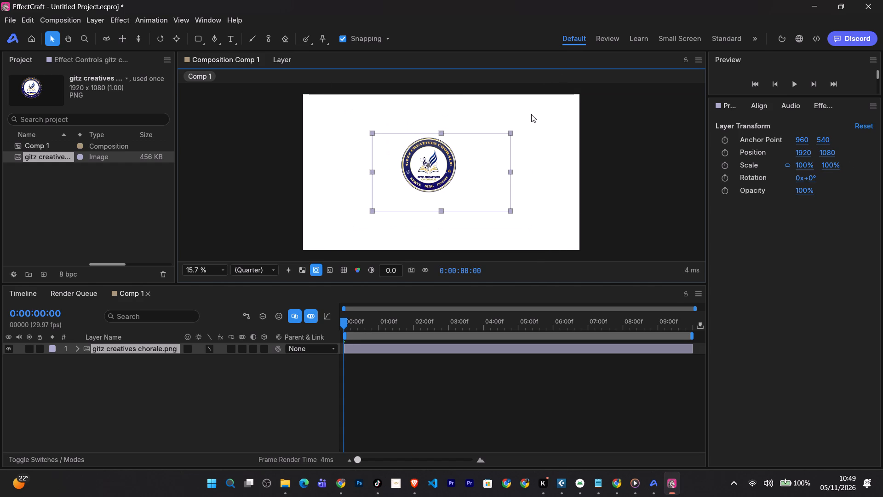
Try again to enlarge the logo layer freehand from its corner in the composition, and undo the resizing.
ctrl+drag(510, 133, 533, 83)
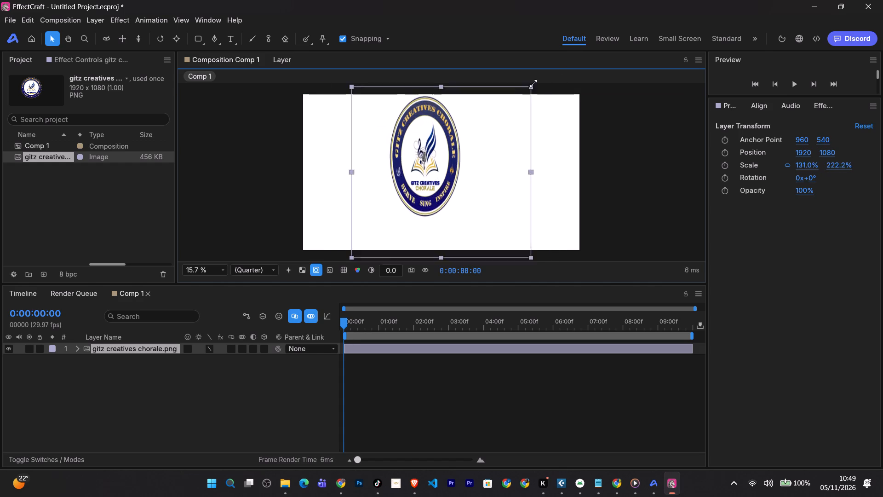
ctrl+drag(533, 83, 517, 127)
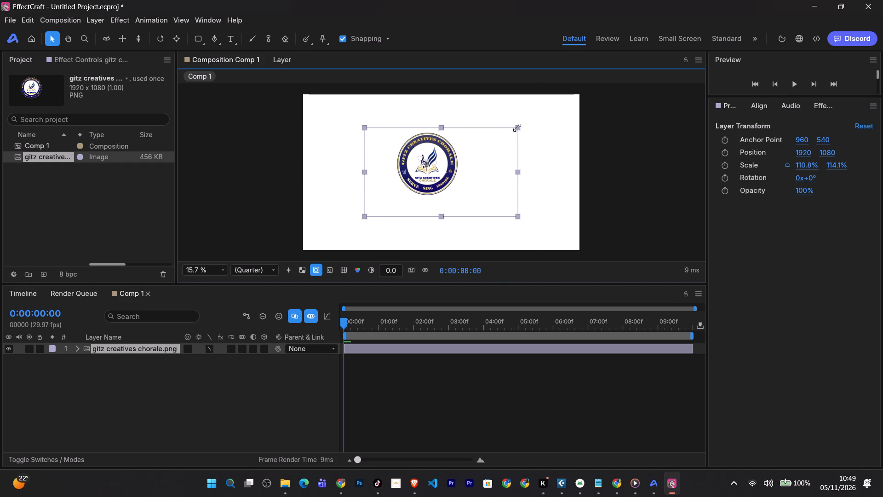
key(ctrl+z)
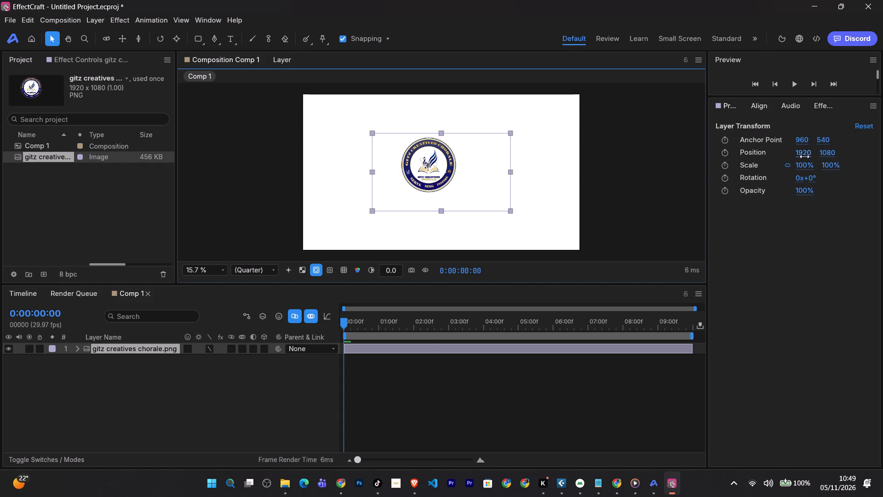
Scale the logo layer up proportionally to 167.2% through its transform properties.
drag(804, 163, 829, 162)
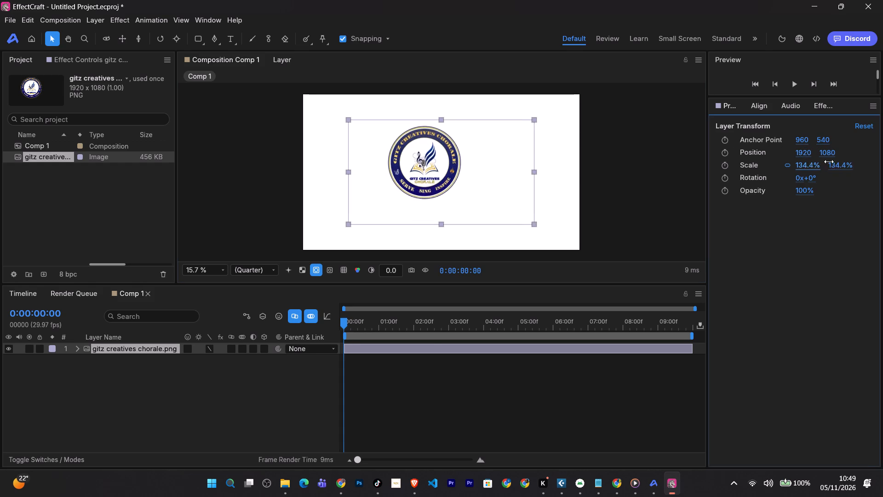
drag(829, 162, 845, 156)
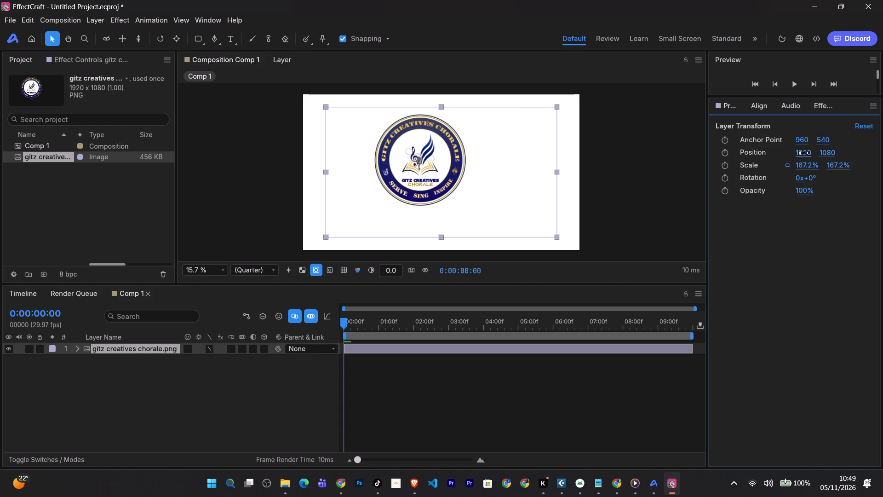
Reposition the logo layer to 2229.6, 1276 so the logo sits near the middle of the composition, and deselect it.
drag(803, 153, 870, 145)
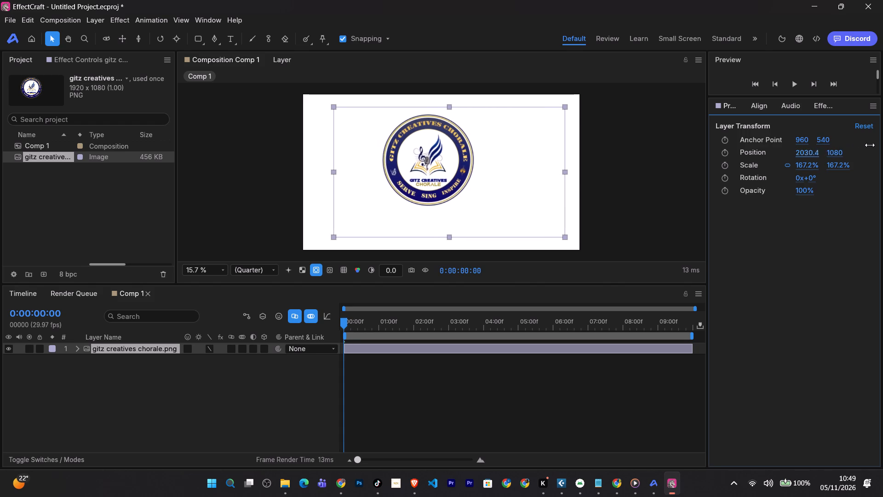
drag(870, 145, 874, 145)
drag(833, 149, 35, 139)
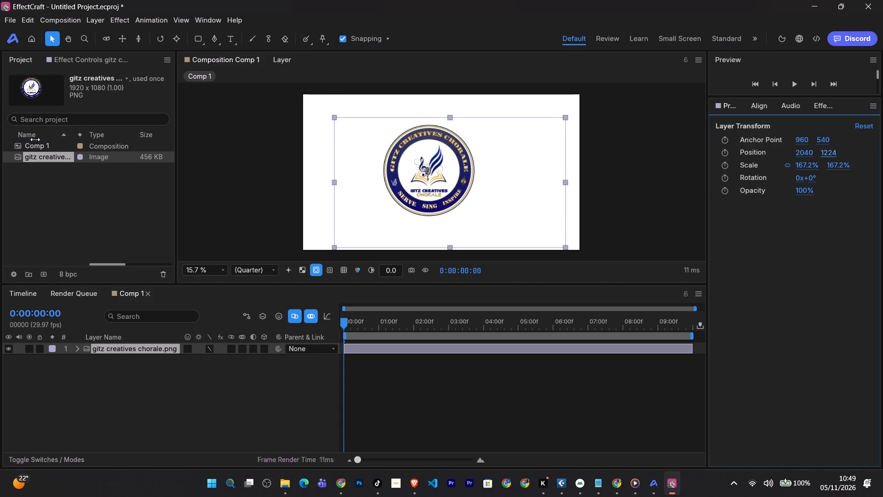
drag(35, 139, 22, 141)
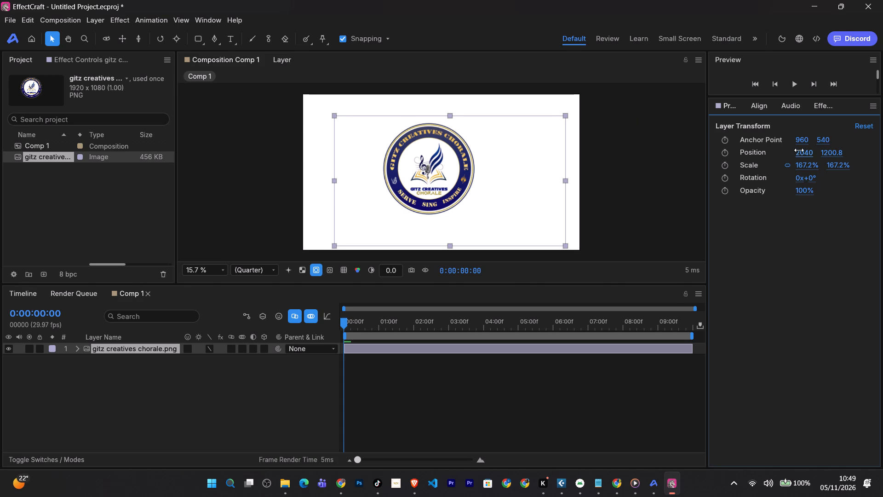
drag(799, 150, 865, 140)
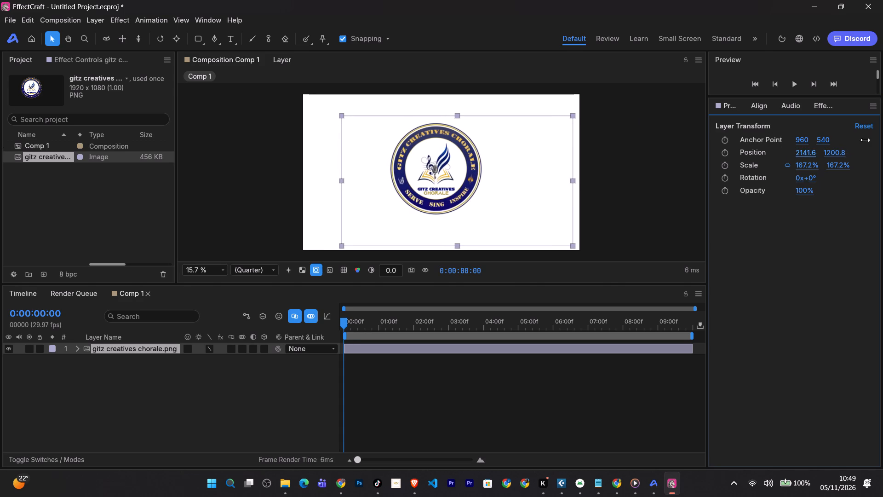
drag(865, 140, 17, 138)
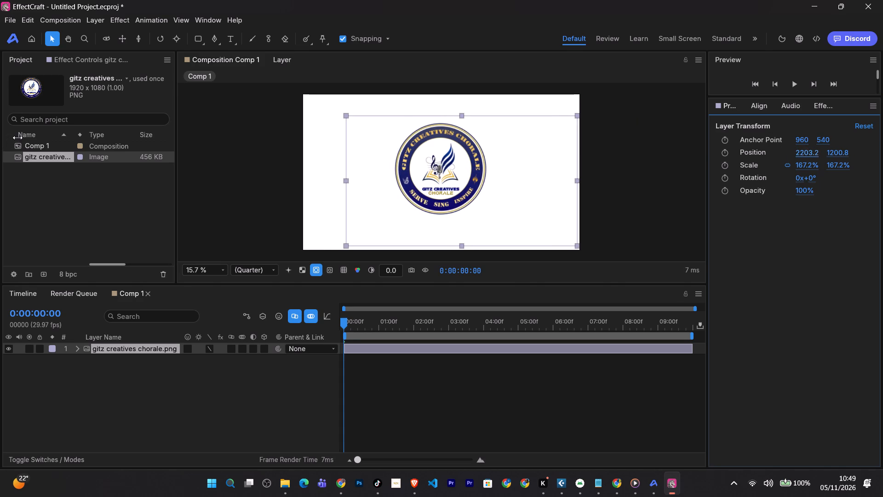
drag(17, 138, 29, 132)
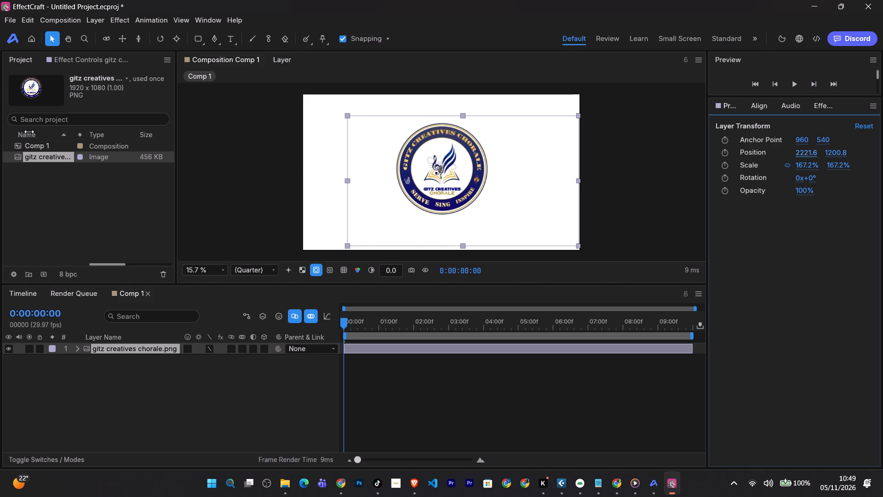
drag(29, 132, 30, 132)
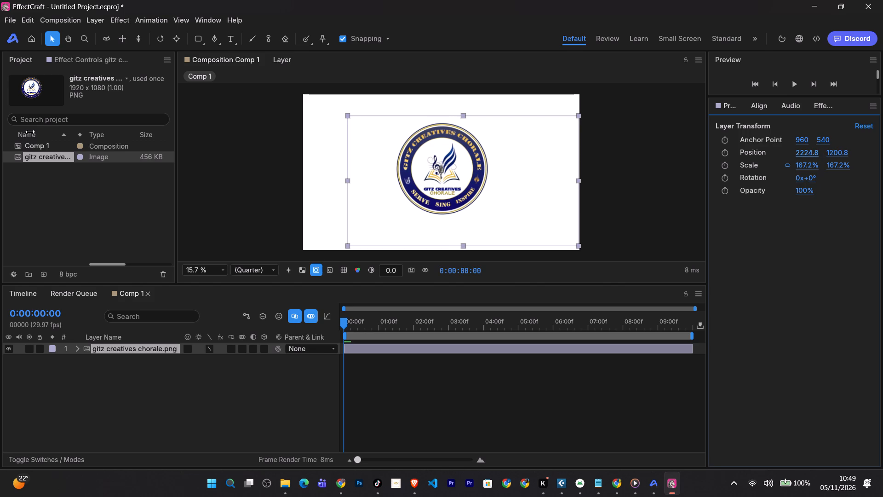
drag(30, 132, 33, 132)
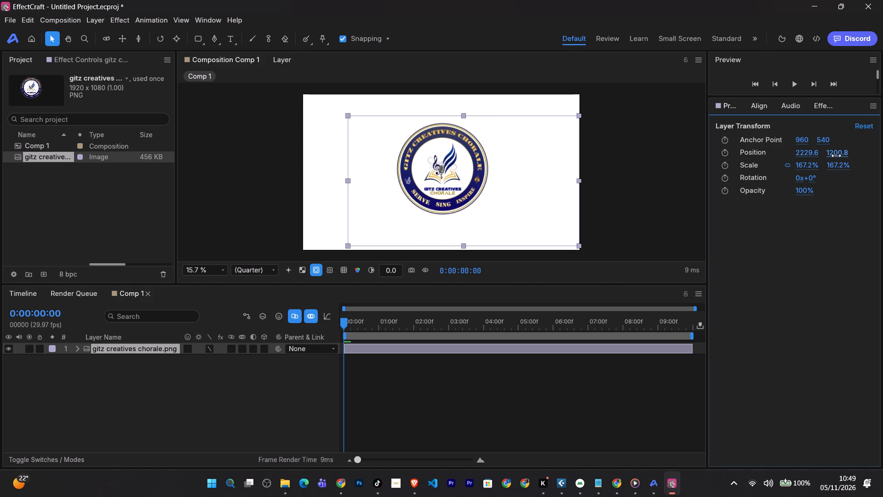
drag(836, 156, 869, 153)
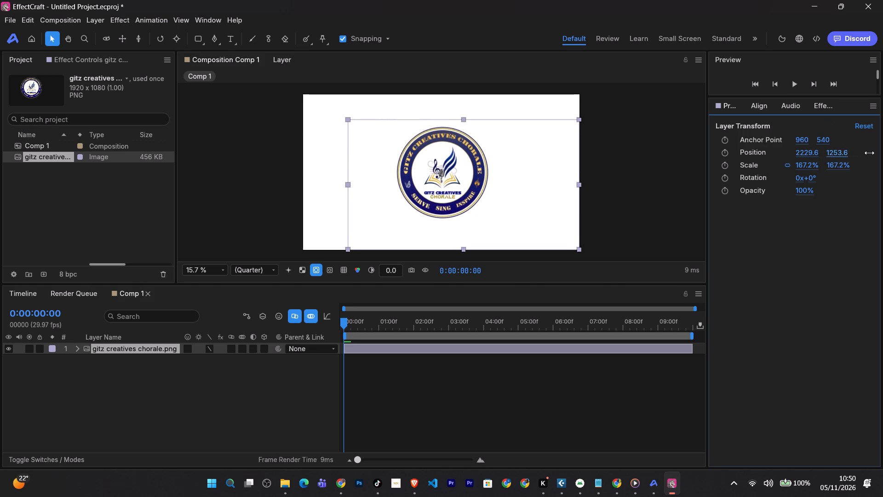
drag(869, 153, 877, 151)
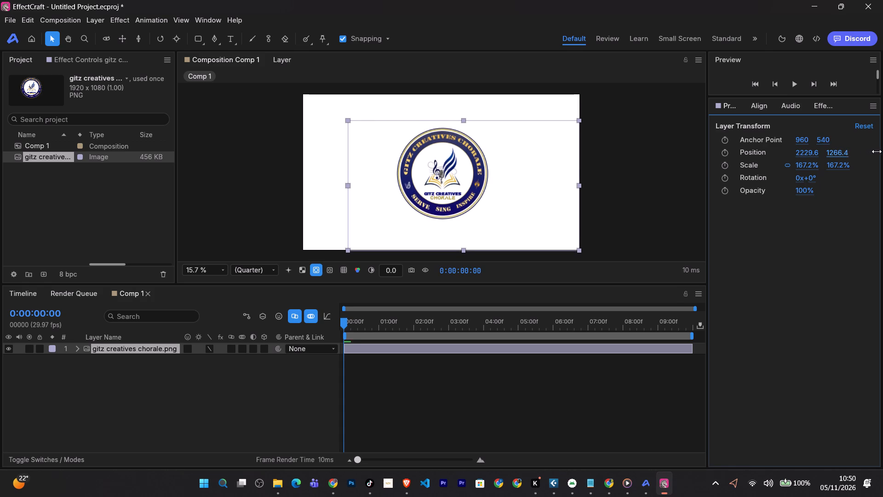
drag(877, 151, 5, 150)
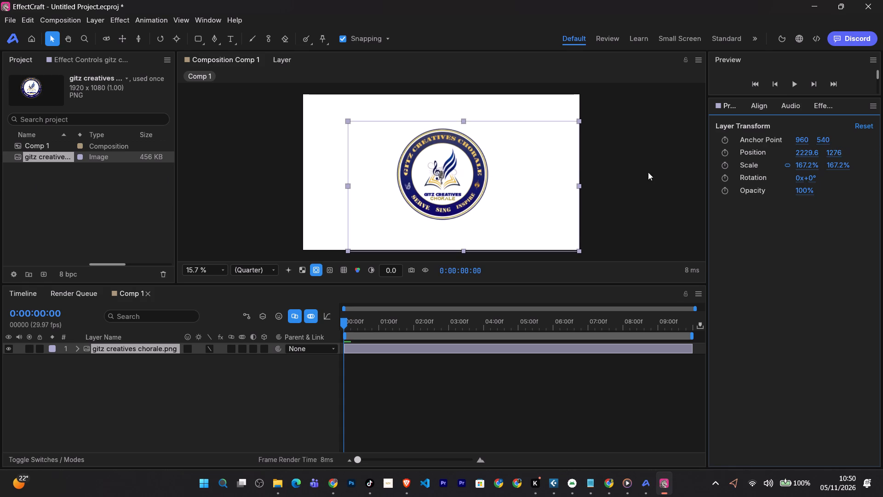
click(654, 178)
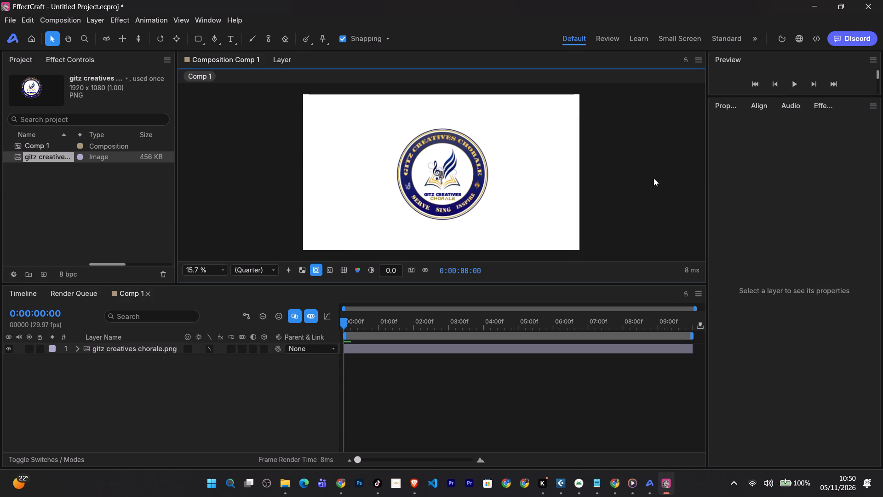
Set the label colour of Comp 1 to None in the project's item list.
click(141, 346)
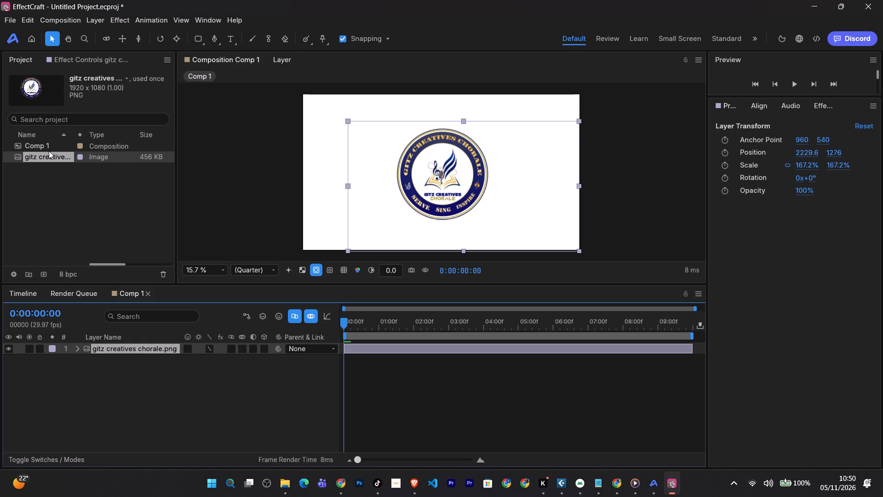
click(43, 145)
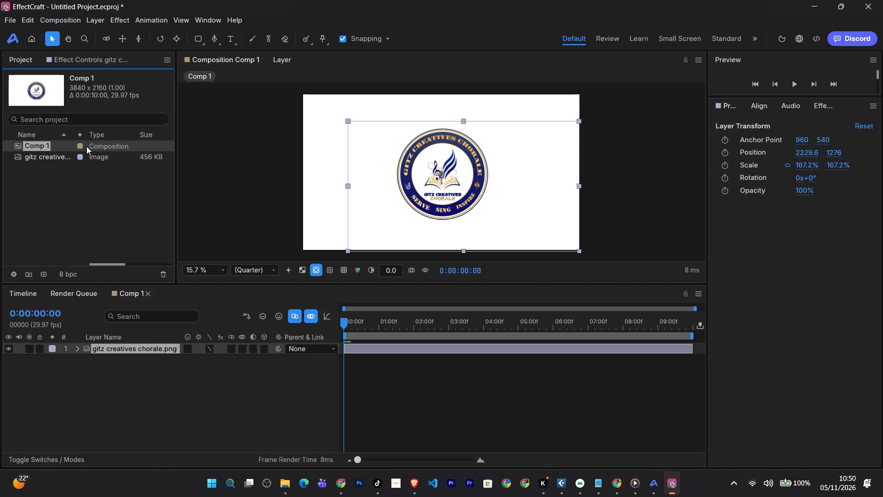
double_click(85, 145)
double_click(81, 145)
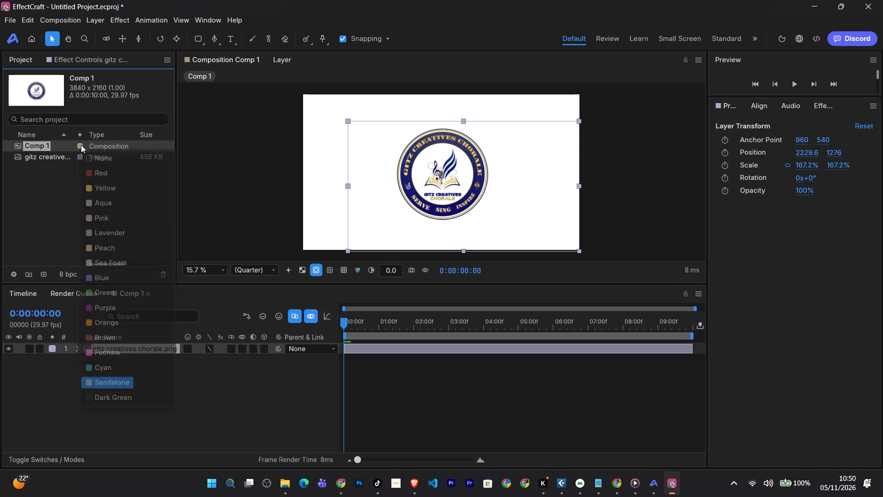
click(92, 161)
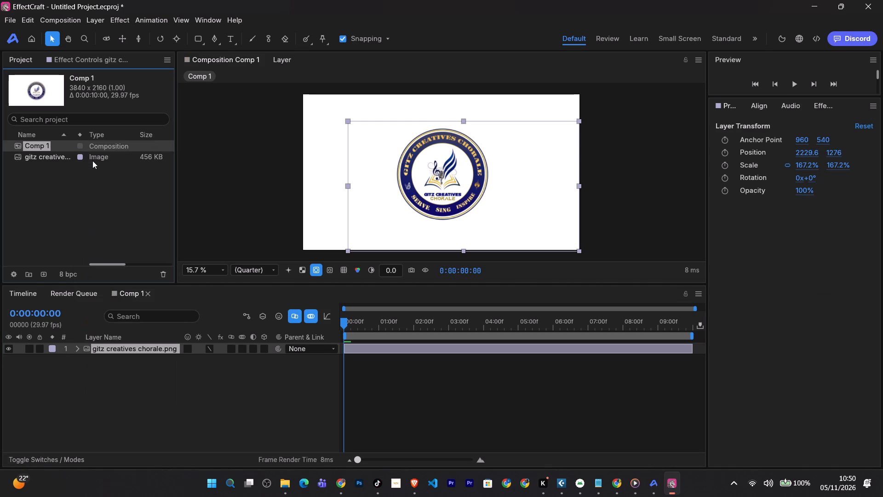
Try None as the imported logo image's label colour, set it to Red, and clear the selection.
double_click(80, 158)
click(115, 174)
double_click(82, 156)
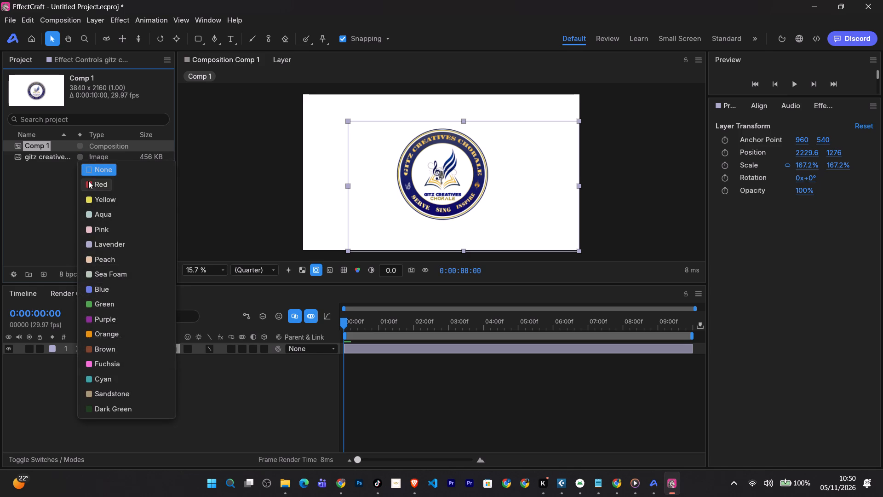
click(88, 183)
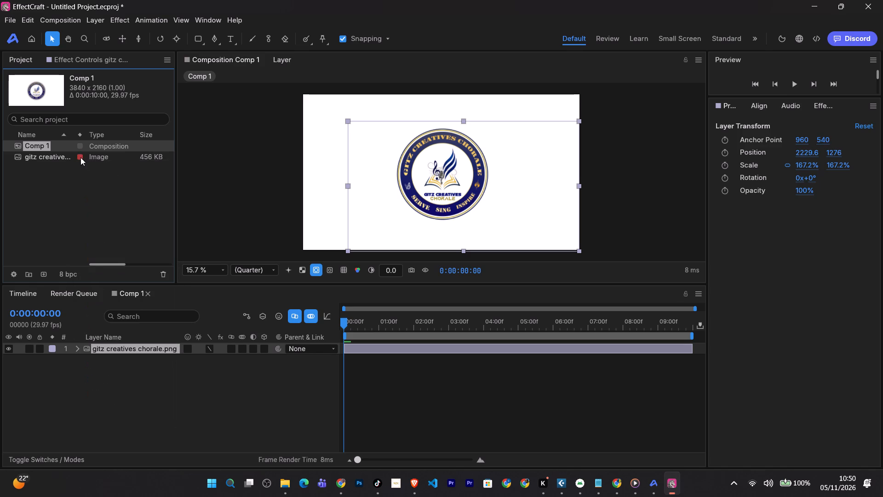
click(89, 194)
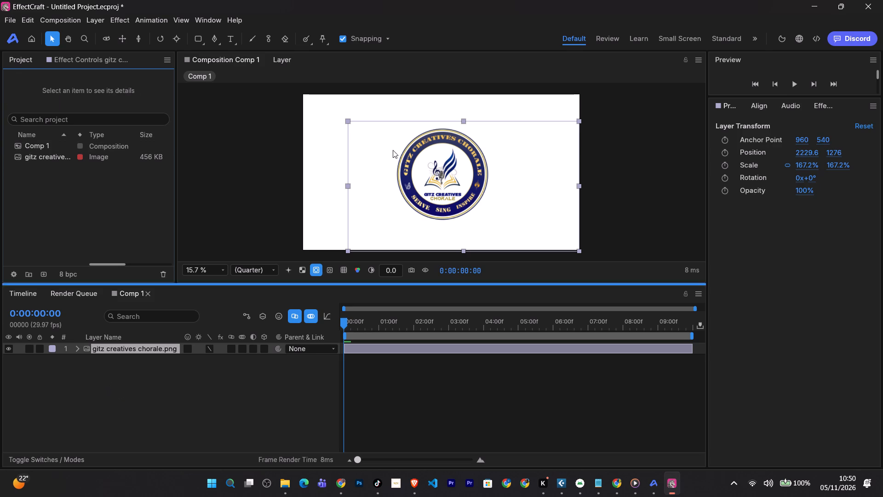
click(334, 169)
click(334, 169)
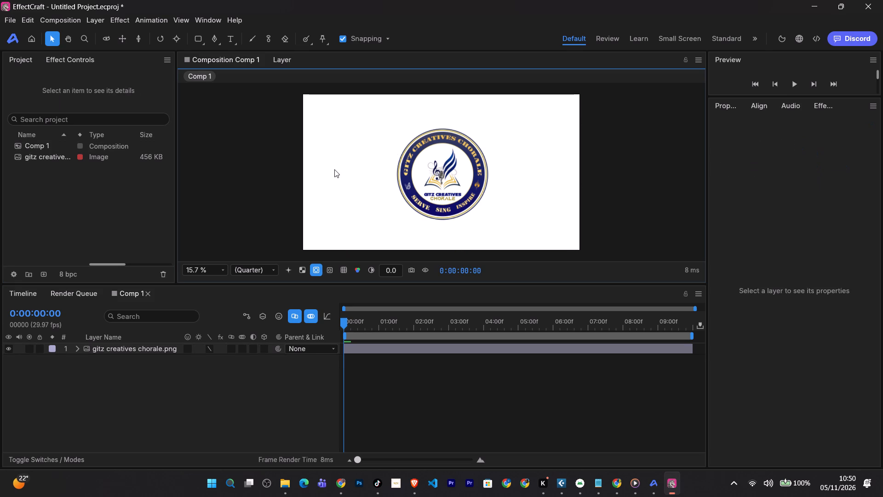
double_click(334, 169)
Switch to Chrome and watch the next part of the Cinematic 3D Stroke Logo Intro tutorial, pausing it after the effect demonstration.
click(333, 439)
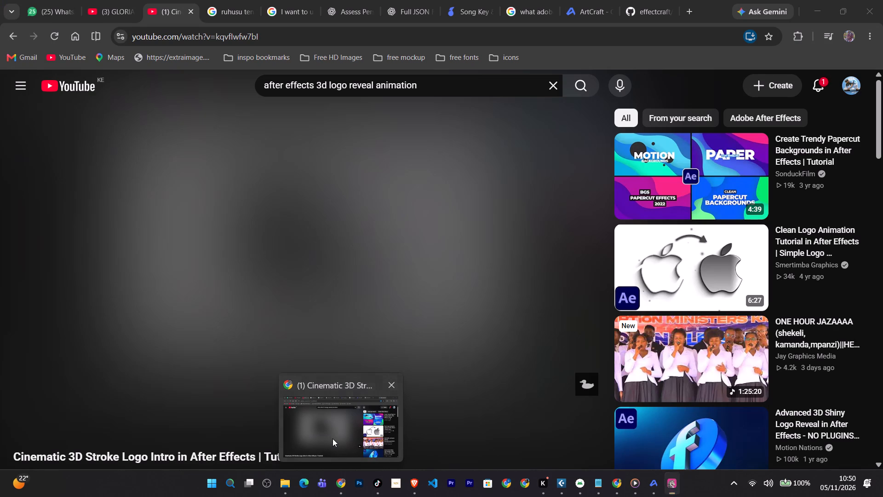
key(space)
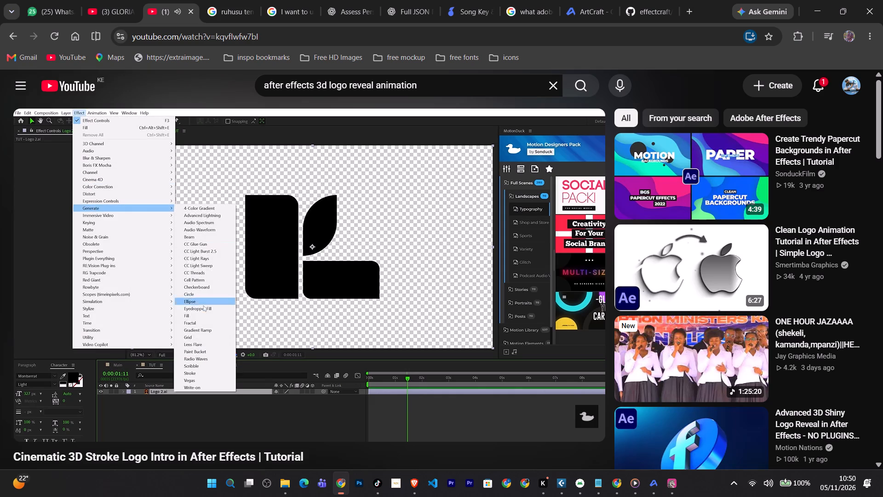
key(space)
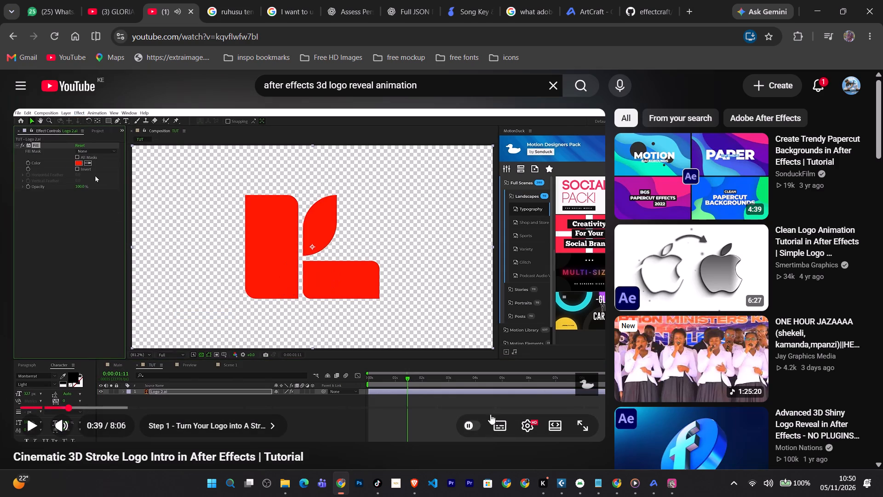
Switch to EffectCraft and apply the Generate Fill effect to the gitz creatives chorale.png layer.
click(675, 485)
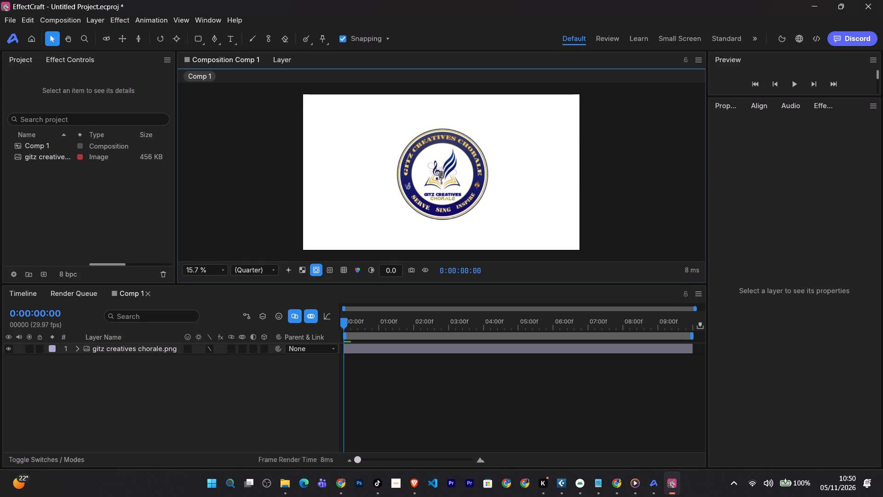
click(122, 21)
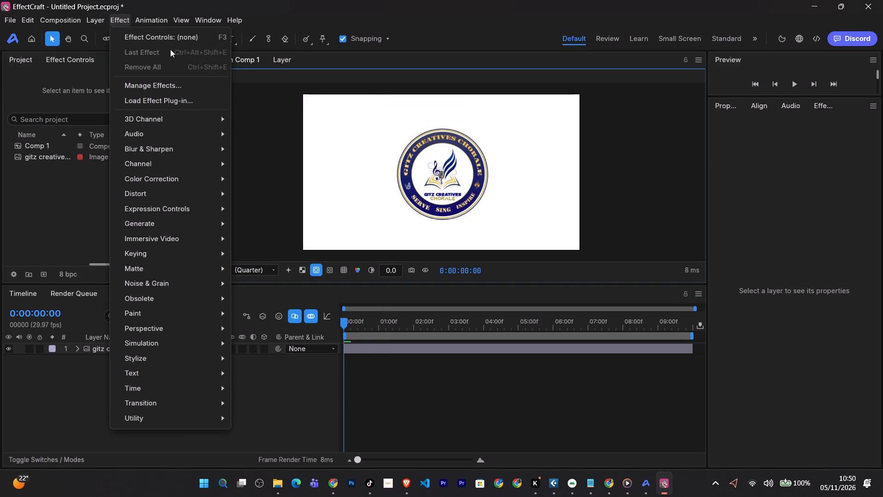
click(100, 347)
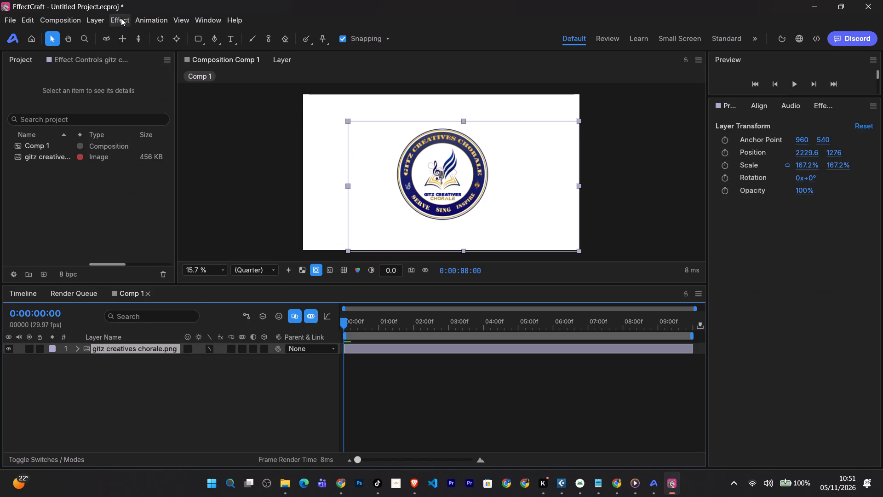
click(121, 18)
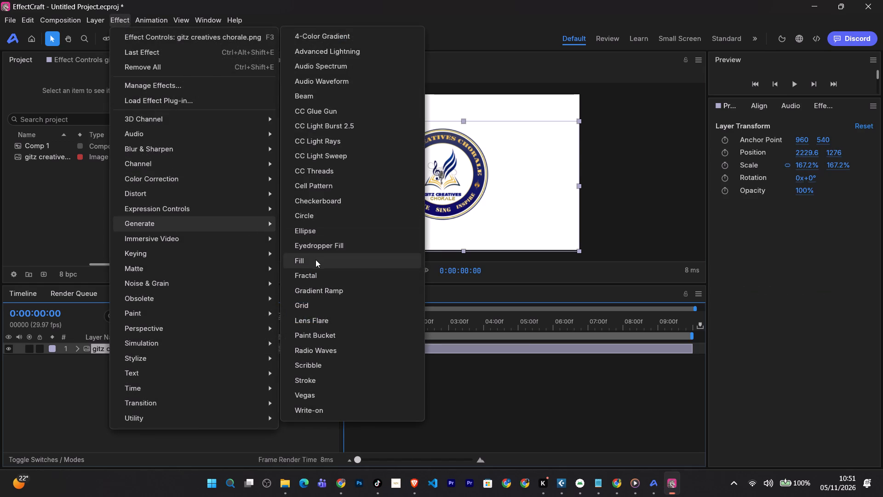
click(317, 261)
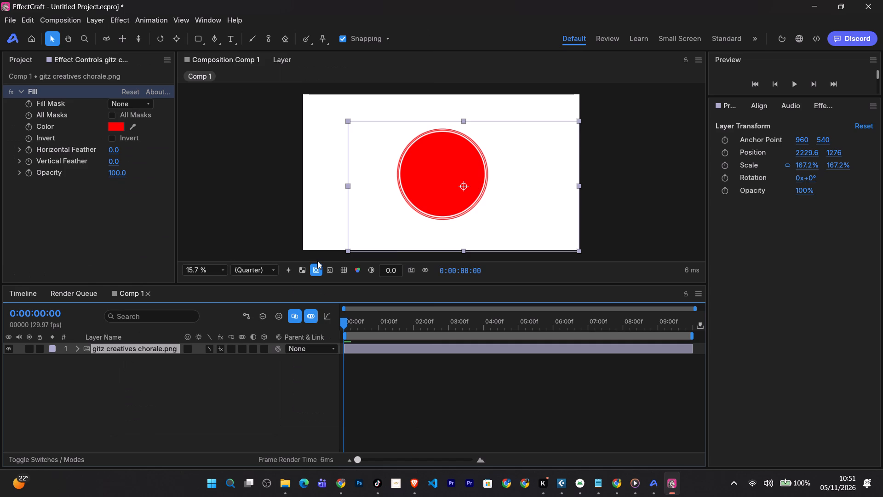
Check the fill colour part of the tutorial in Chrome, and set the logo's Fill colour to black, 000000, in EffectCraft.
click(337, 487)
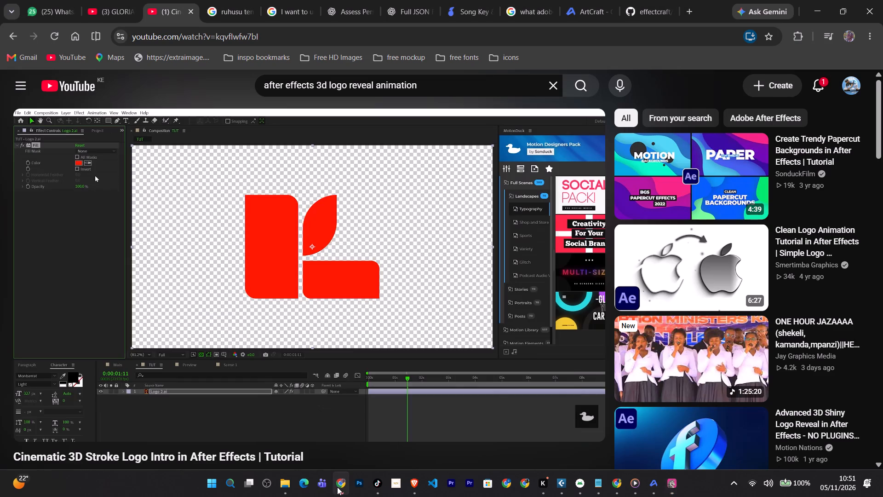
key(space)
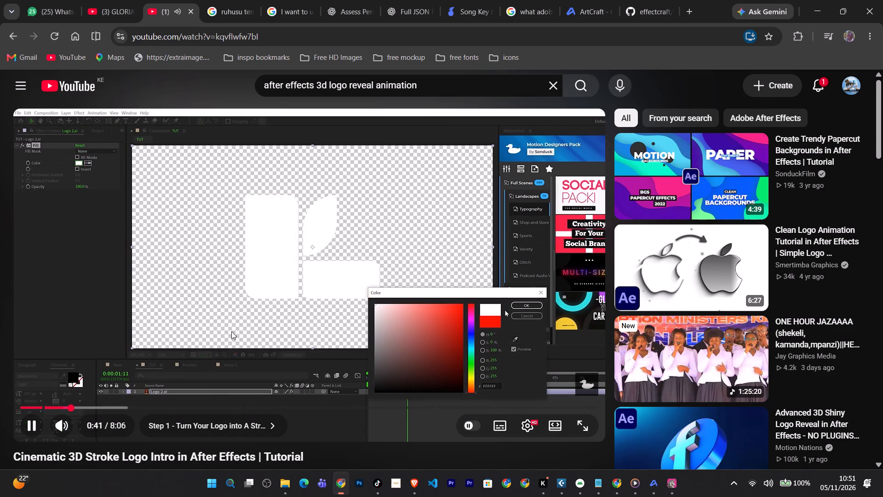
key(space)
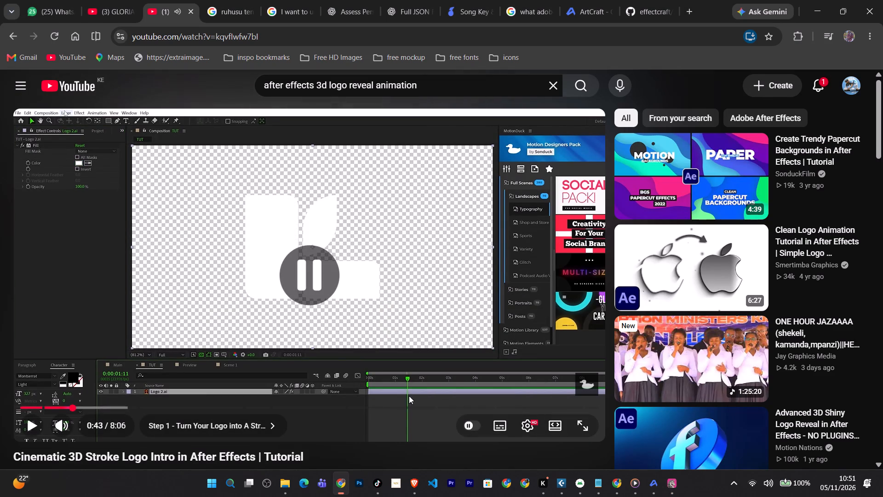
click(679, 487)
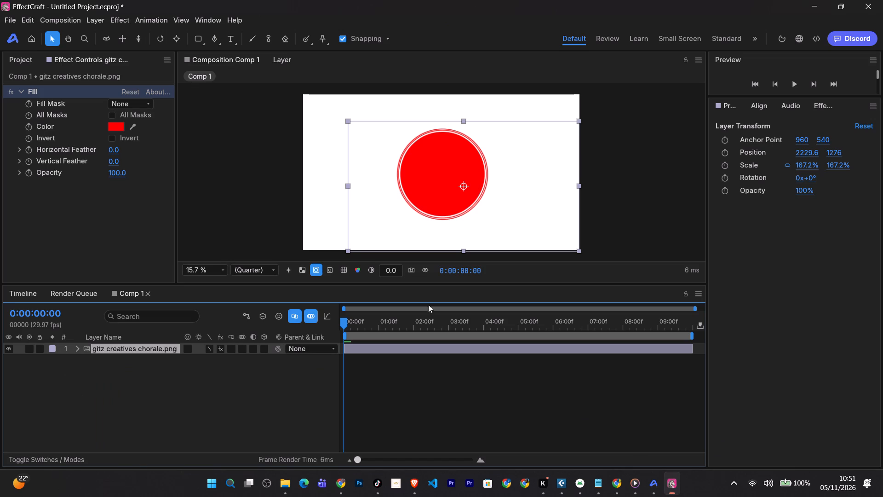
click(116, 121)
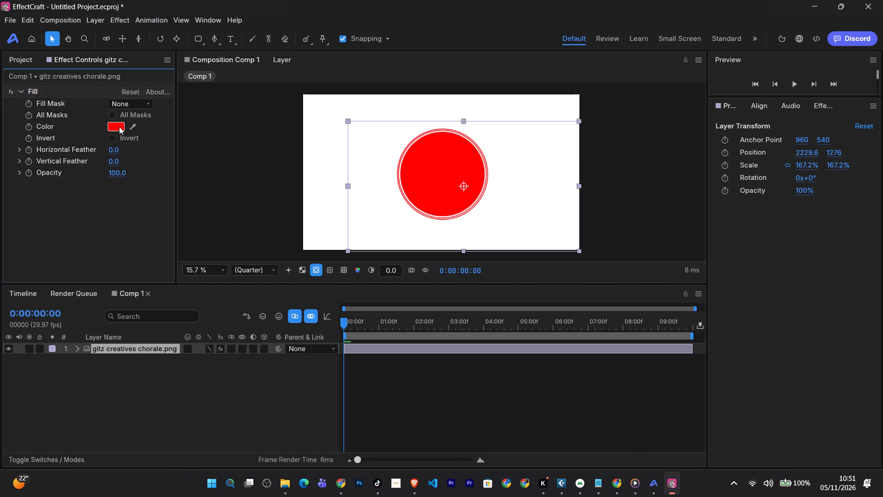
click(119, 127)
drag(137, 150, 120, 141)
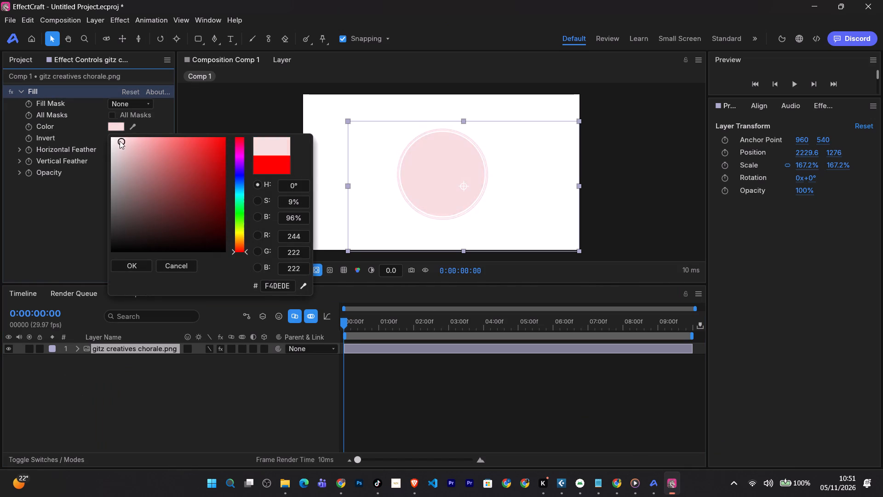
drag(120, 141, 108, 246)
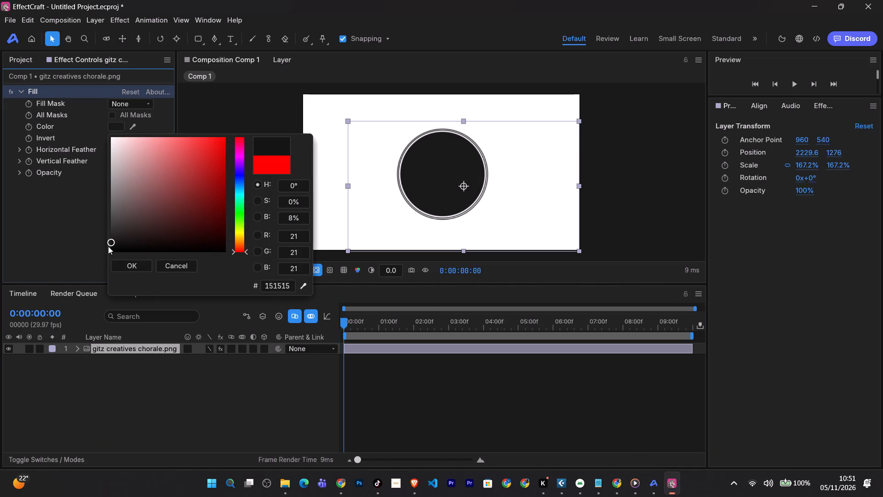
drag(108, 246, 106, 263)
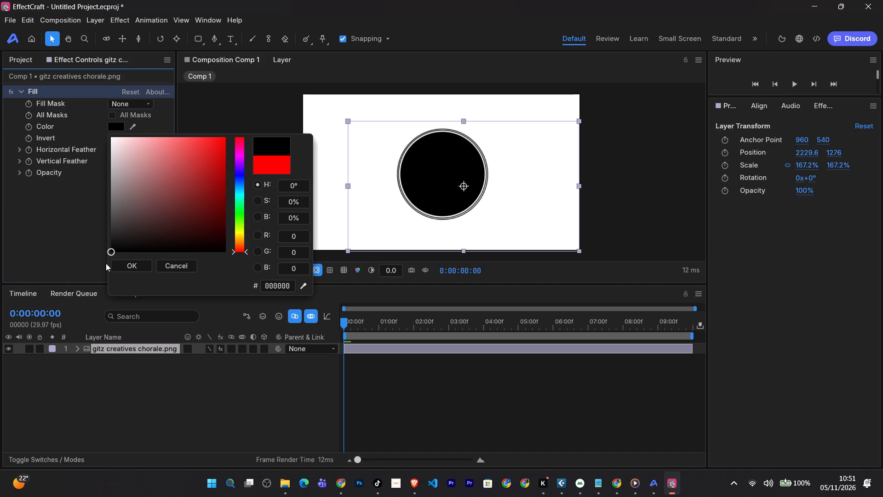
drag(106, 263, 106, 263)
click(52, 232)
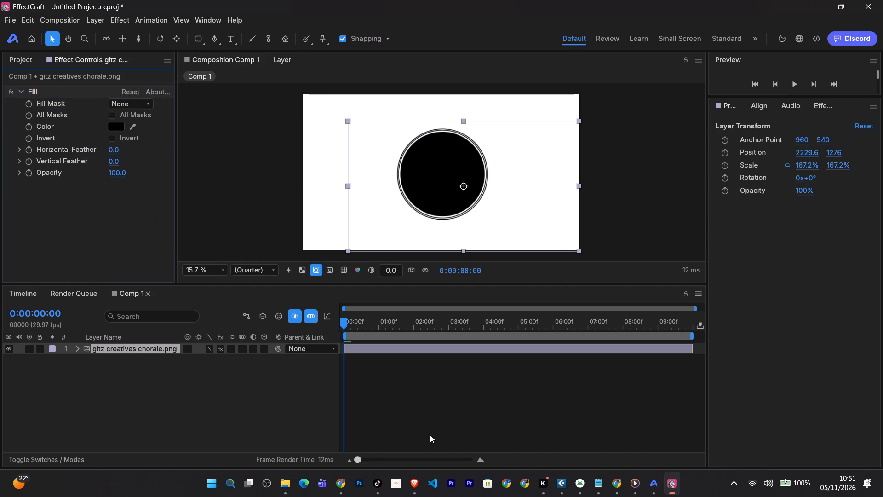
Switch to Chrome and watch the tutorial's pre-compose part, going back to replay it and pausing at the Pre-compose dialog.
click(342, 482)
key(space)
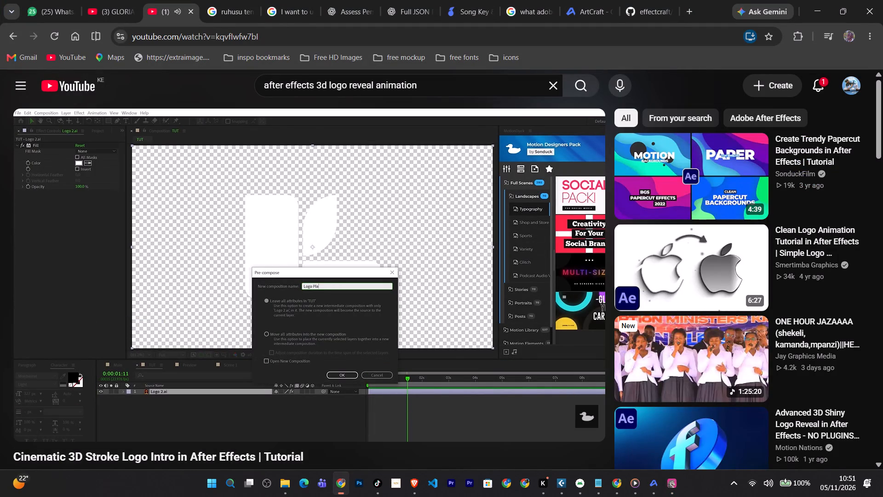
key(space)
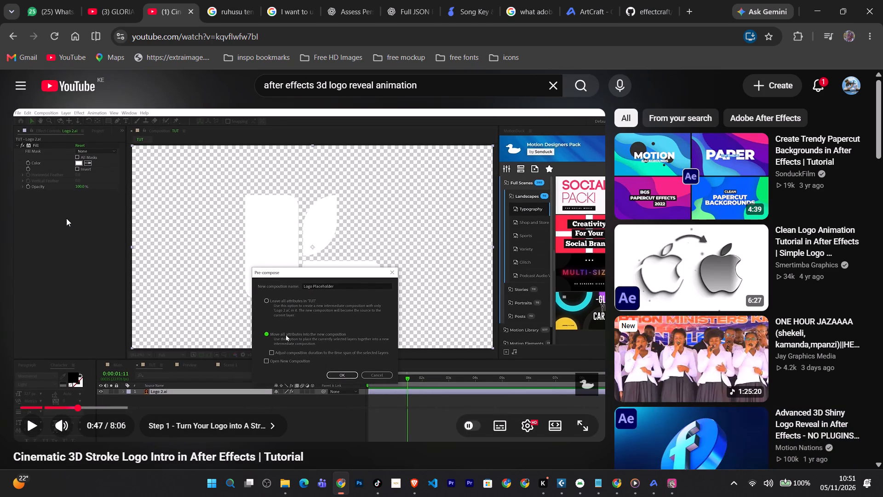
key(Left)
key(space)
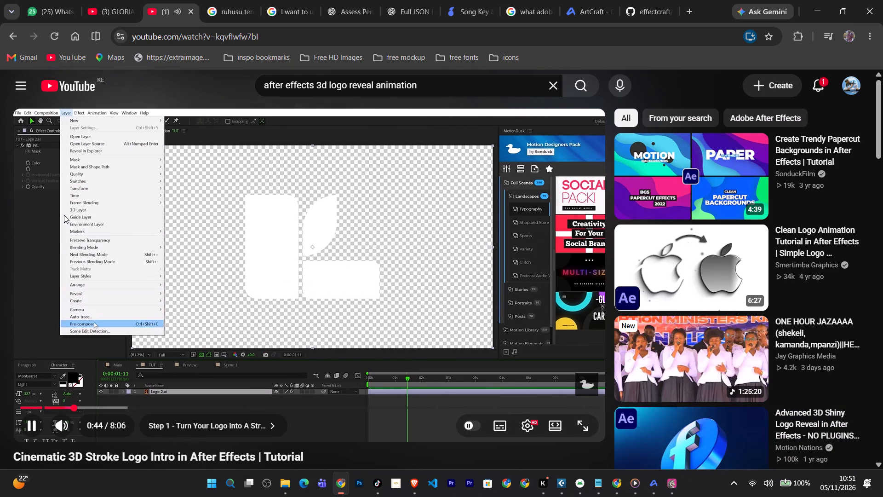
key(space)
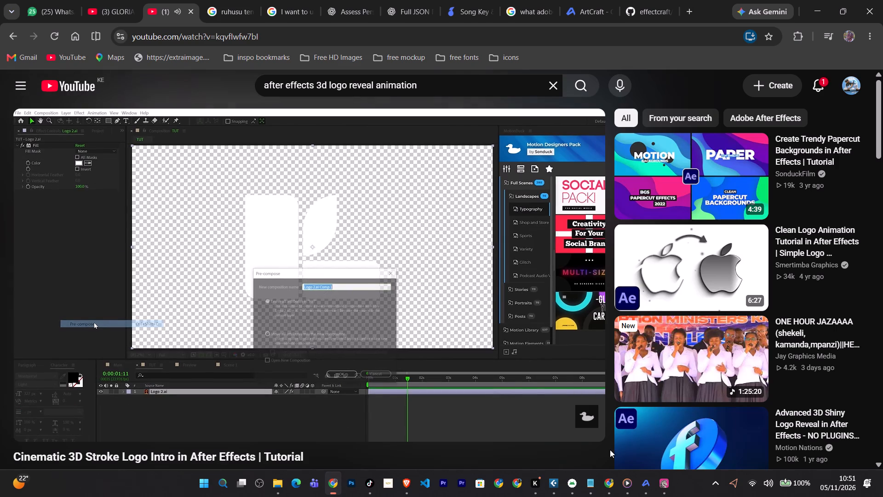
Move EffectCraft's taskbar entry next to Chrome's and switch to EffectCraft.
drag(668, 488, 372, 475)
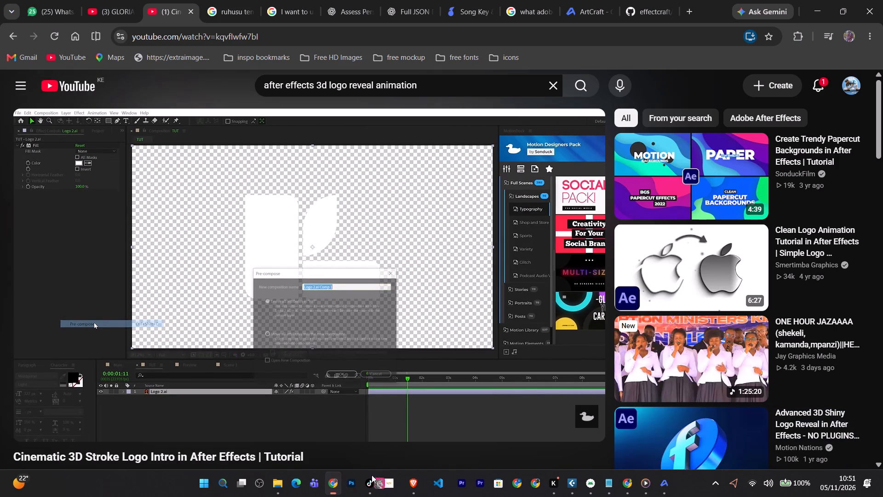
drag(372, 475, 357, 477)
click(352, 485)
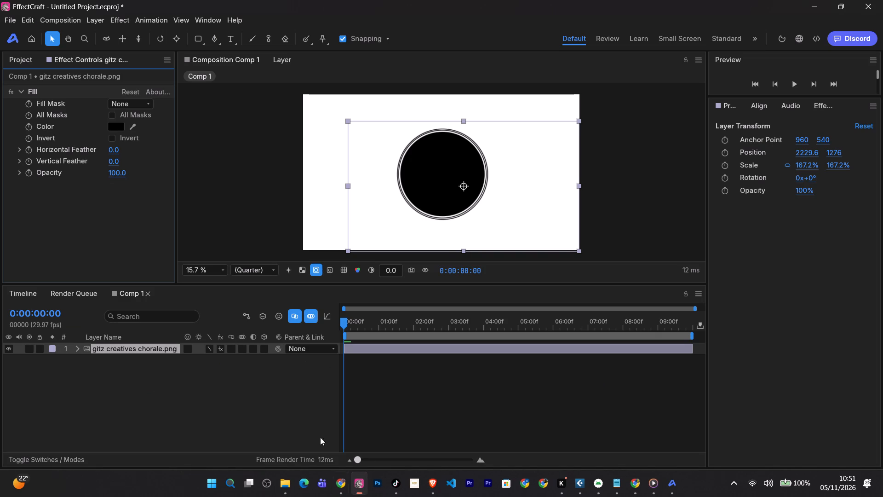
Start pre-composing the filled logo layer, check the name used in the Chrome tutorial, and name the new composition logo placeholder.
click(95, 18)
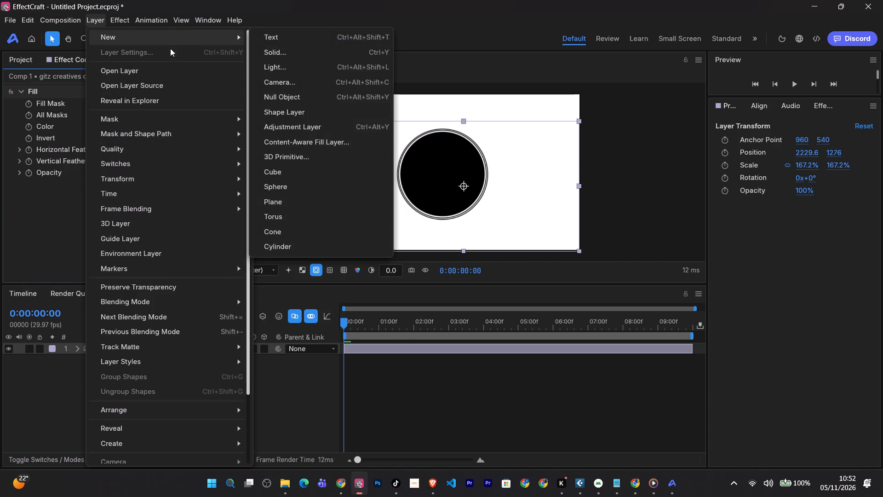
scroll(160, 382, down, 1)
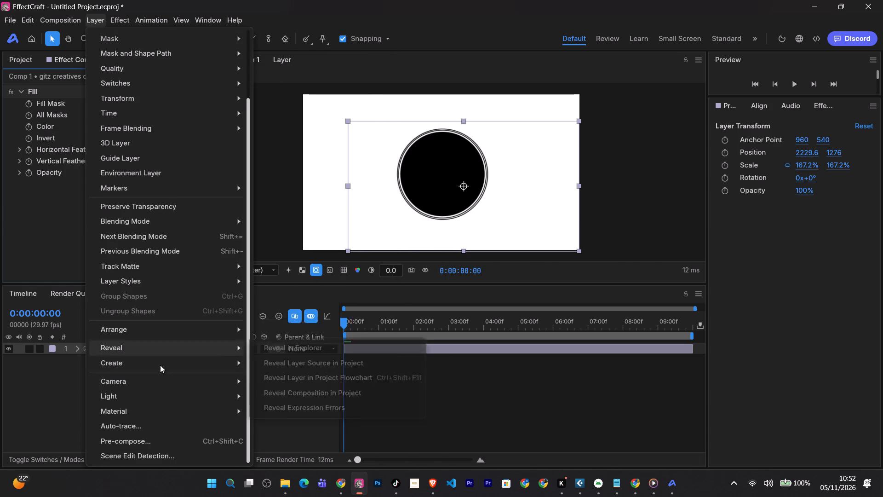
click(157, 441)
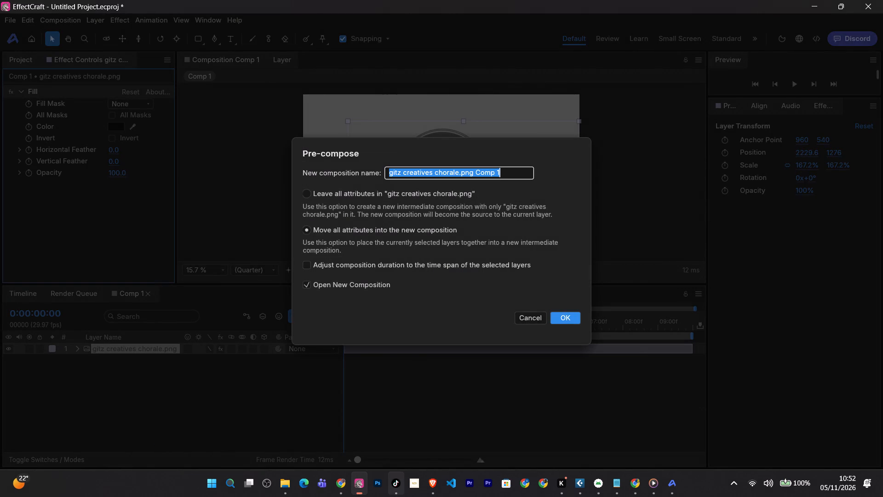
click(342, 480)
key(space)
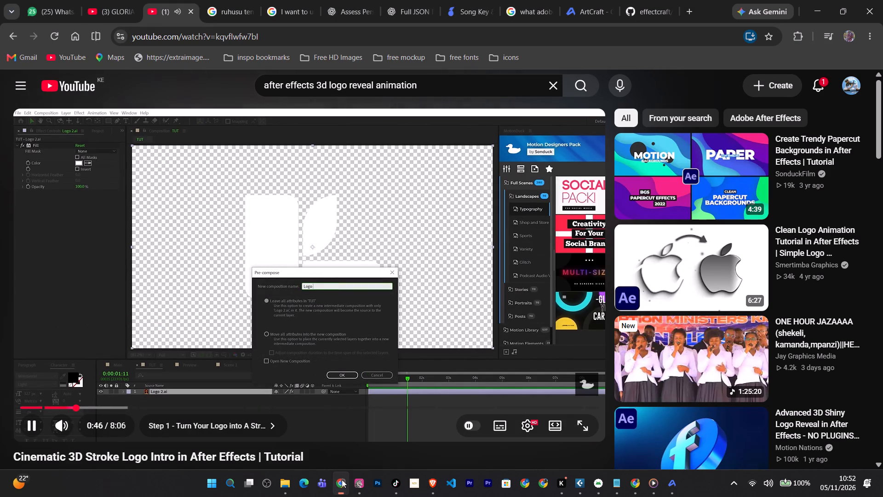
key(space)
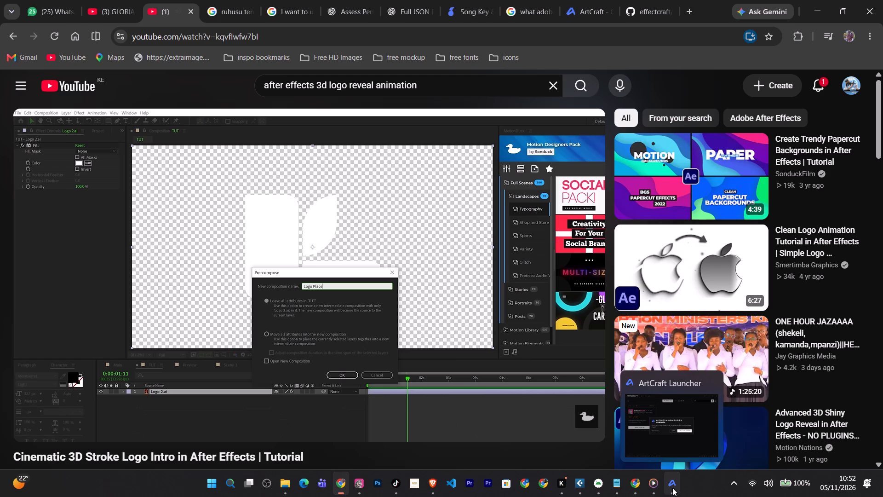
click(358, 486)
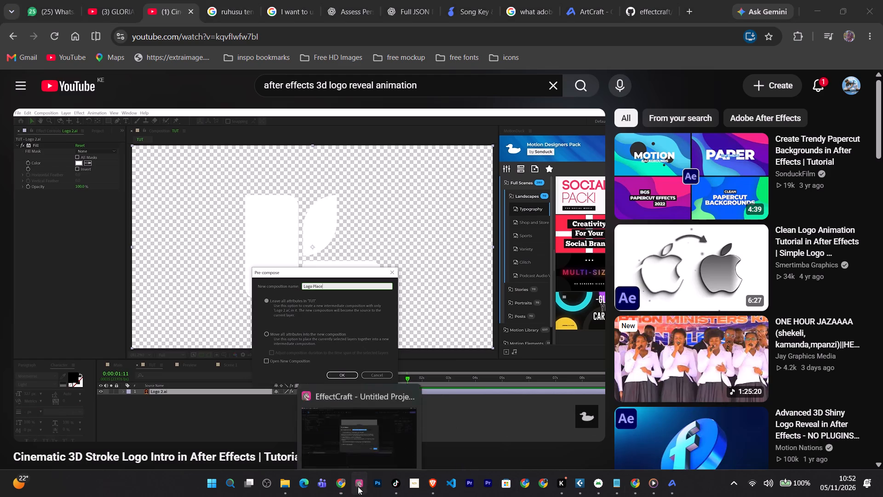
text(logo)
key(space)
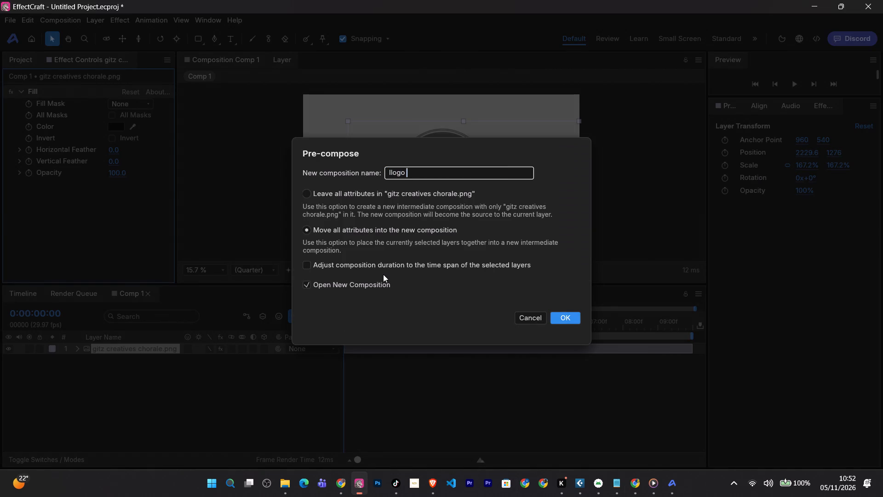
key(Left)
key(Left)
key(Left)
key(Left)
key(BackSpace)
key(Right)
key(Right)
key(Right)
key(Right)
text(placeholder)
Check the tutorial's remaining Pre-compose options in Chrome, and create the composition in EffectCraft with all attributes moved into it and opened.
click(340, 482)
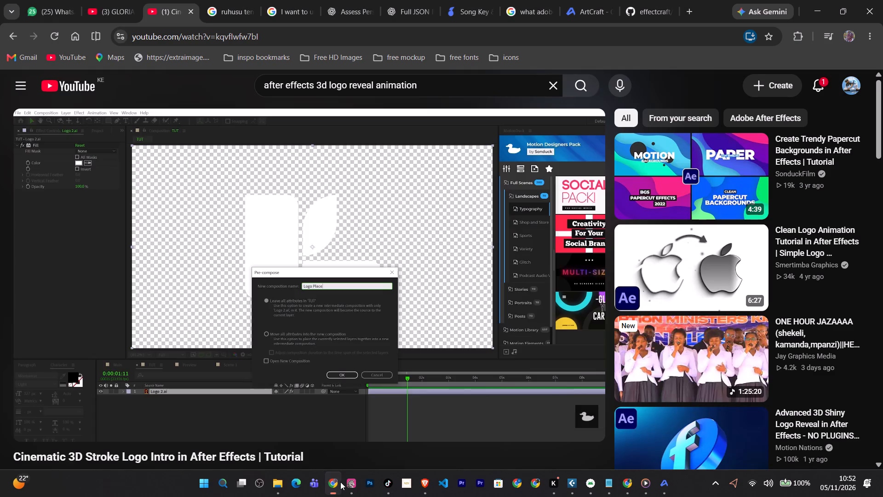
key(space)
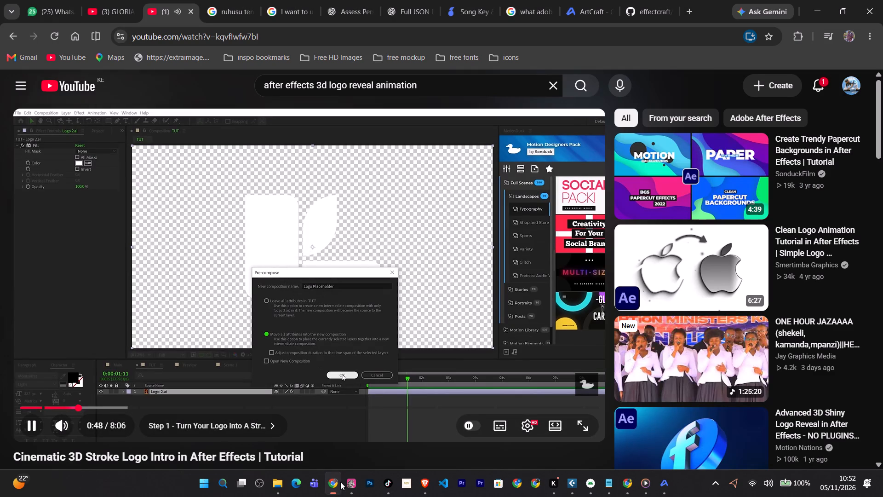
key(space)
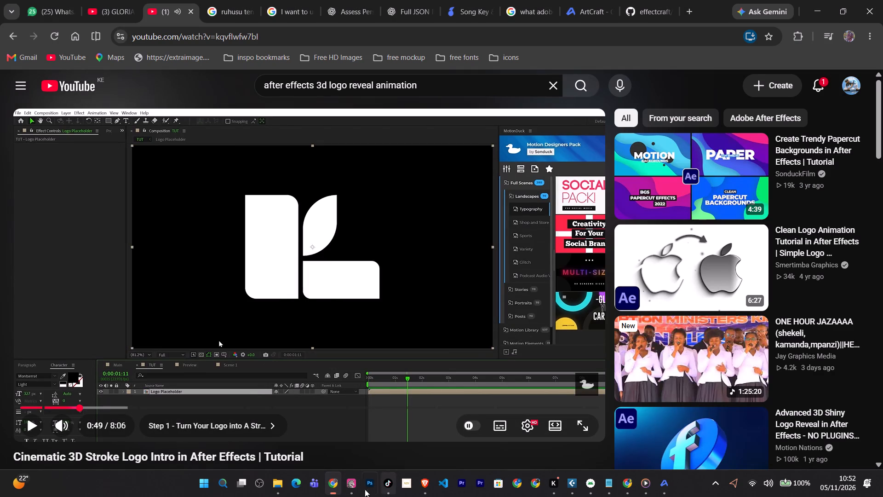
click(345, 481)
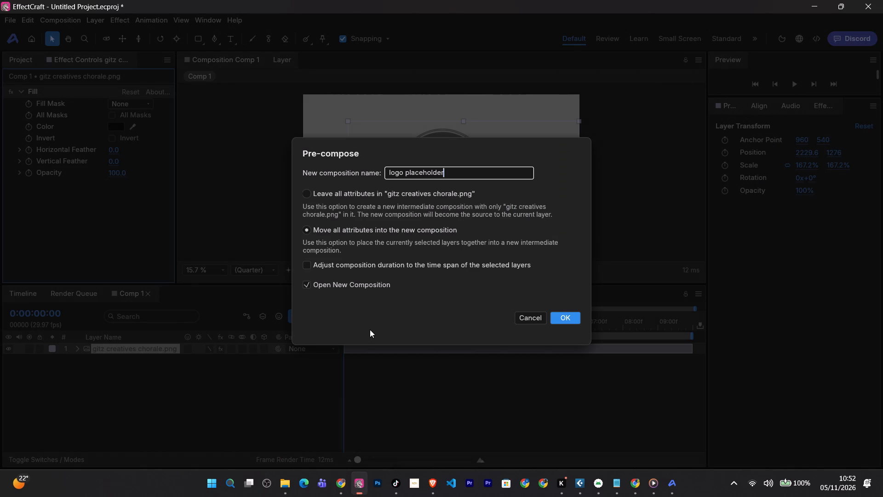
click(563, 320)
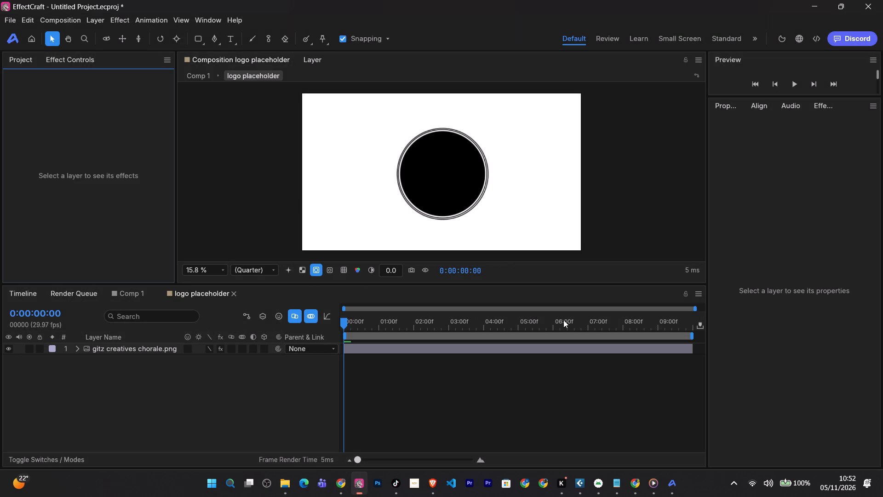
Check the tutorial's next effect in Chrome, and apply the Vegas effect to the gitz creatives chorale.png layer in EffectCraft.
click(346, 480)
key(space)
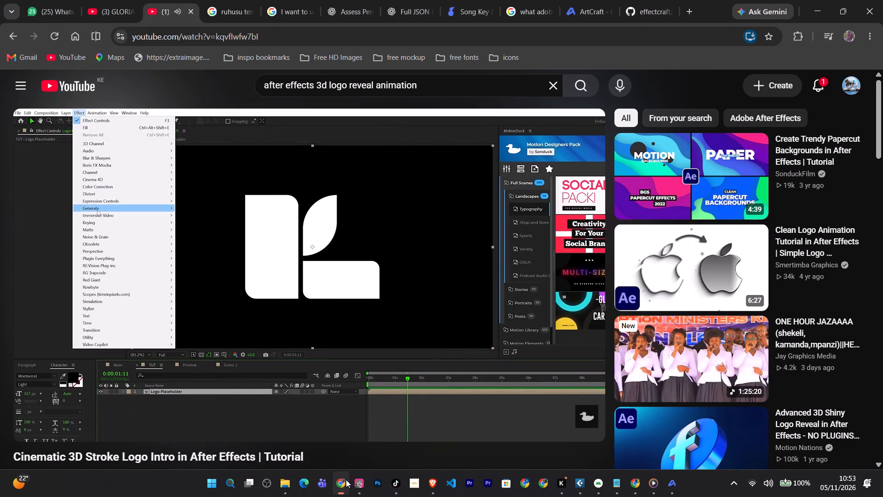
key(space)
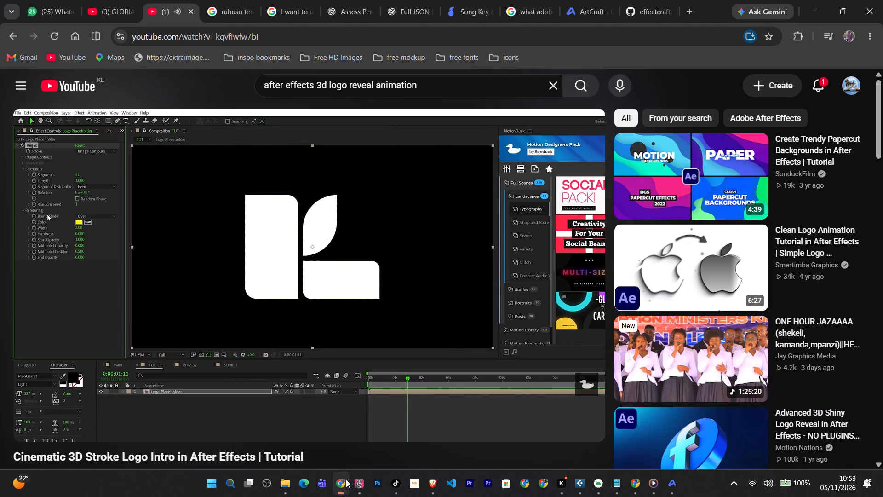
click(356, 482)
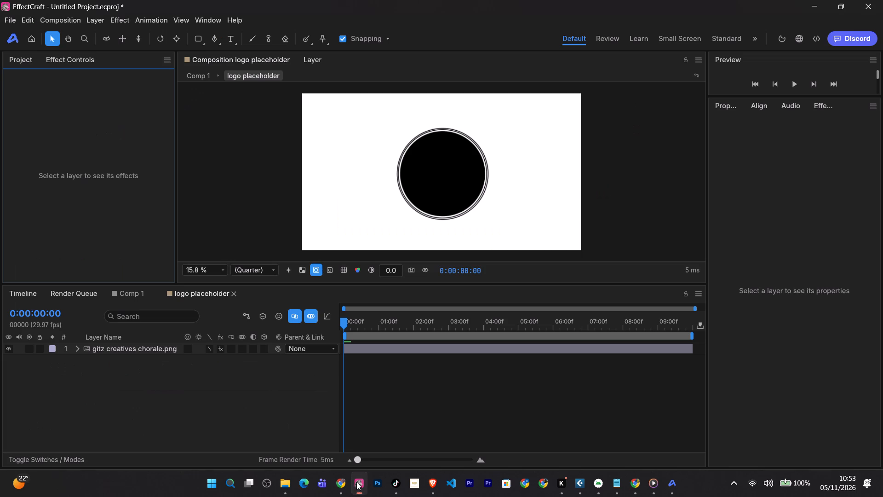
click(138, 348)
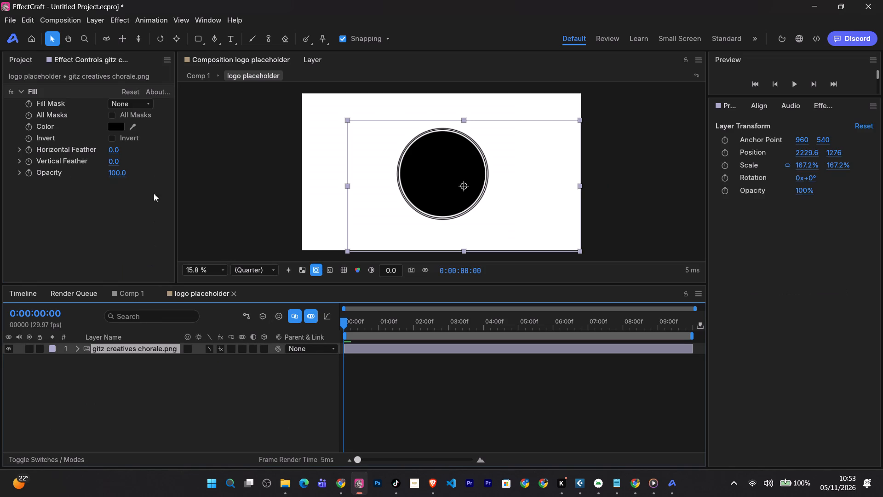
click(120, 19)
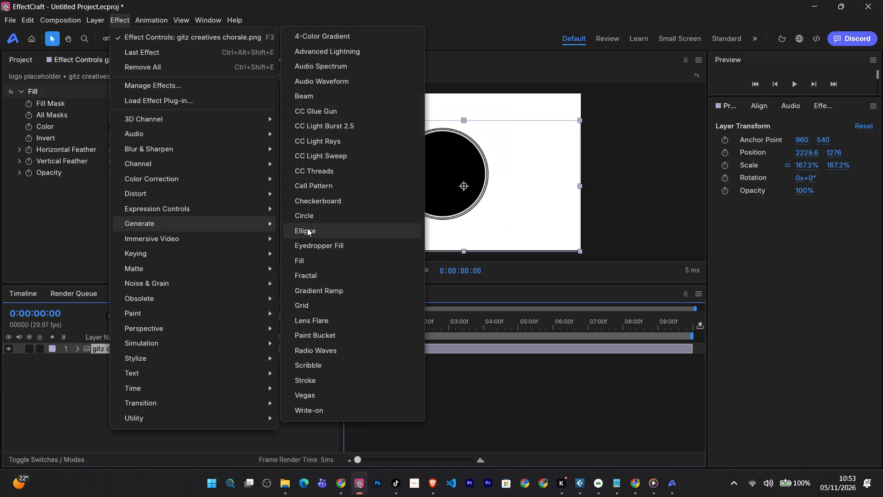
click(324, 393)
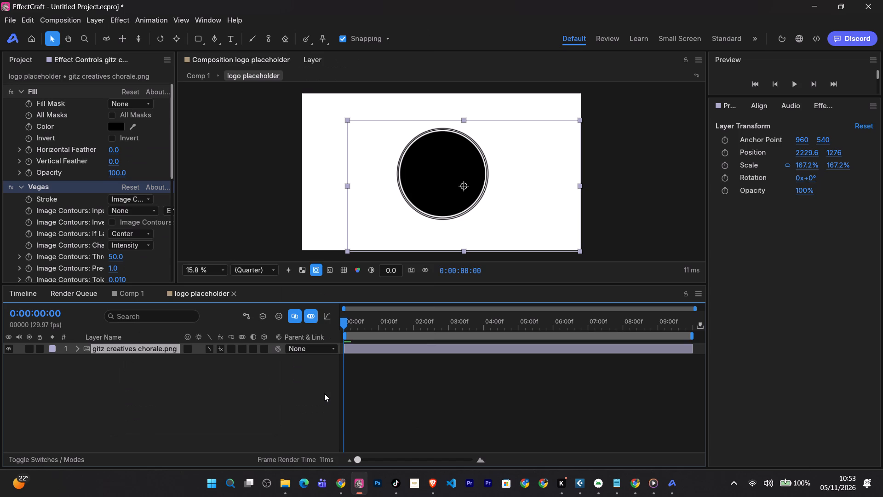
Watch the tutorial's Vegas blend mode change in Chrome and look through the layer's Vegas settings in EffectCraft for the matching option.
click(341, 482)
key(space)
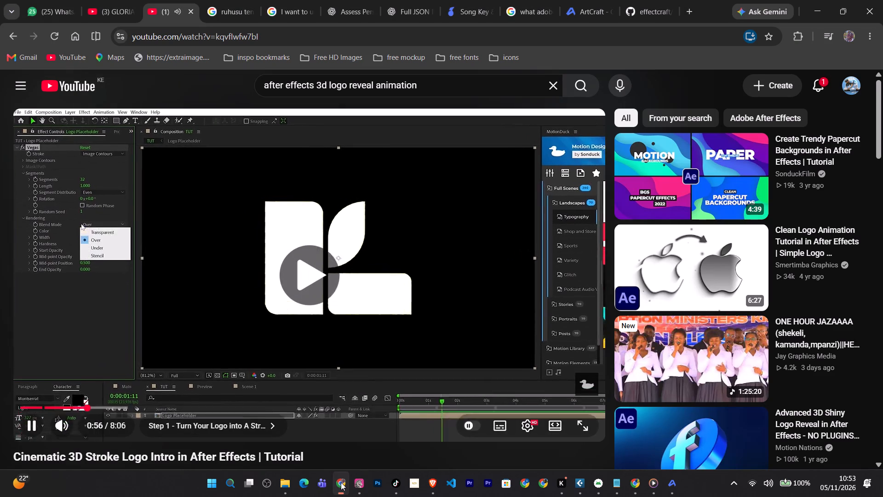
key(space)
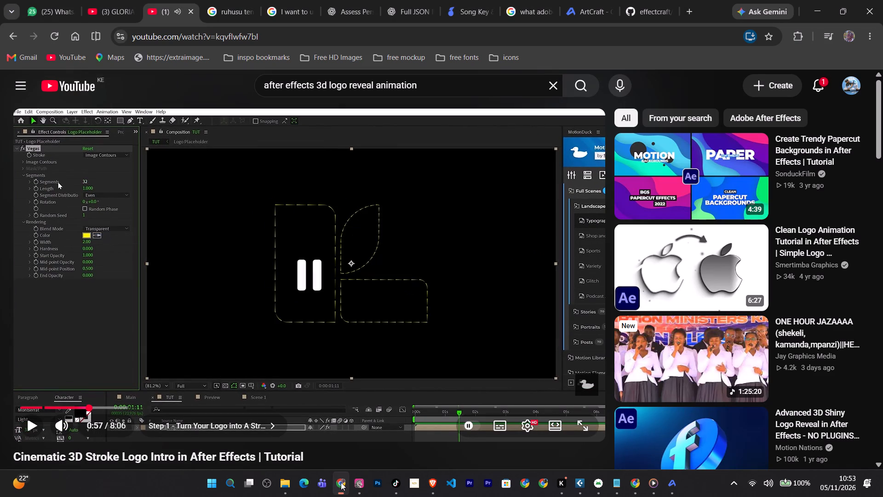
click(358, 483)
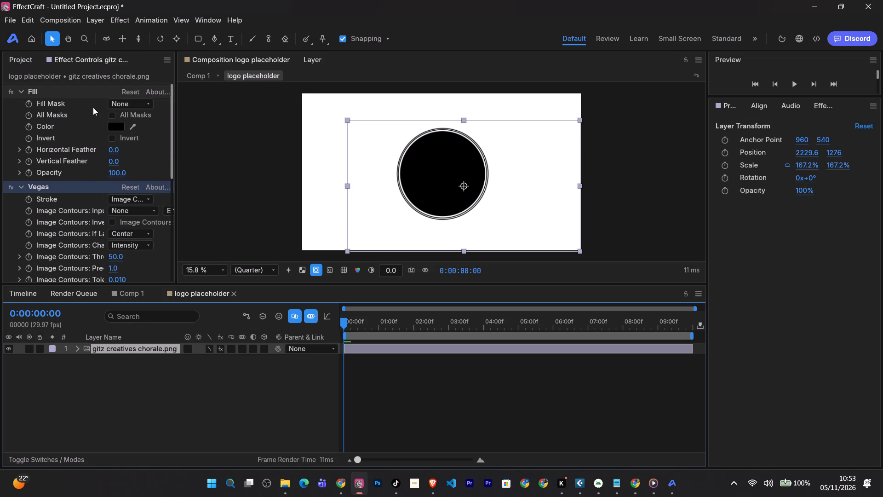
scroll(91, 203, down, 1)
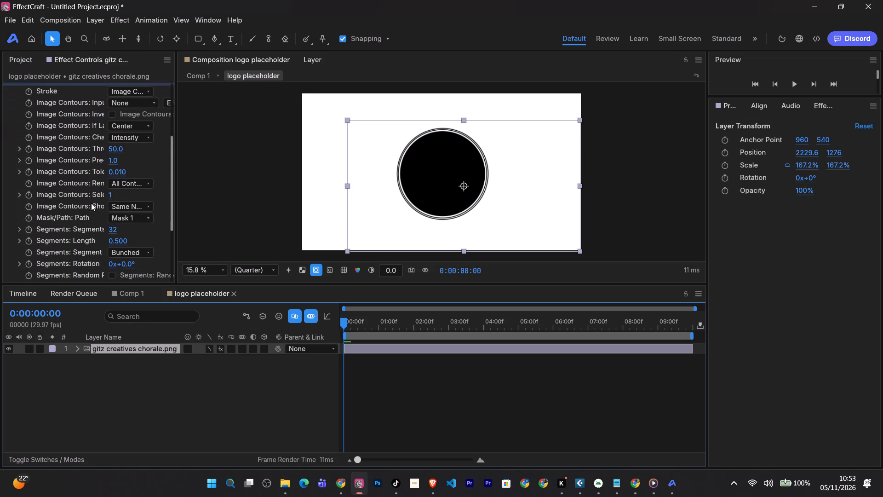
scroll(91, 203, down, 1)
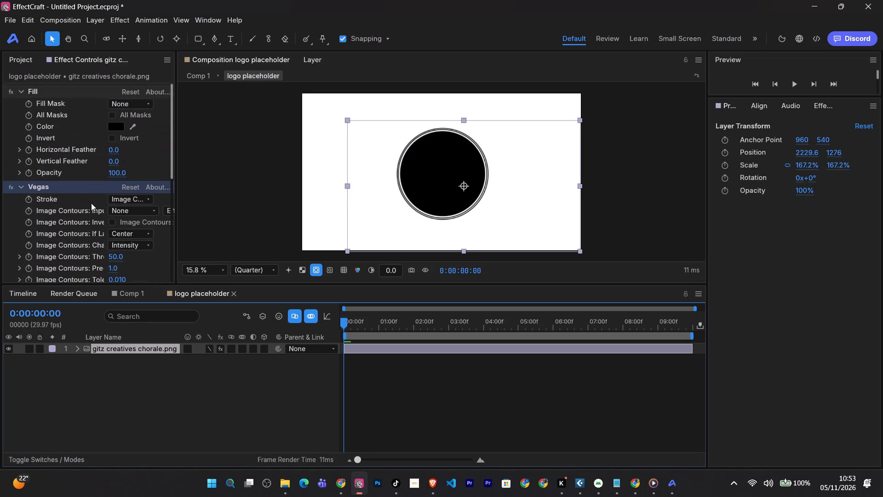
scroll(91, 203, down, 1)
scroll(90, 154, down, 2)
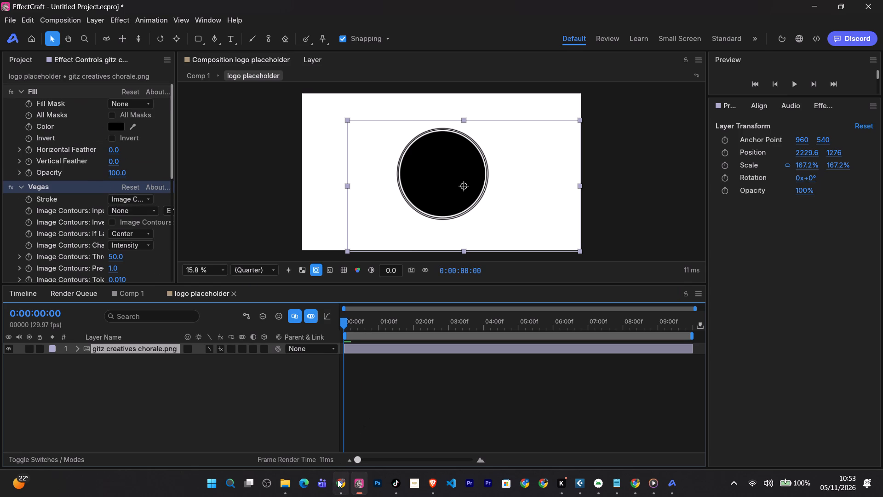
click(338, 480)
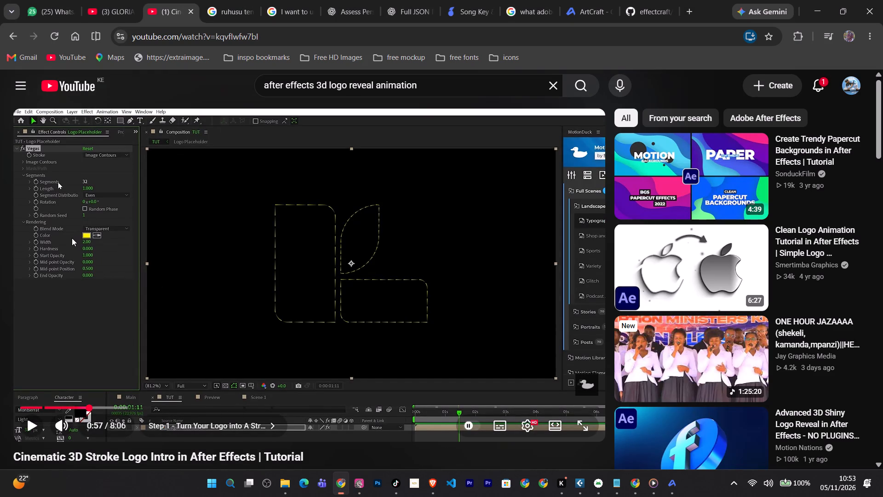
click(351, 476)
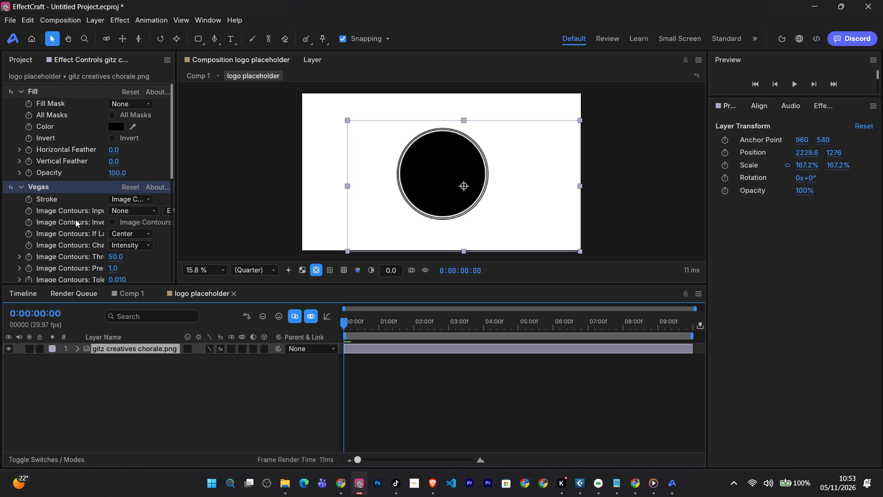
Widen the effect controls area to give the Vegas property names and values more room.
drag(177, 229, 231, 213)
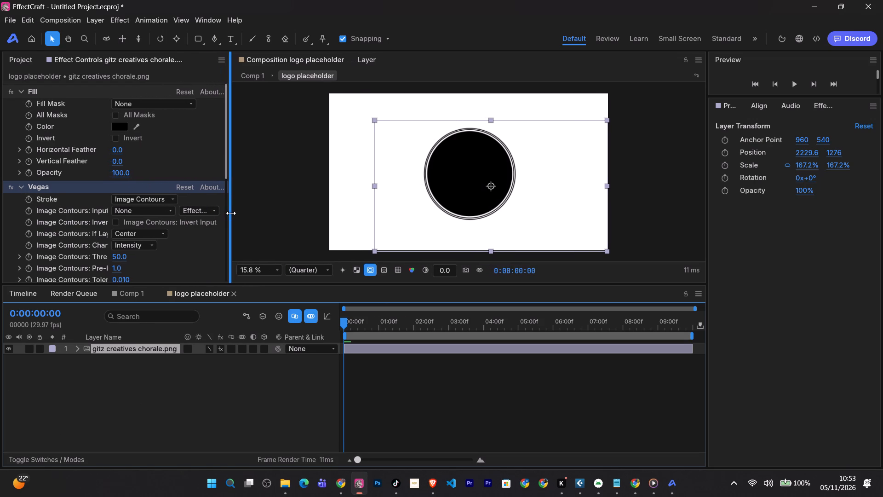
drag(231, 213, 253, 208)
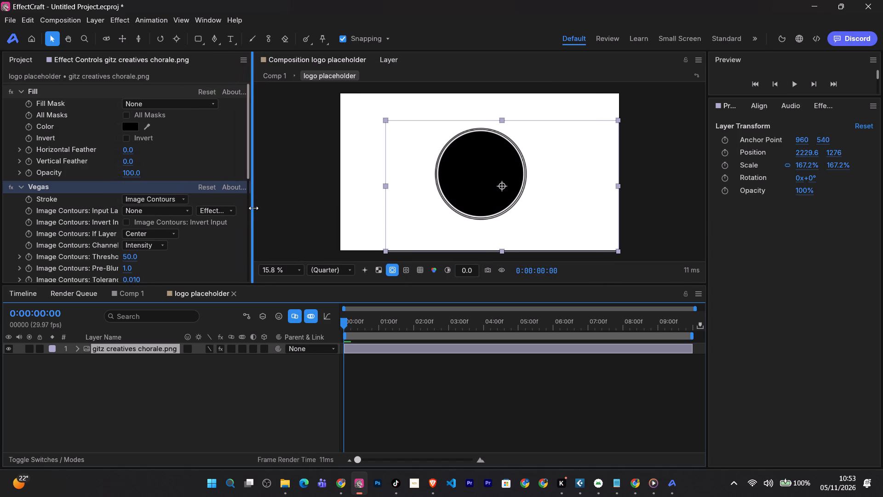
drag(253, 208, 233, 211)
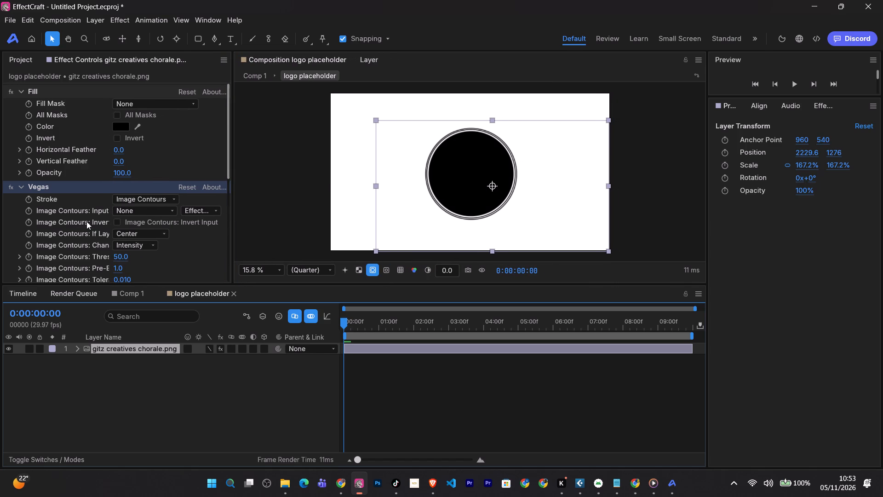
Set the Vegas effect's rendering blend mode to Transparent on the logo layer.
scroll(86, 221, down, 1)
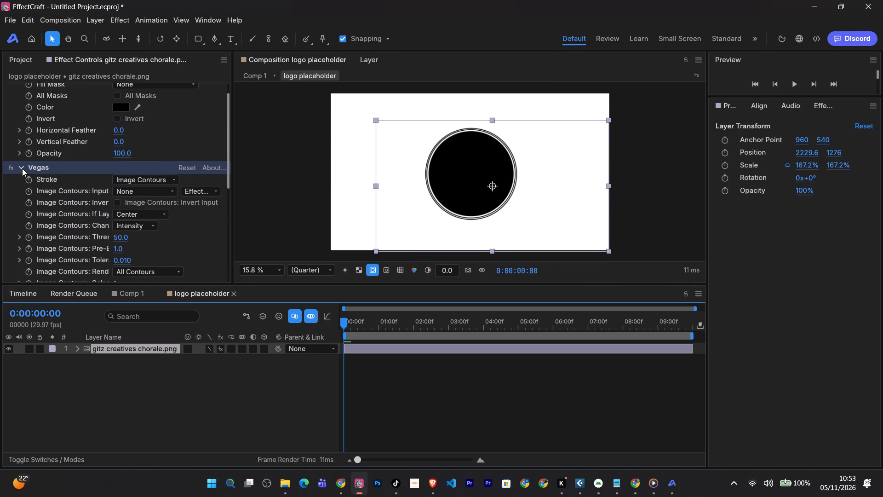
click(22, 168)
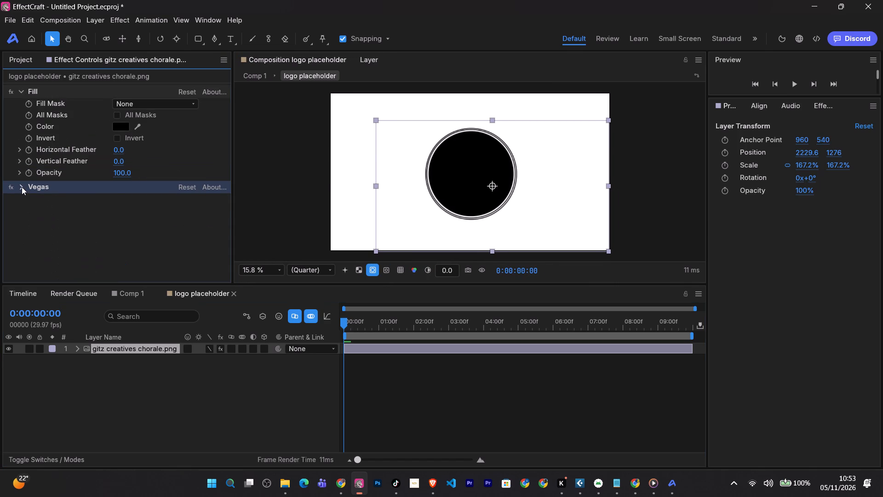
click(22, 187)
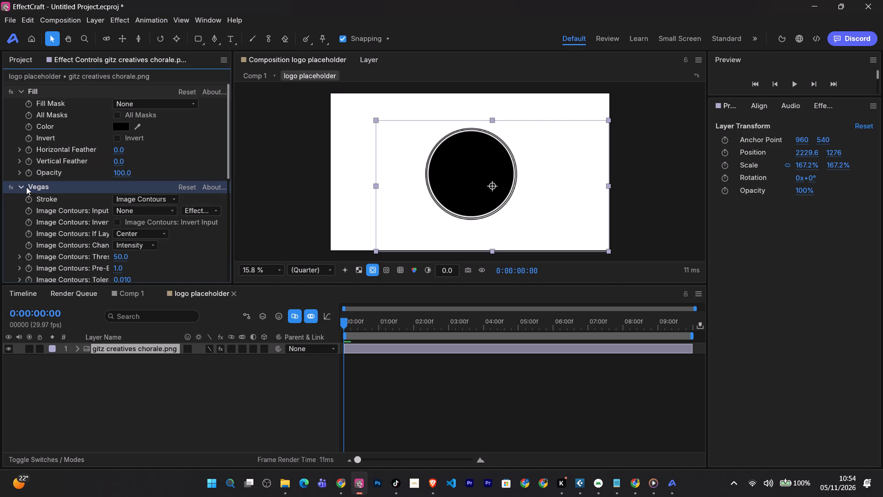
scroll(50, 214, down, 2)
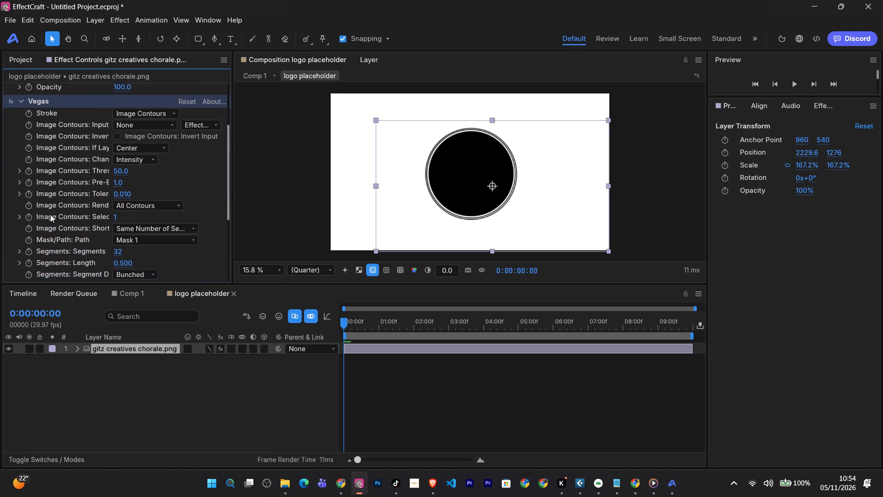
scroll(50, 214, down, 2)
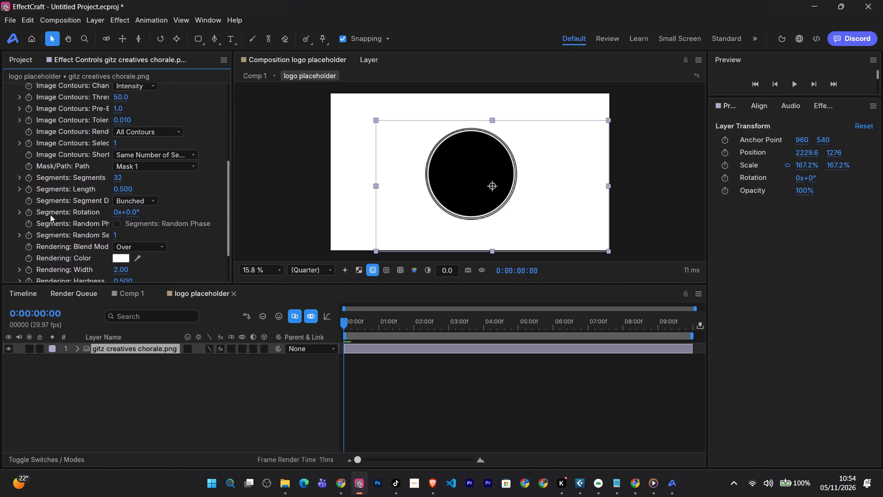
click(150, 242)
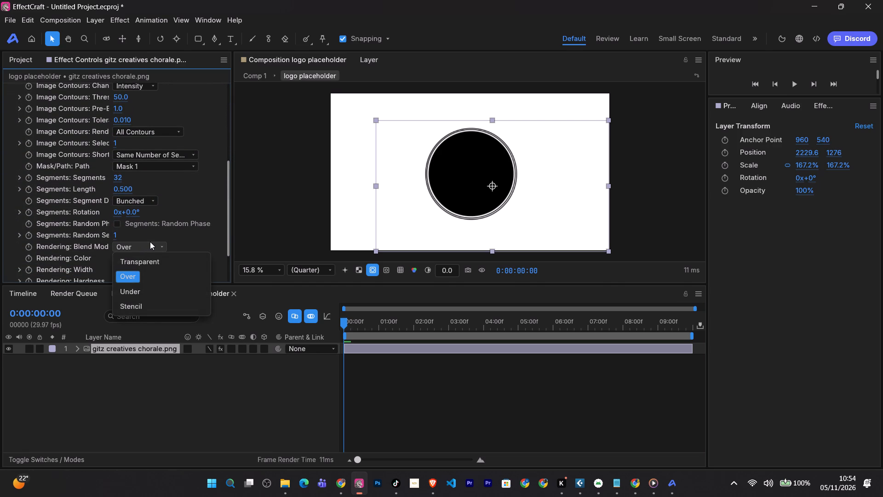
click(149, 260)
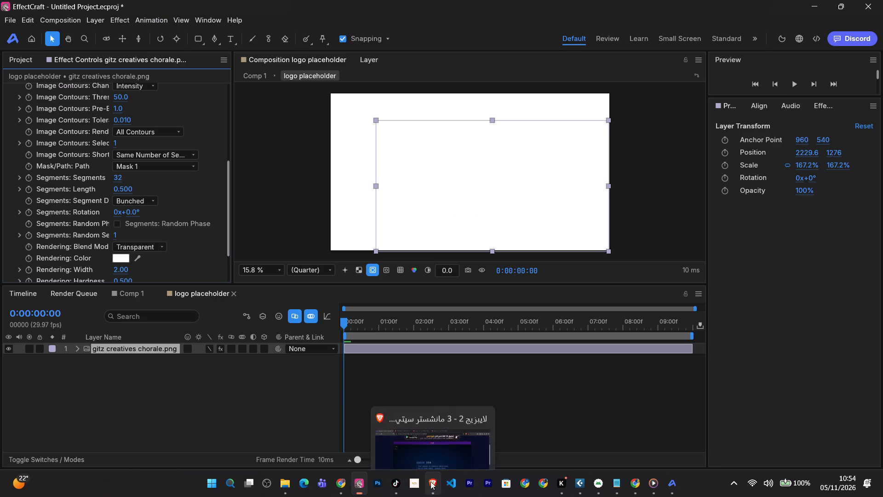
Check the tutorial's Segments adjustment in Chrome, and raise the Vegas effect's Segments to 149 in EffectCraft.
click(340, 475)
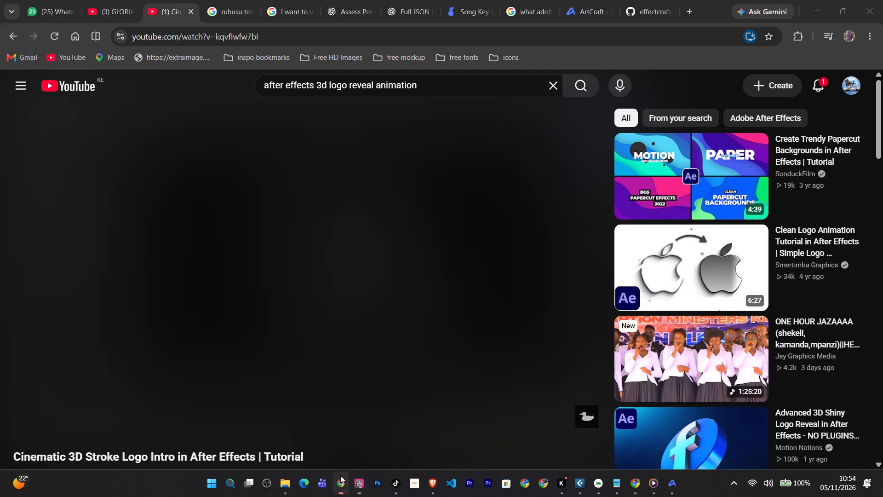
key(space)
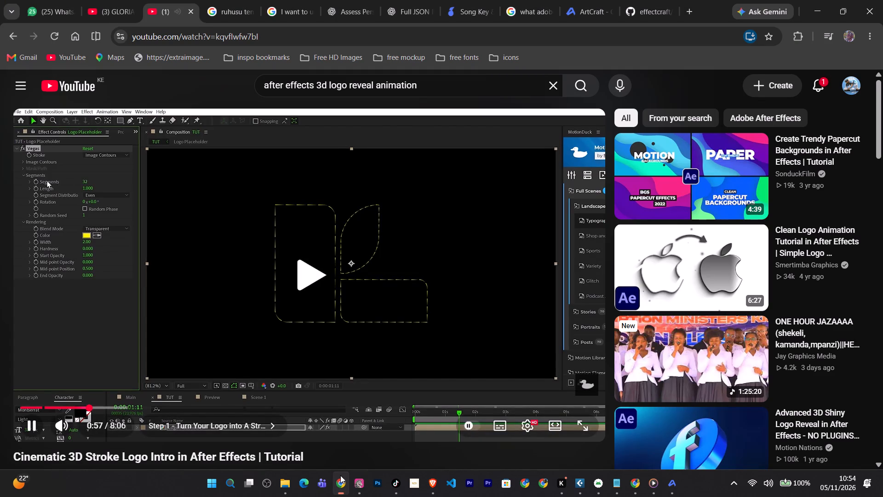
key(space)
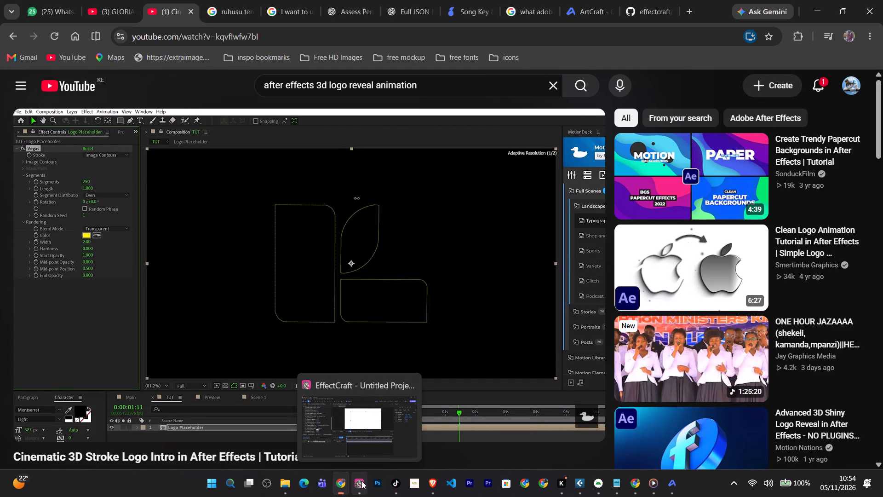
click(361, 481)
scroll(95, 177, up, 2)
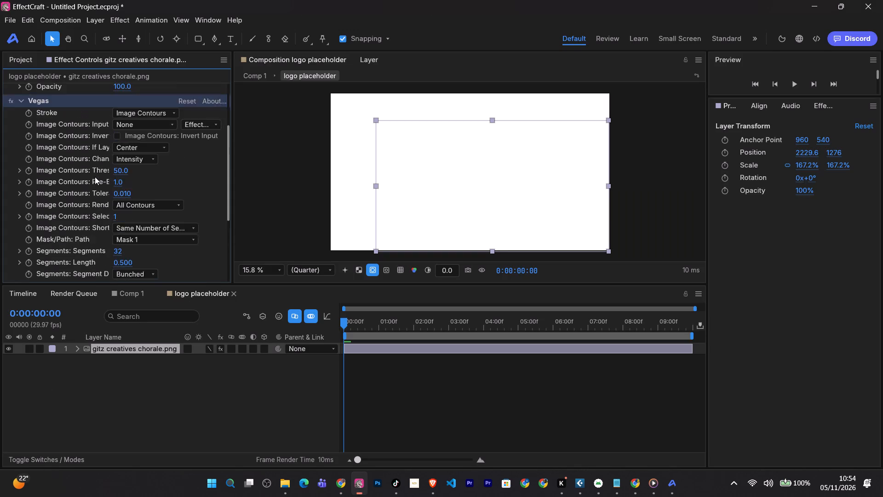
scroll(95, 177, up, 4)
scroll(95, 177, down, 1)
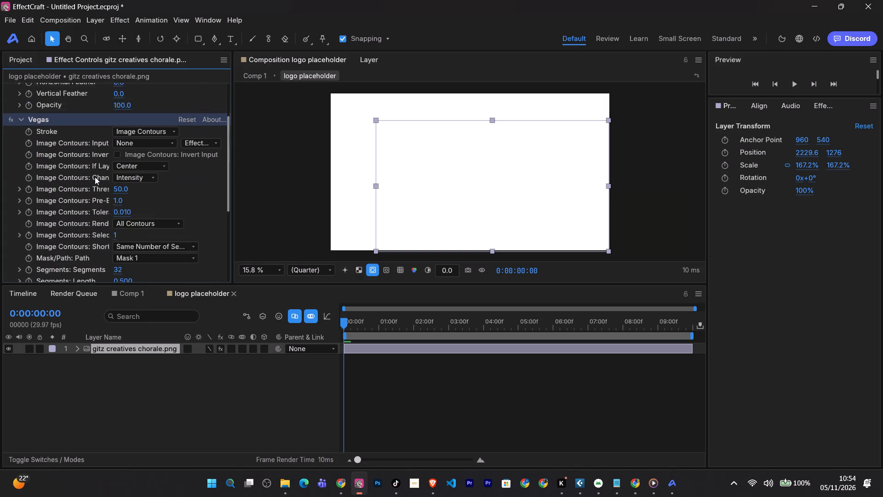
scroll(95, 177, down, 2)
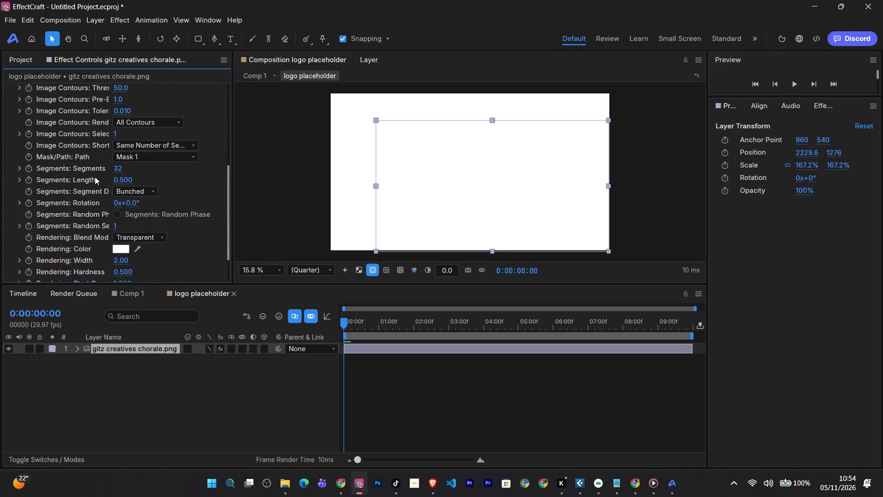
scroll(95, 177, down, 1)
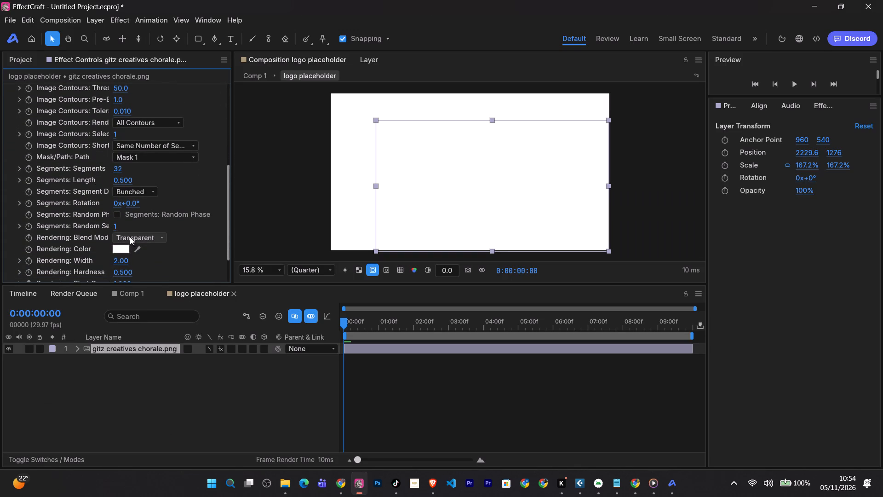
drag(120, 172, 232, 163)
drag(232, 163, 325, 154)
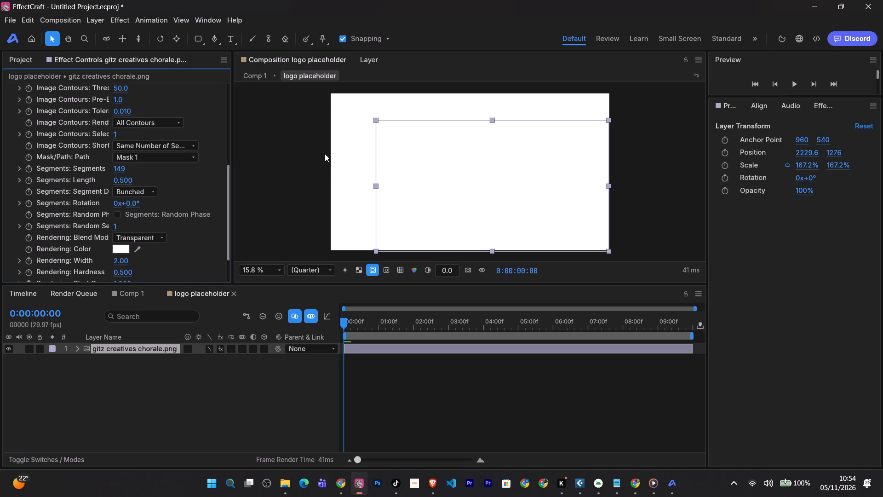
Set the Vegas effect's rendering color on the logo layer to dark yellow CDBB1B.
click(125, 248)
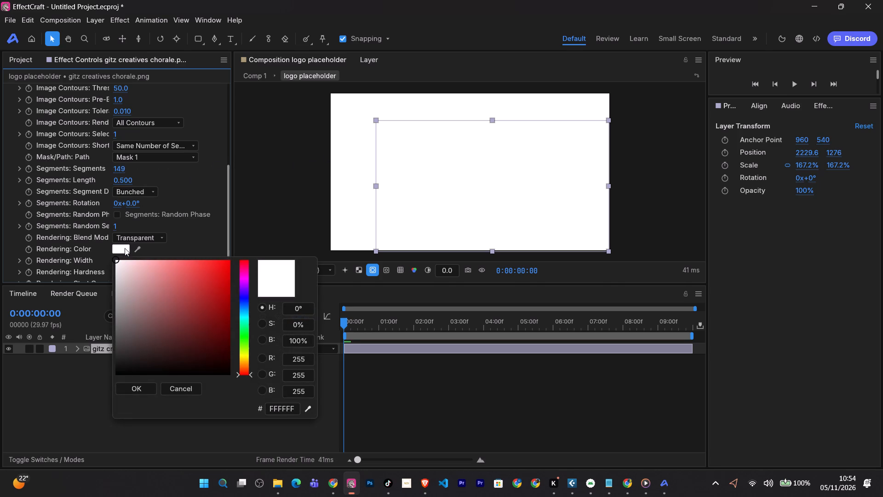
click(246, 361)
click(247, 358)
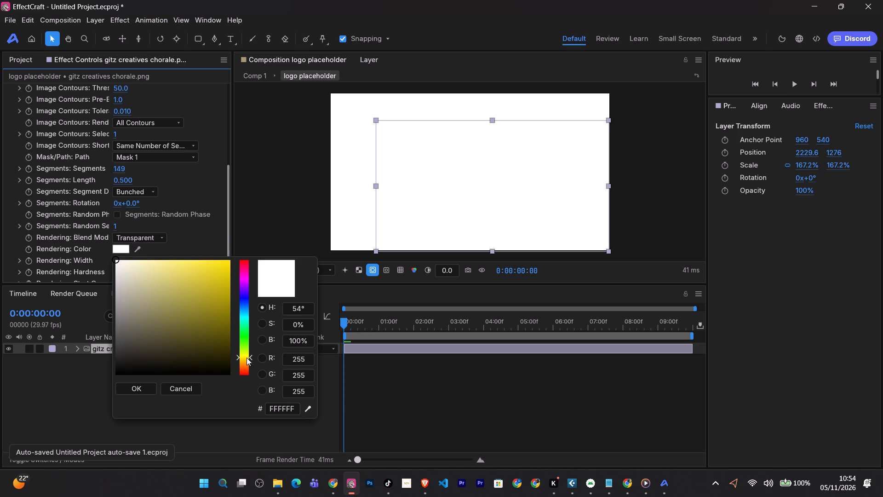
click(215, 283)
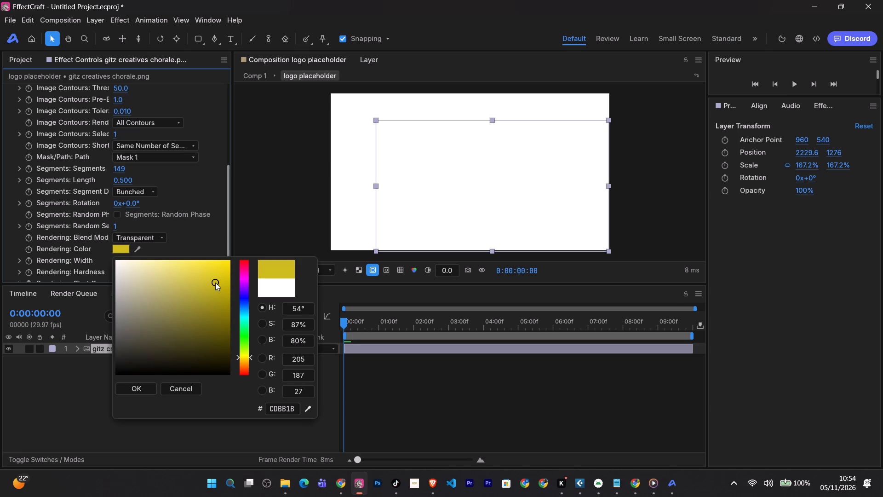
Raise the Vegas effect's Segments value to 432.
drag(114, 171, 141, 166)
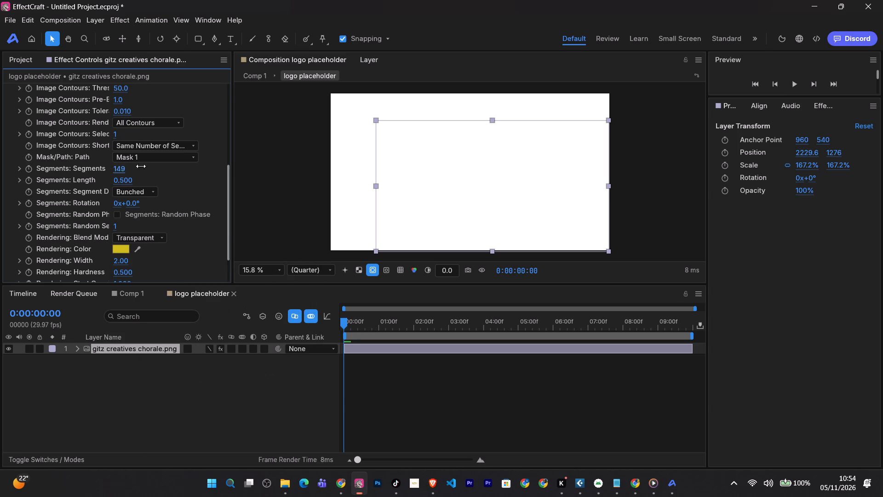
drag(141, 166, 461, 143)
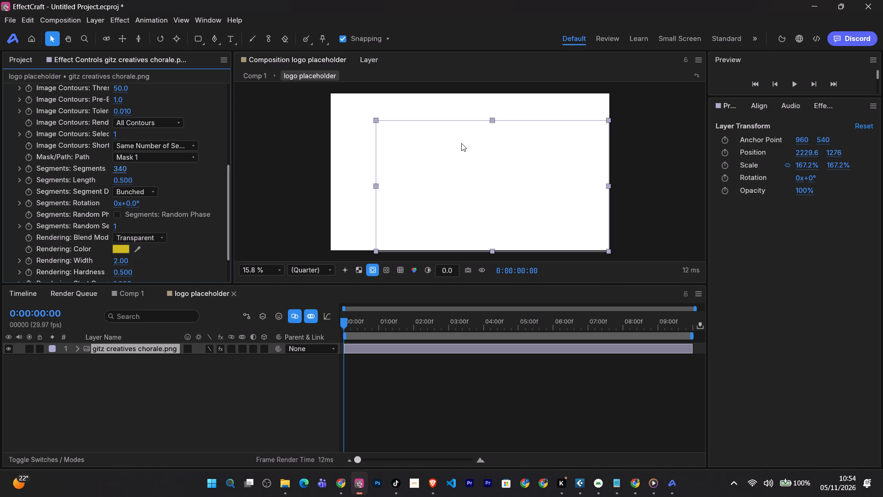
drag(461, 143, 611, 127)
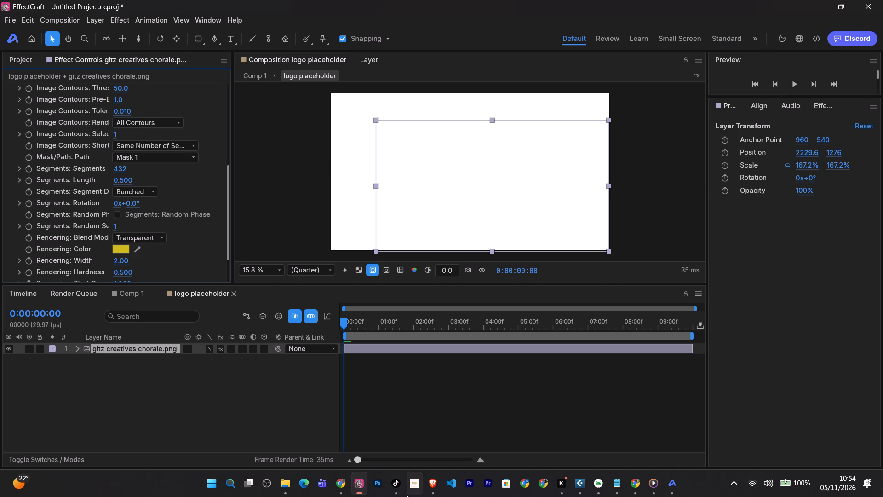
Watch the tutorial's Vegas color and width changes in Chrome, and inspect the Segments slider range in EffectCraft.
click(342, 484)
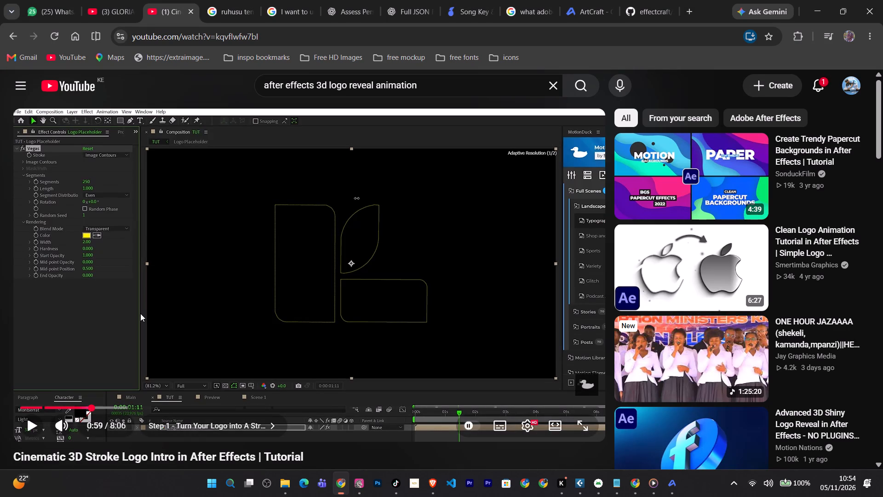
key(space)
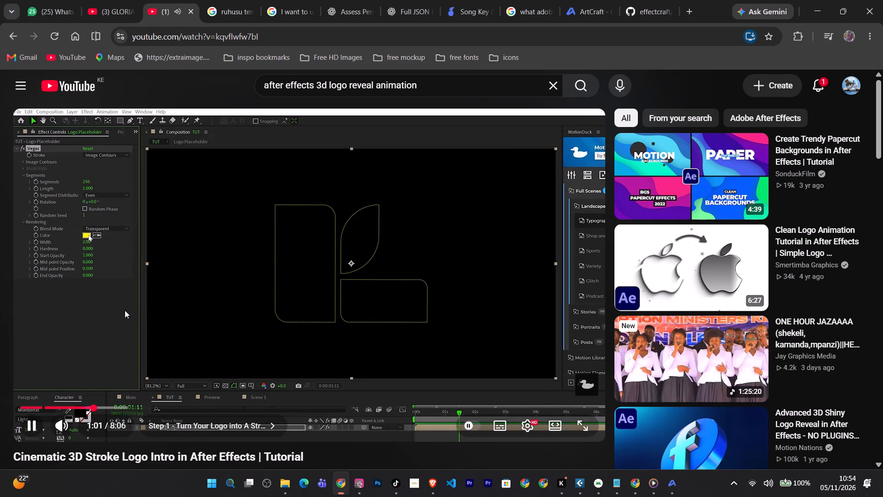
key(space)
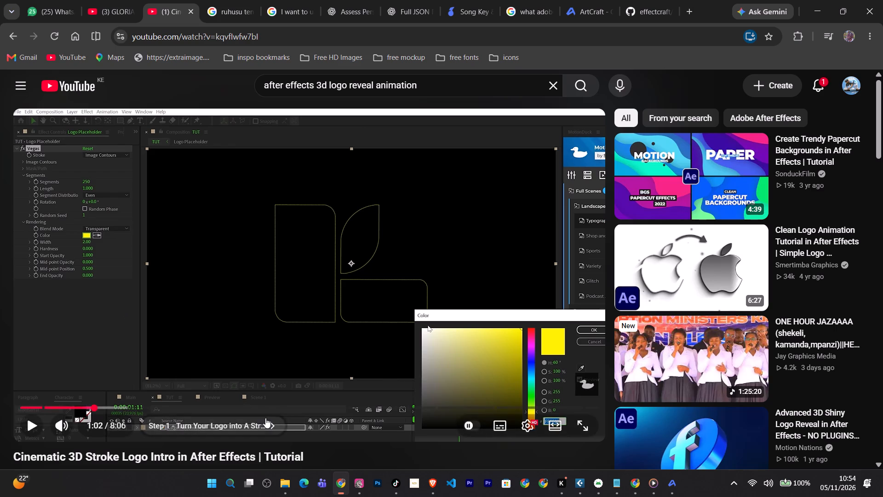
click(361, 480)
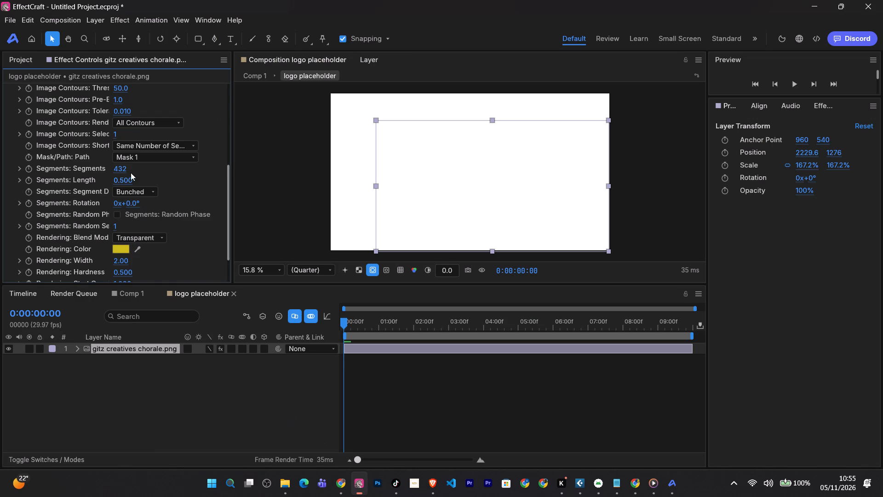
click(20, 168)
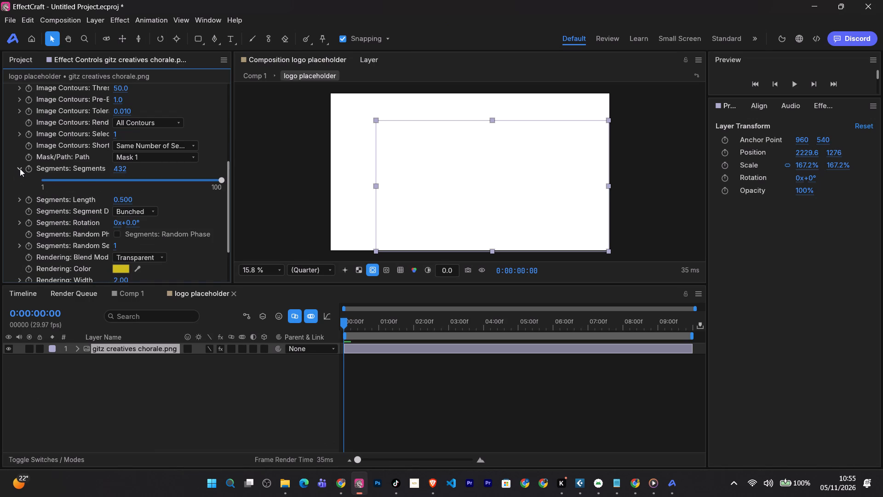
click(20, 168)
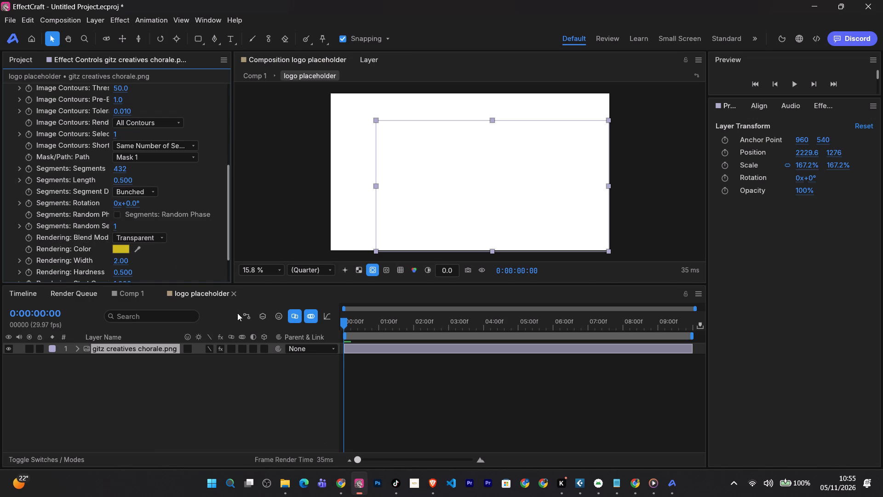
click(344, 478)
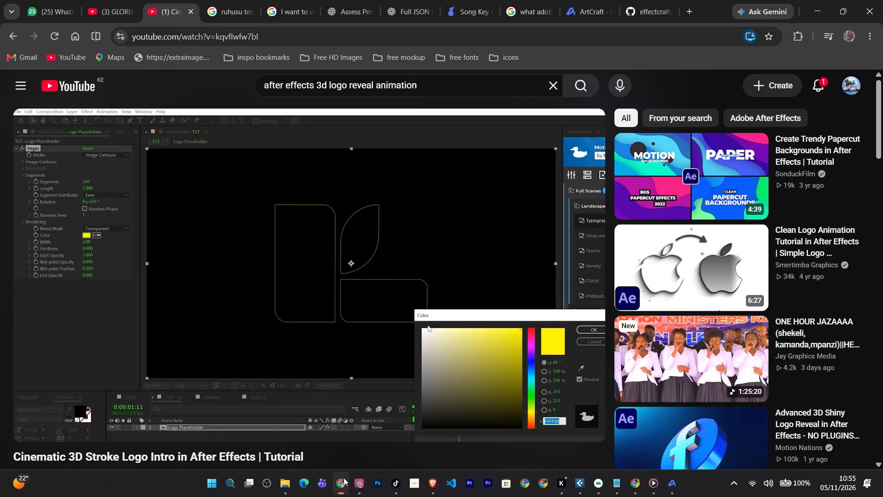
key(space)
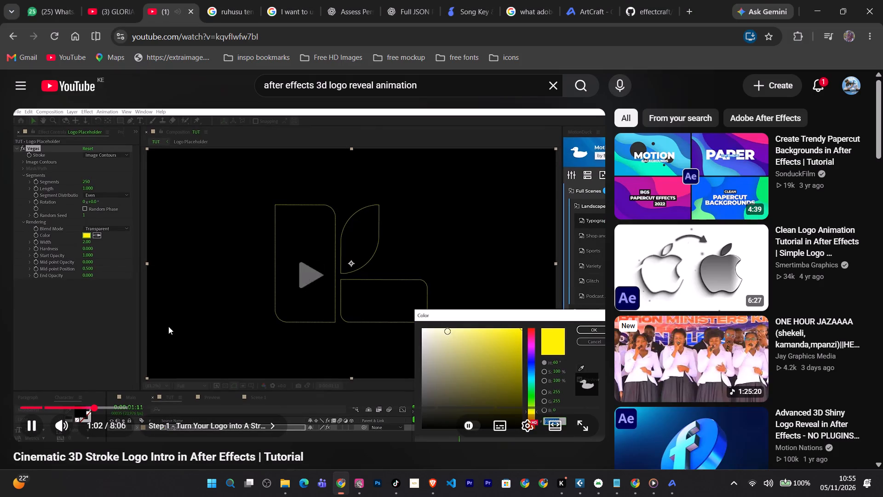
key(space)
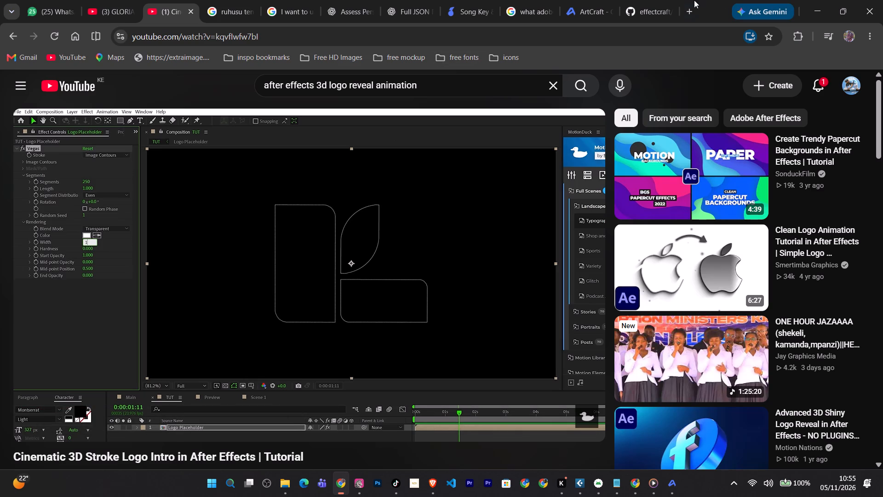
Search Google in a new Chrome tab for "how to change bg color in effect craft" and read the suggested methods.
click(691, 13)
click(626, 35)
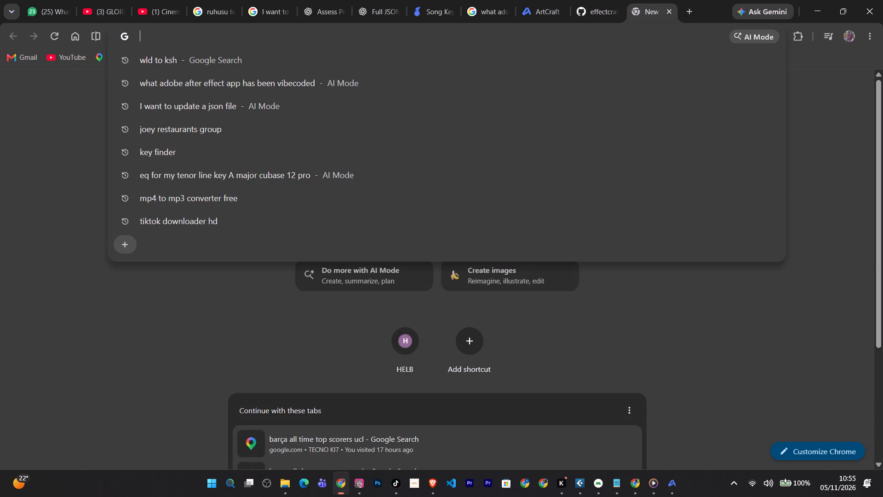
text(how to change bg color)
key(space)
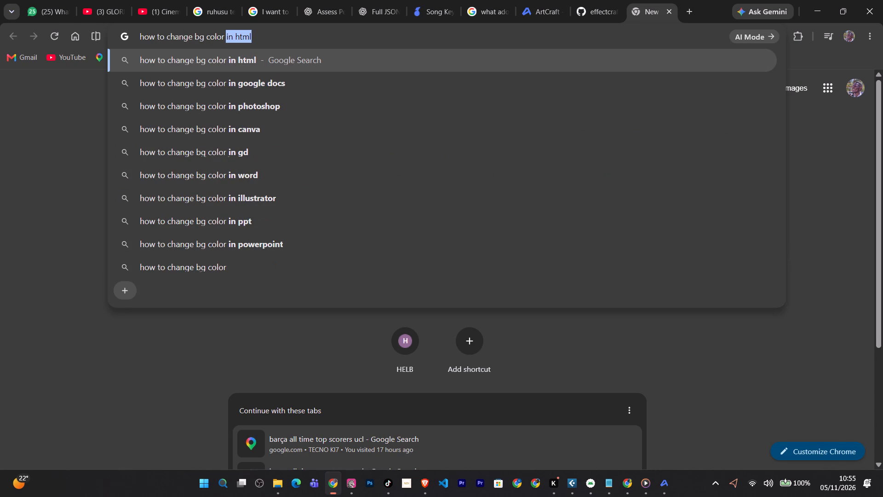
text(in)
key(space)
text(effect craft)
key(Return)
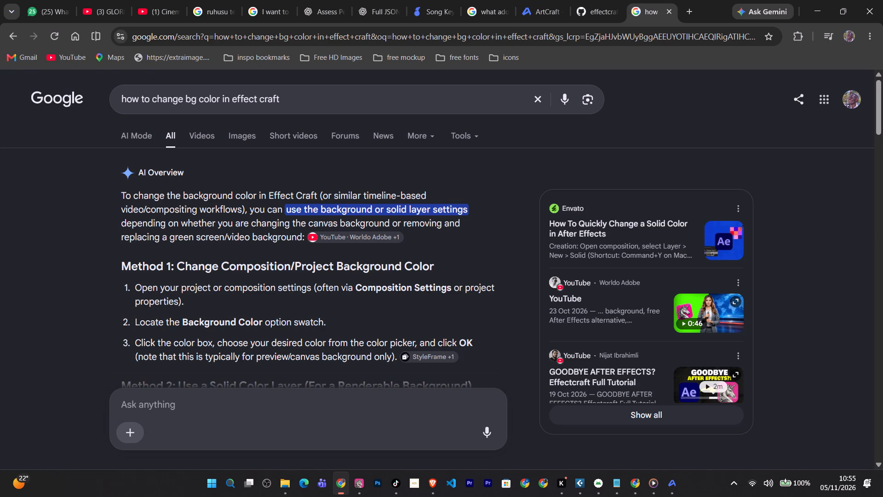
scroll(299, 315, down, 1)
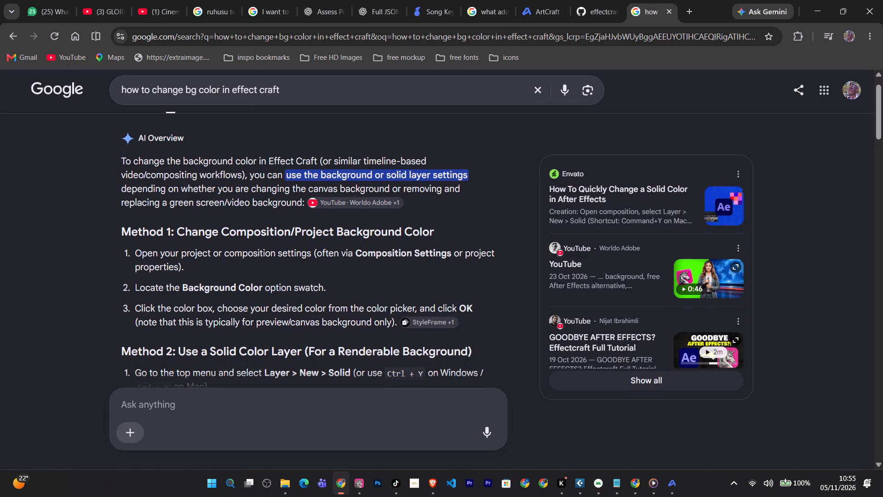
Return to EffectCraft and open the Comp 1 composition from the project items.
click(362, 476)
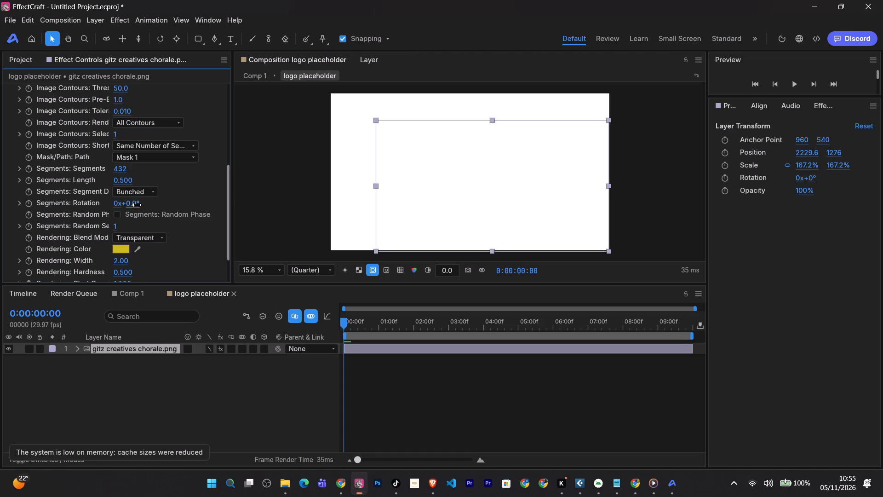
click(25, 57)
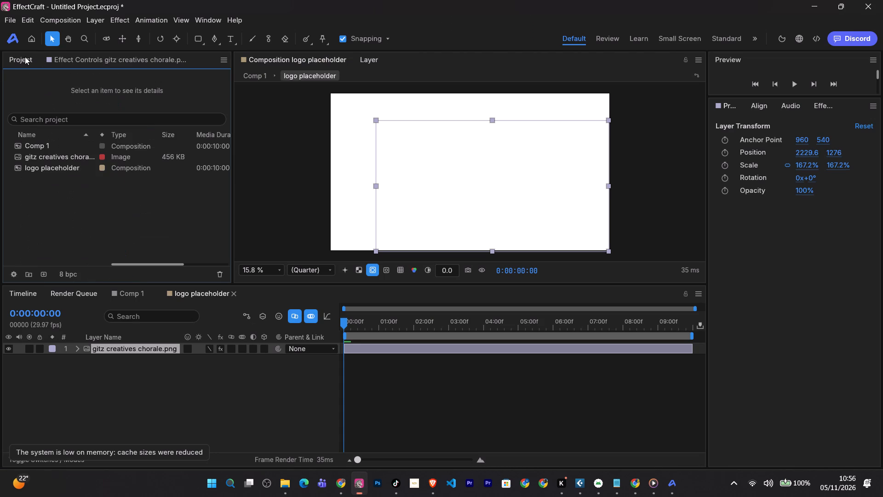
click(129, 148)
click(44, 89)
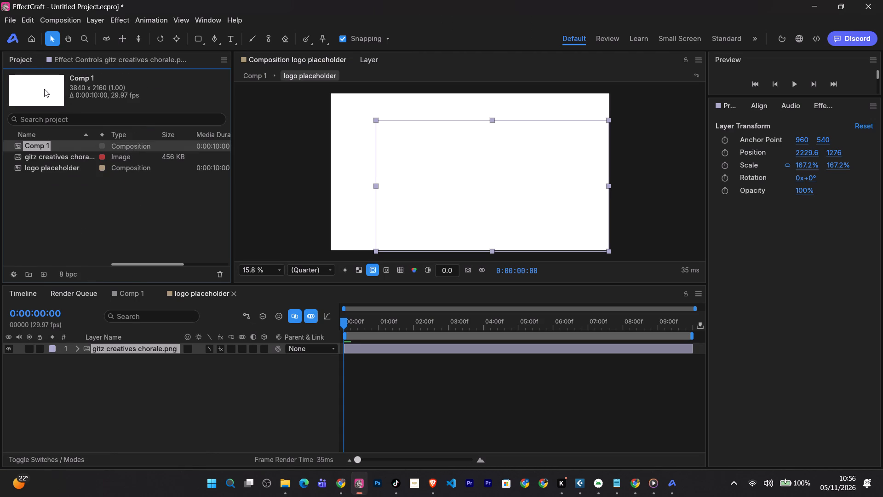
double_click(44, 89)
double_click(44, 89)
double_click(122, 144)
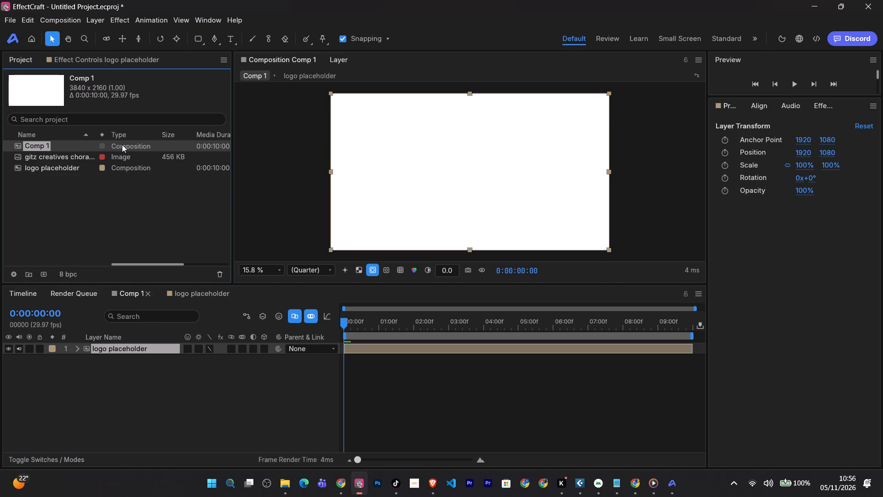
double_click(122, 144)
Set Comp 1's background color to black (000000) in its composition settings.
triple_click(62, 145)
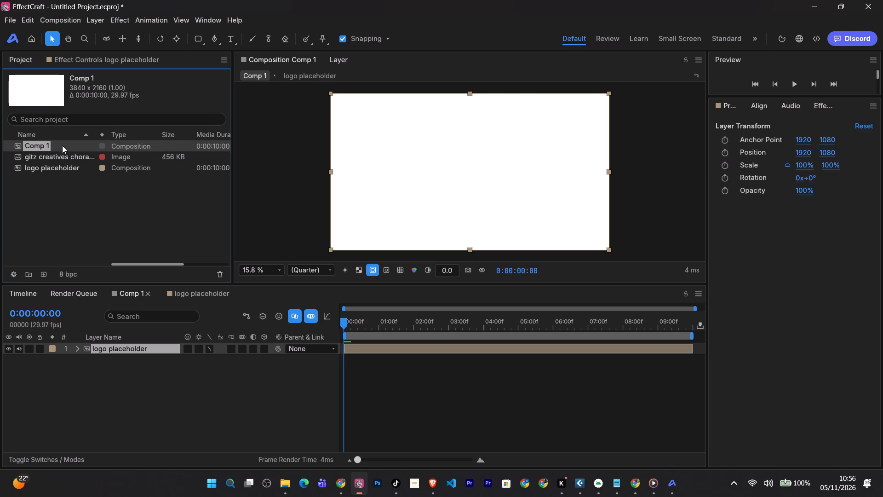
right_click(62, 145)
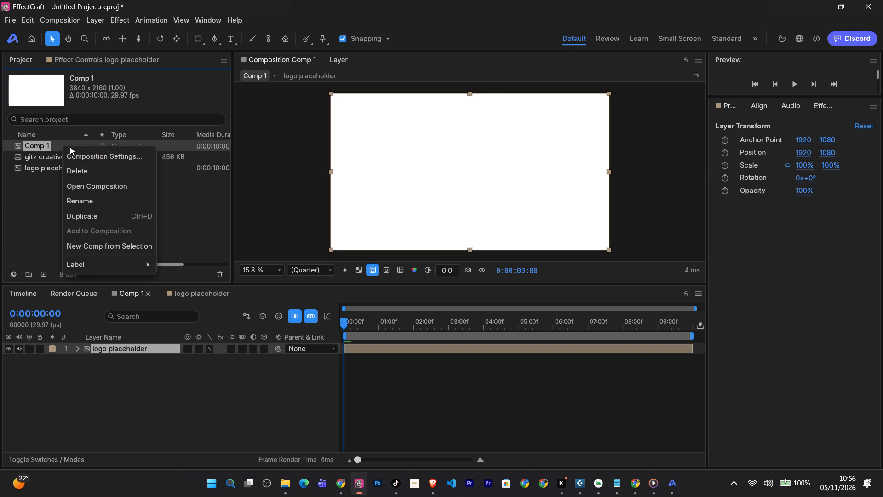
click(100, 156)
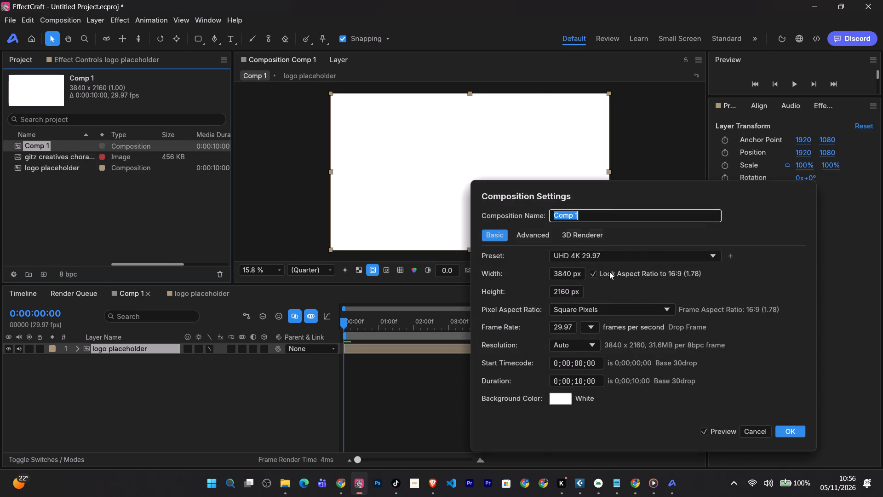
click(571, 394)
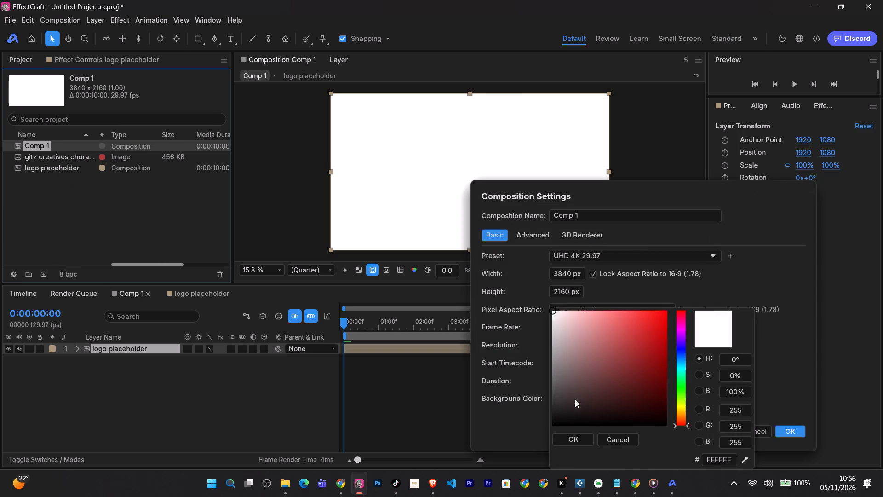
click(560, 422)
drag(560, 422, 550, 429)
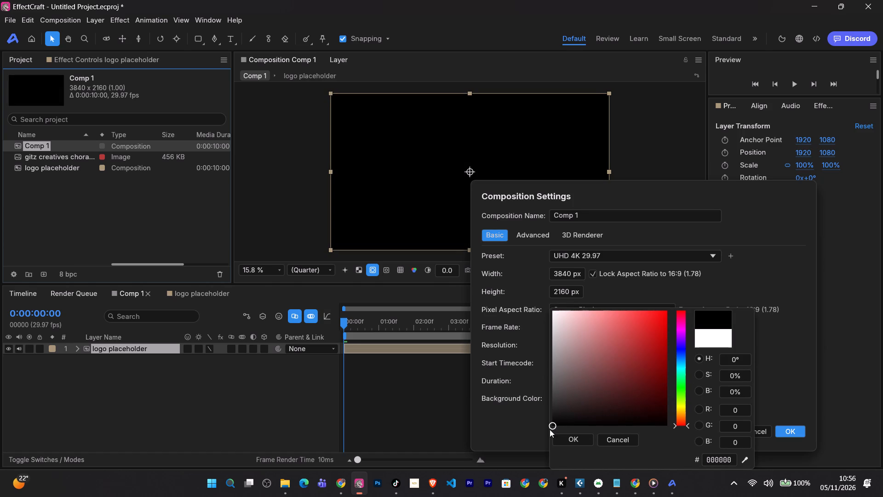
click(777, 390)
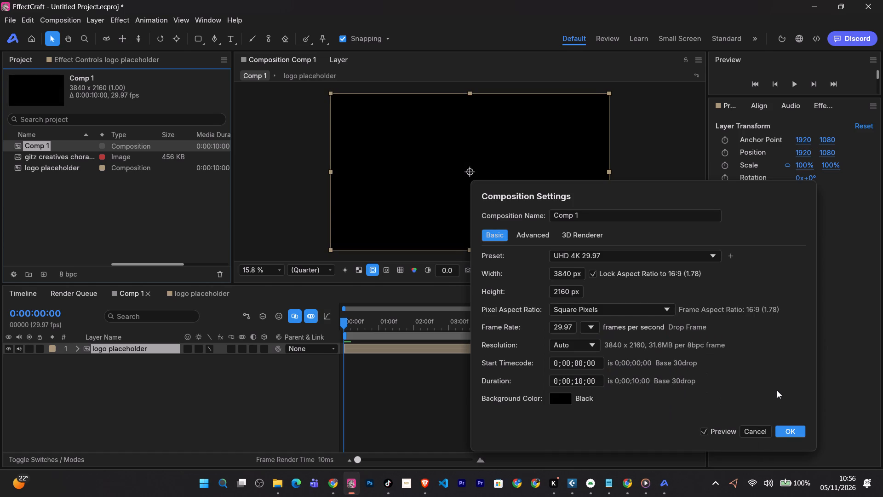
click(790, 426)
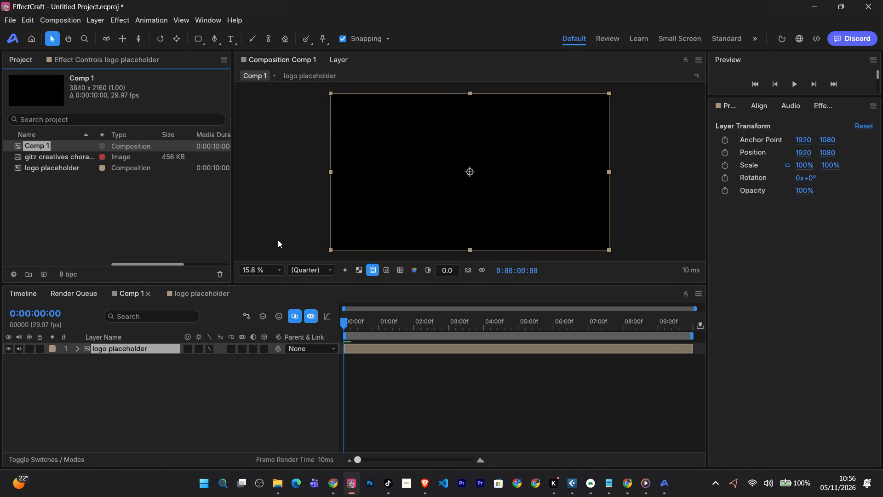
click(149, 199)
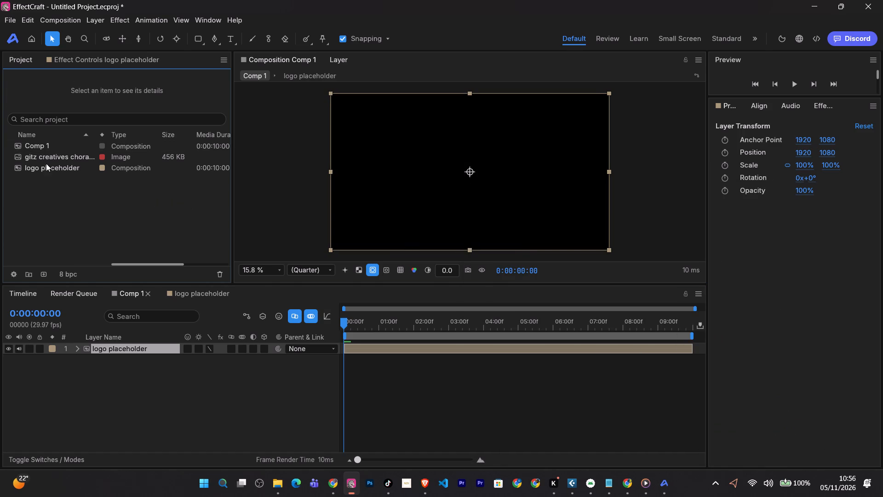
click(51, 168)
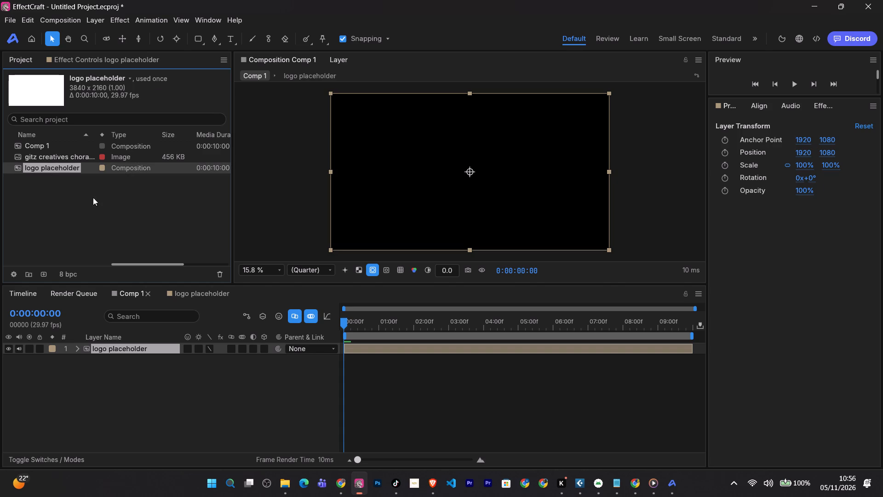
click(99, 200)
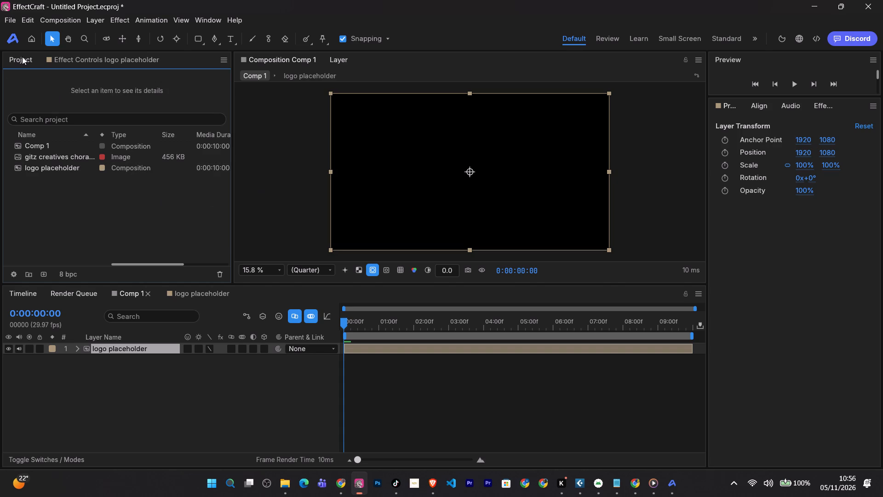
Open the logo placeholder precomposition from its layer in Comp 1 to reach the logo image's effect settings.
click(22, 57)
click(96, 61)
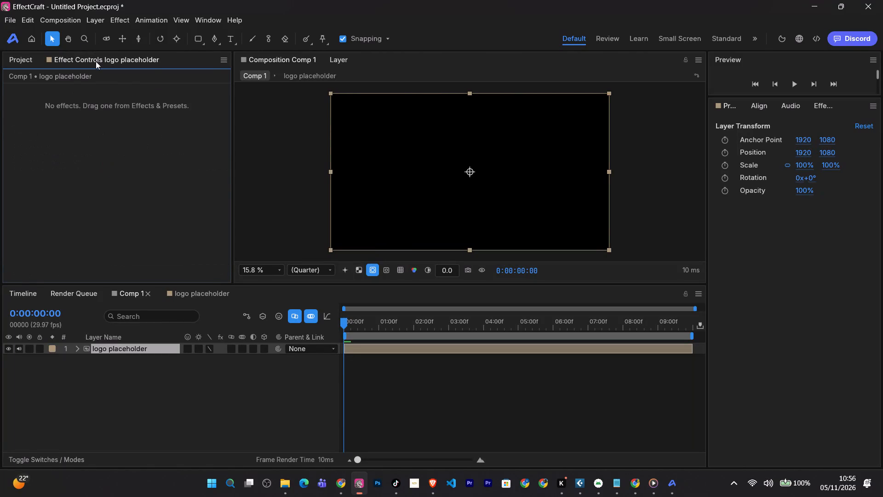
click(256, 166)
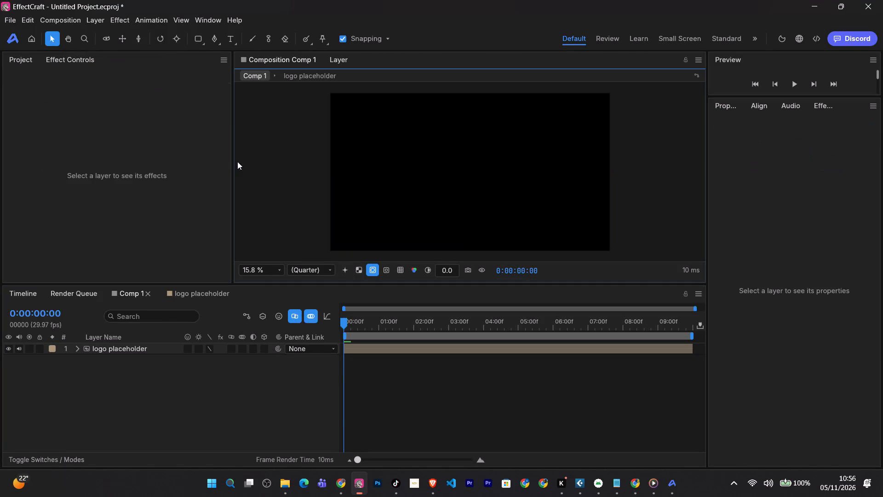
click(69, 63)
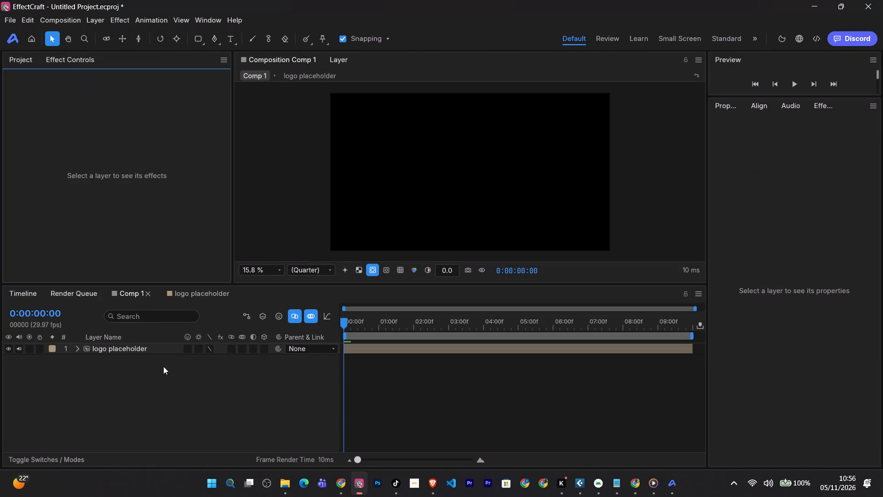
click(136, 346)
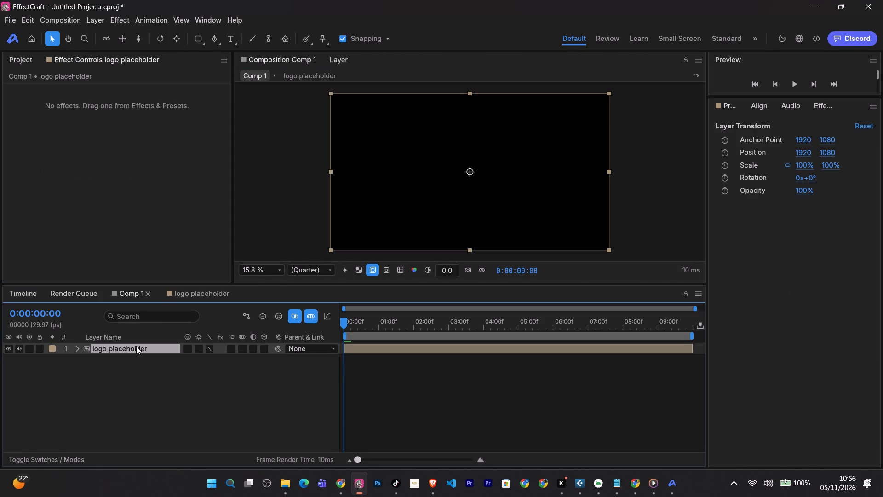
double_click(136, 346)
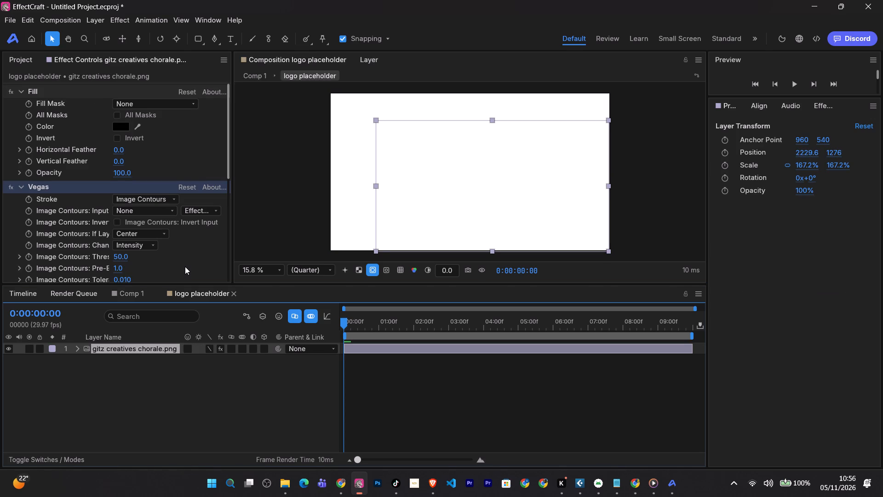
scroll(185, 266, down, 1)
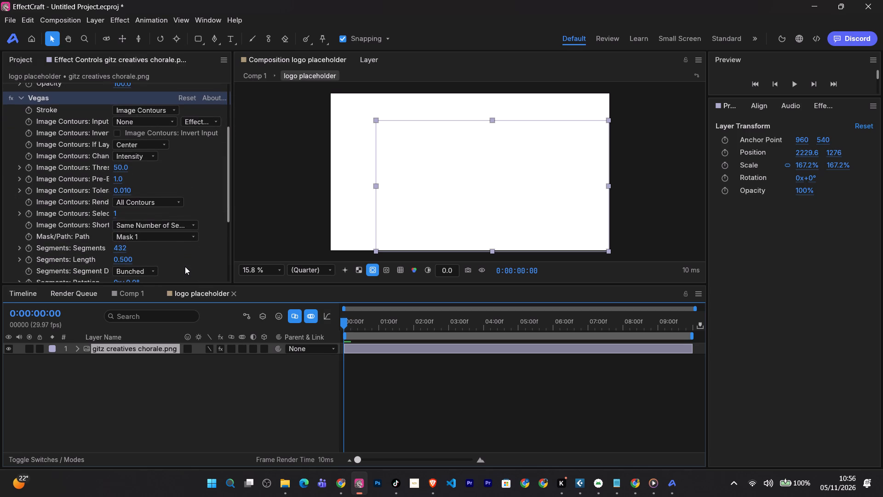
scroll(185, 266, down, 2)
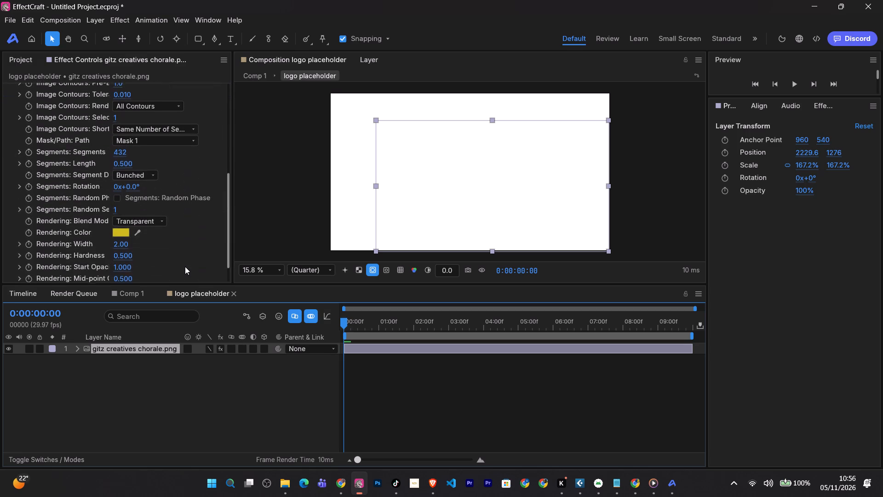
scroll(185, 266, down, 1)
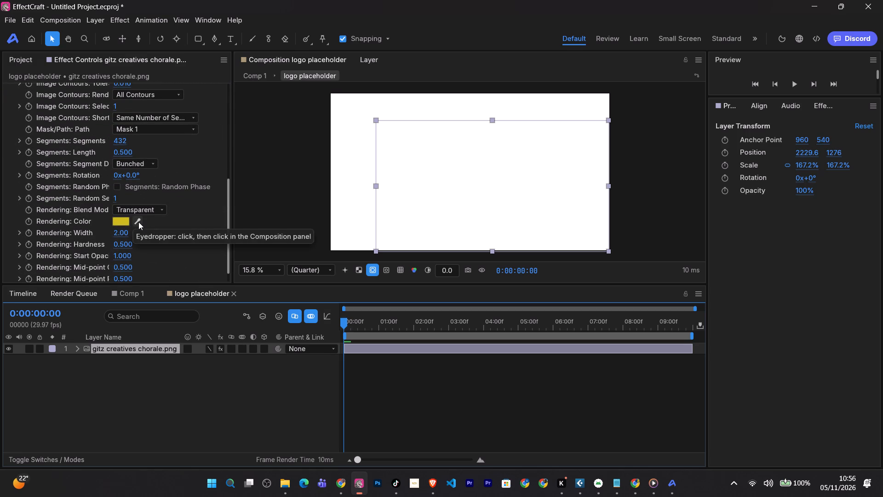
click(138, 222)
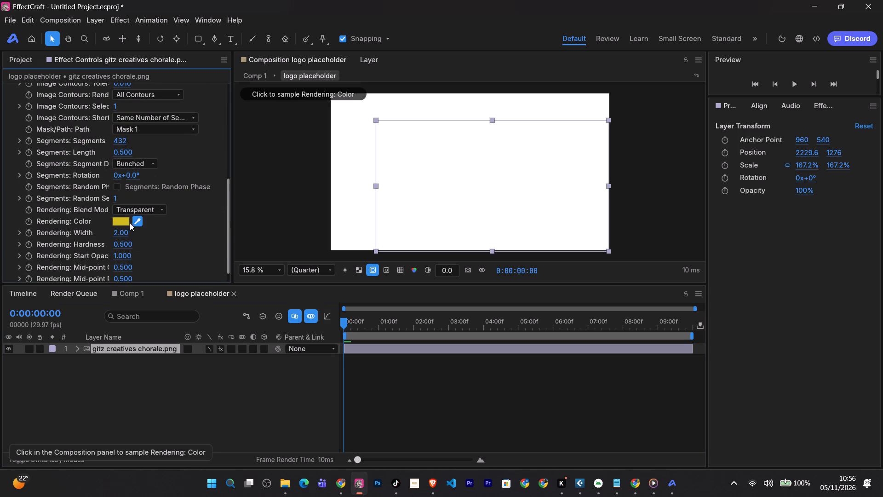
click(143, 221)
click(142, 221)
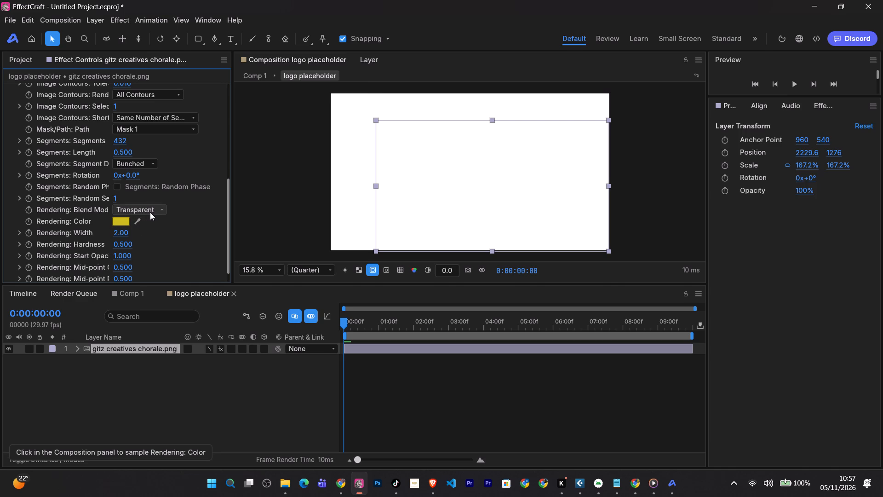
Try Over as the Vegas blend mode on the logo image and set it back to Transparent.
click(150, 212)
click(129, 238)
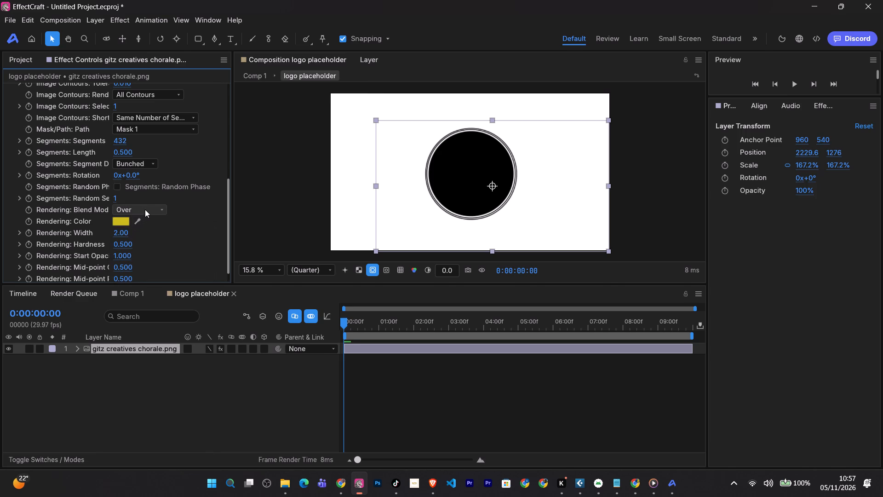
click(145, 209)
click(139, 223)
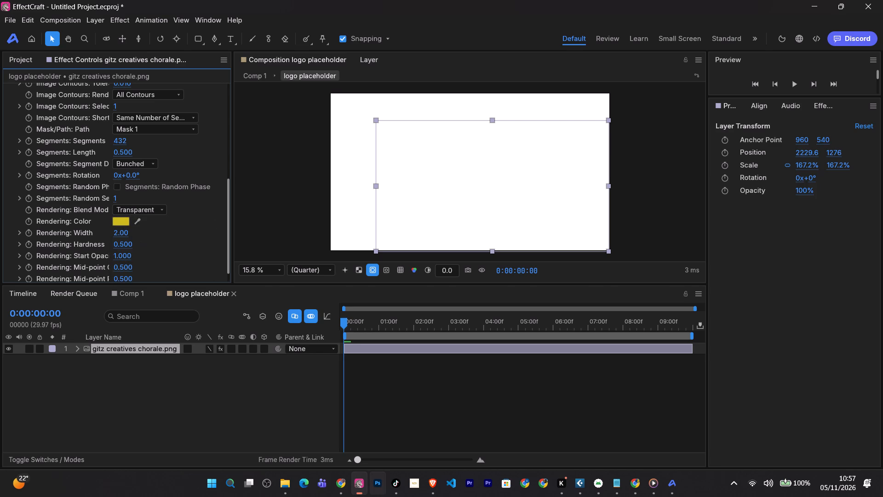
Check the tutorial's Vegas settings in Chrome and compare them with the logo image's Vegas parameters in EffectCraft.
click(342, 484)
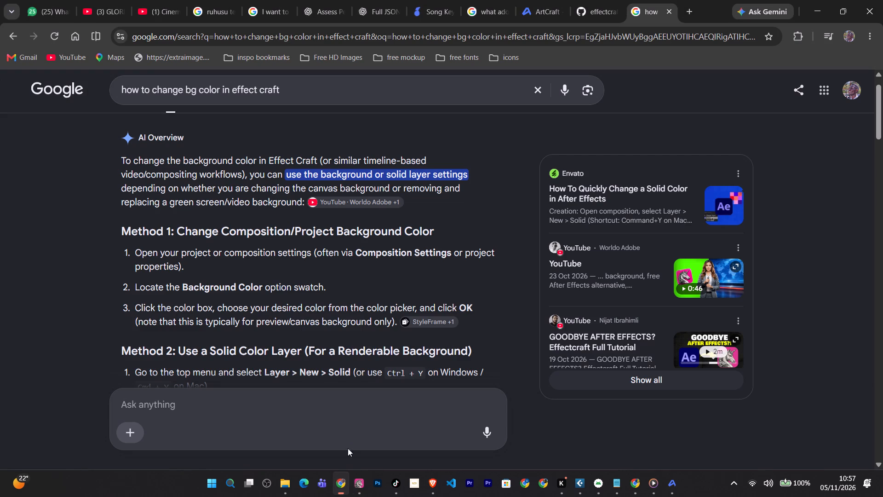
click(164, 13)
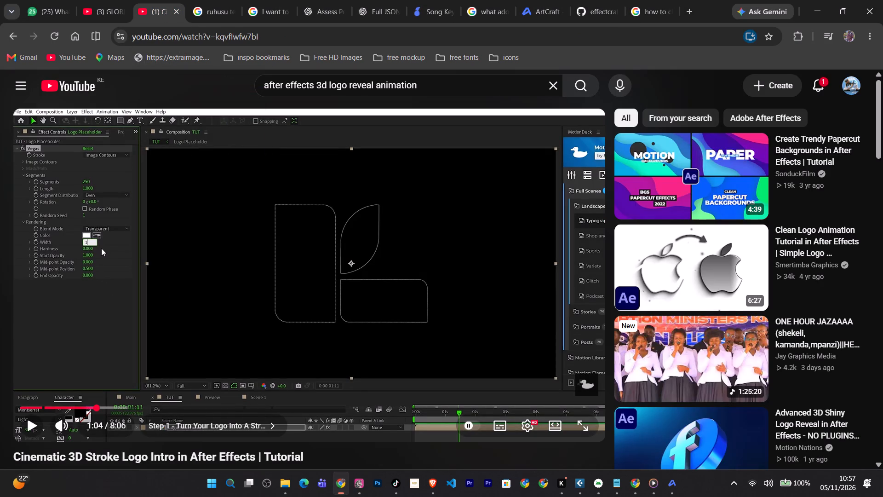
click(361, 478)
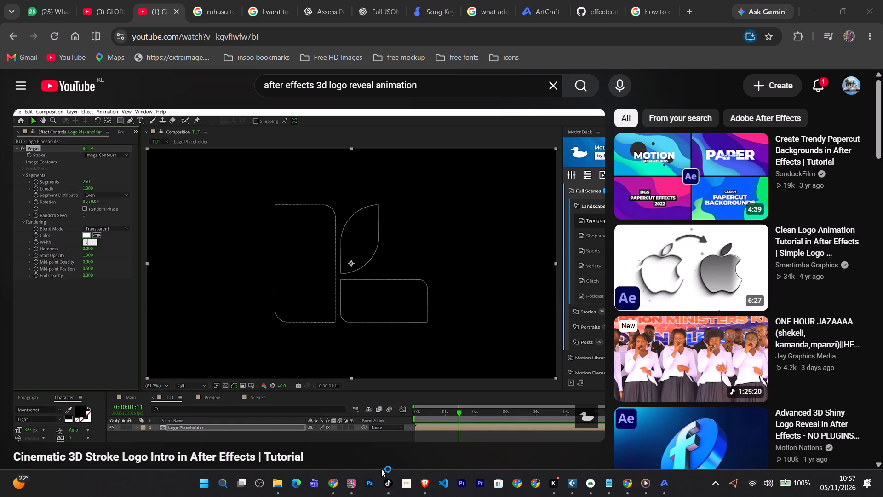
click(347, 480)
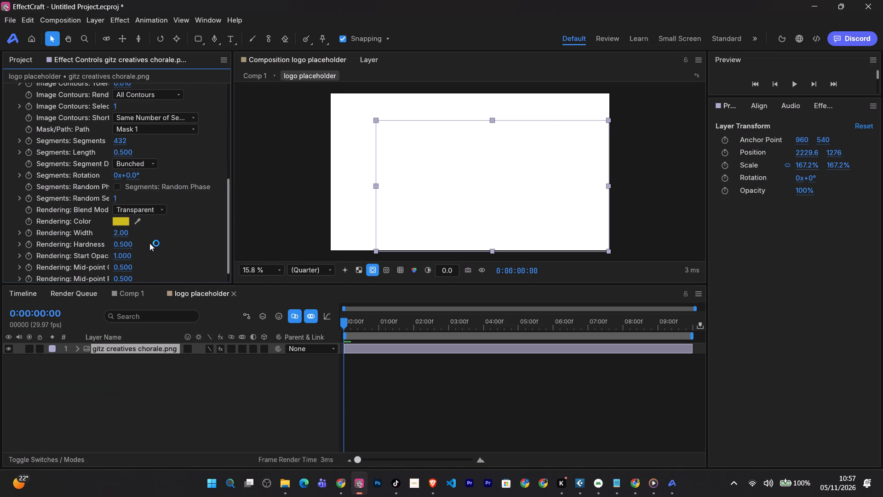
scroll(149, 243, down, 3)
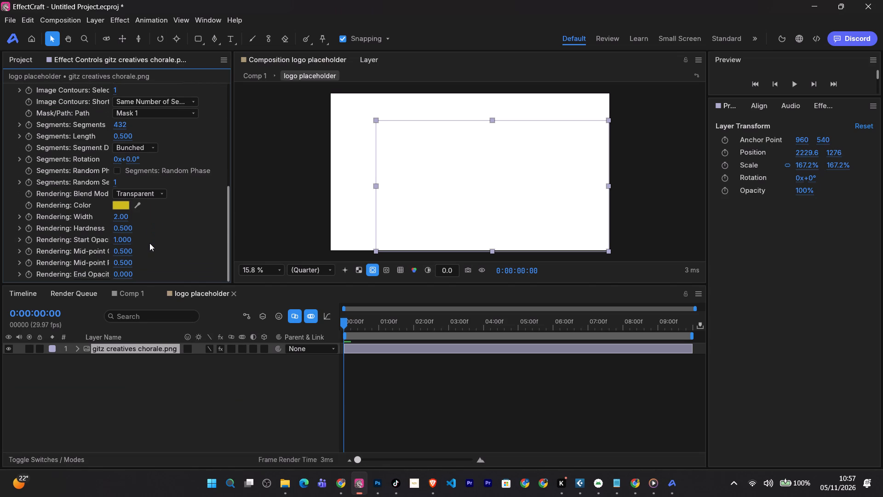
scroll(149, 243, up, 2)
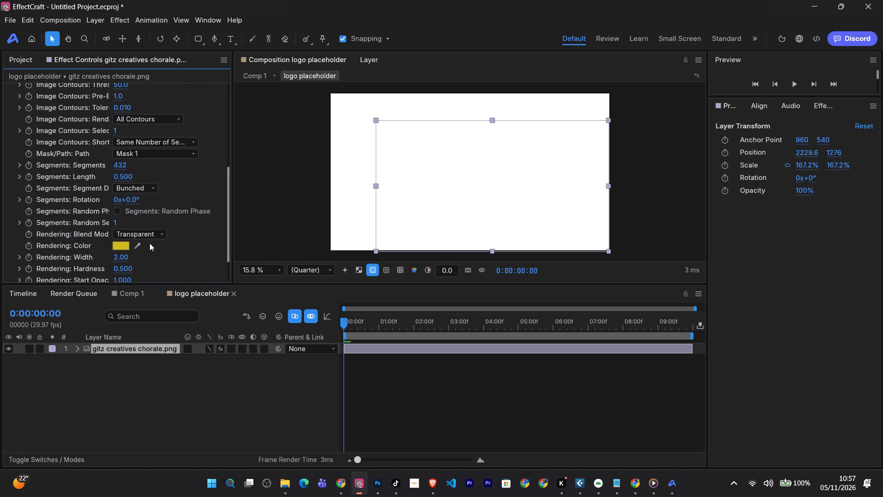
click(100, 232)
scroll(100, 232, up, 1)
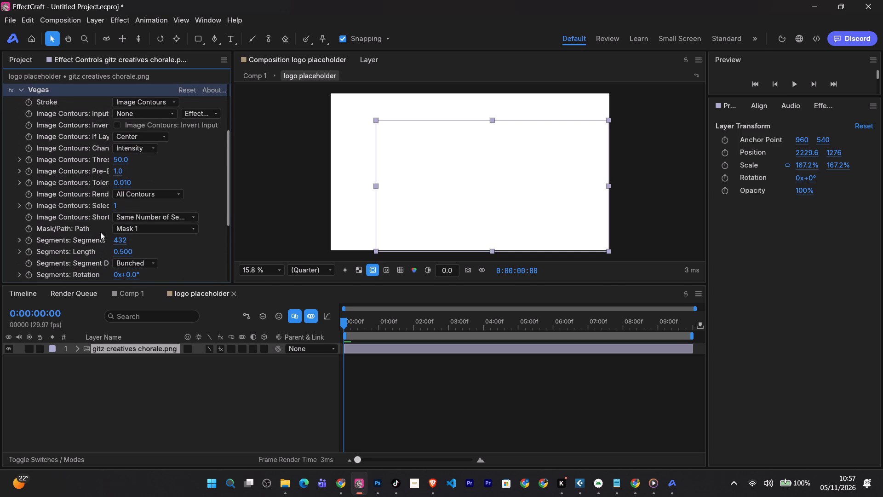
scroll(100, 232, up, 2)
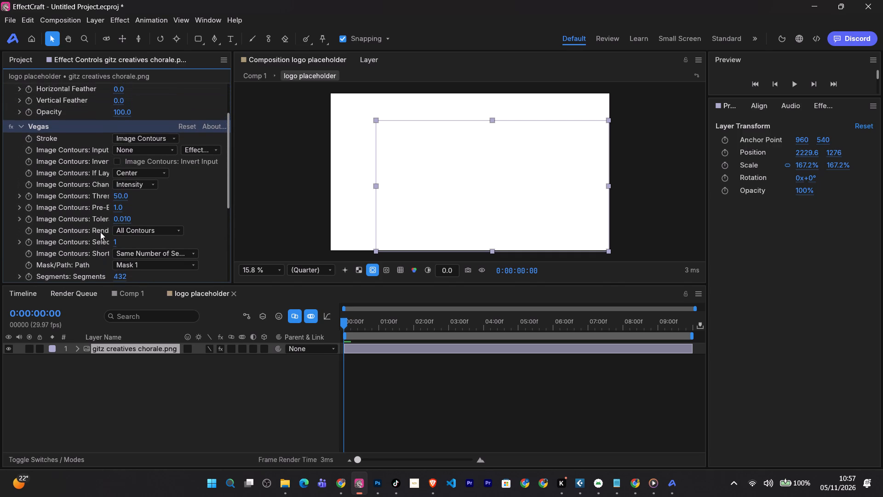
scroll(100, 232, up, 1)
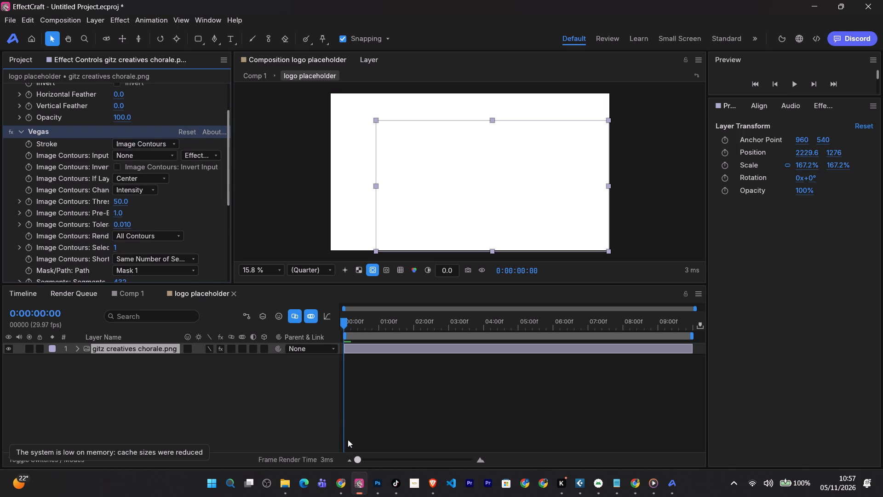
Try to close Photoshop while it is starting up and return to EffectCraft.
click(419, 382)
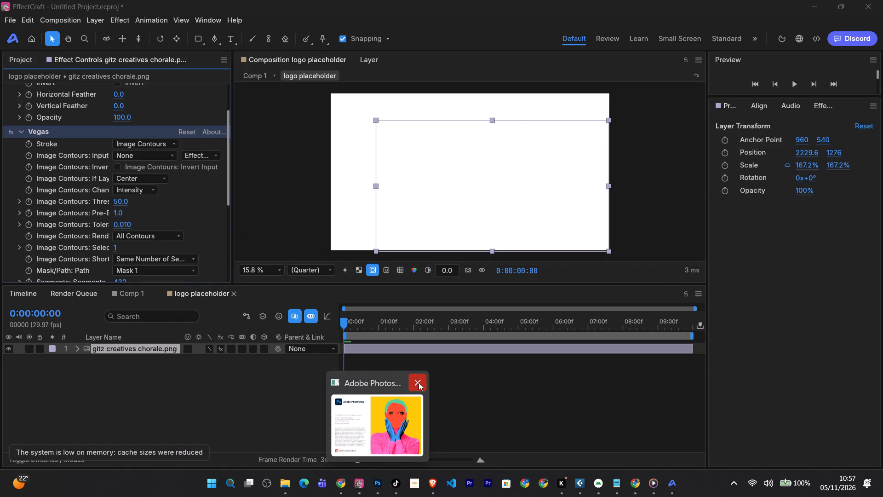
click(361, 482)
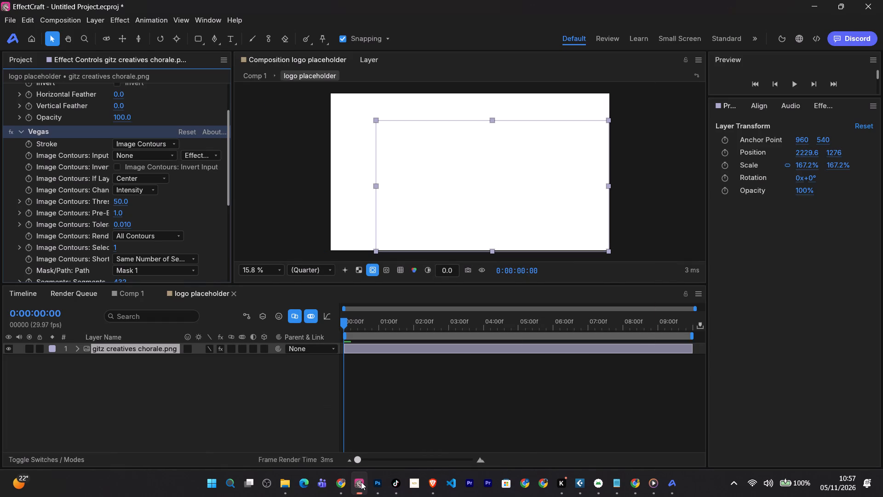
Rewind the tutorial in Chrome to 0:49 and rewatch how Vegas is applied to the logo placeholder and its blend mode changed.
click(344, 481)
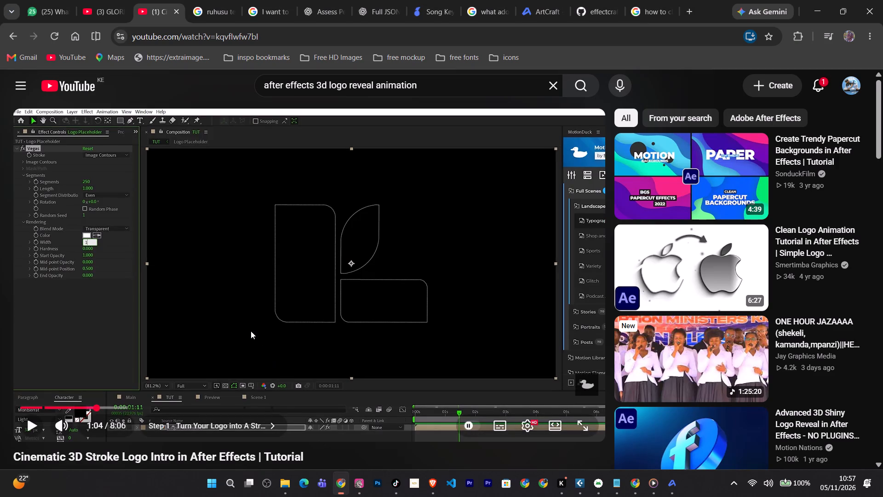
key(Left)
key(Left)
key(Left)
key(Left)
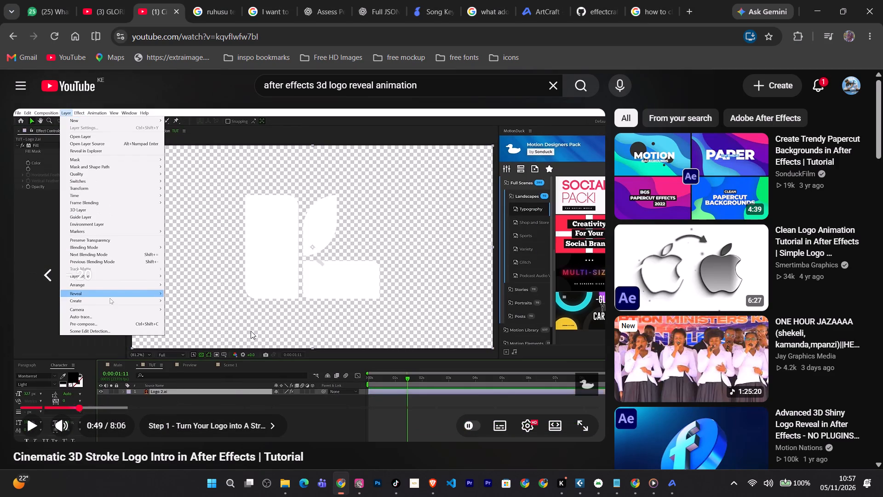
key(space)
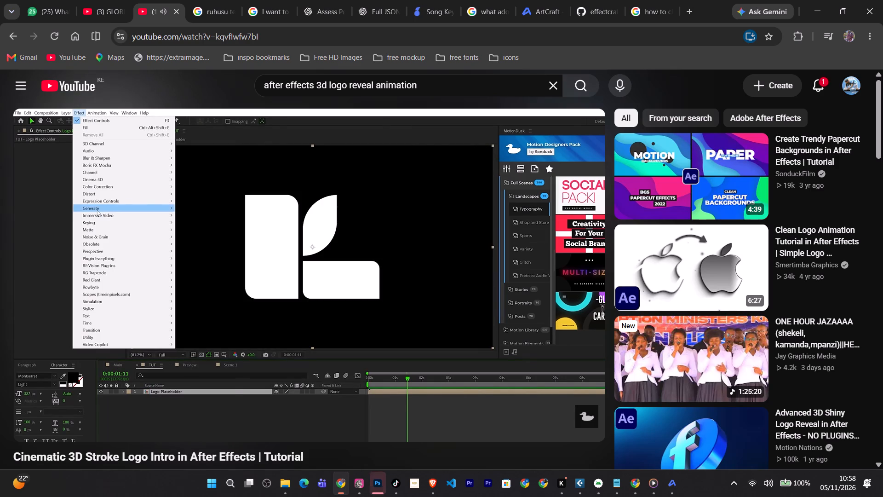
click(251, 331)
key(space)
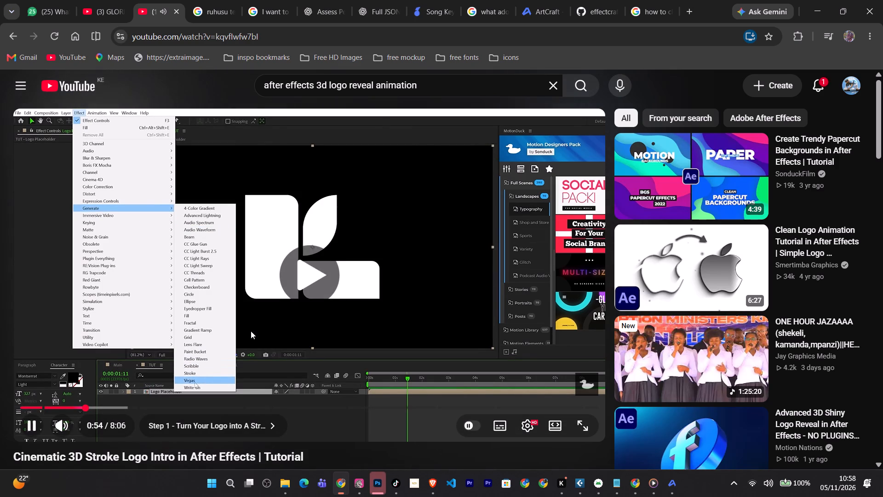
key(space)
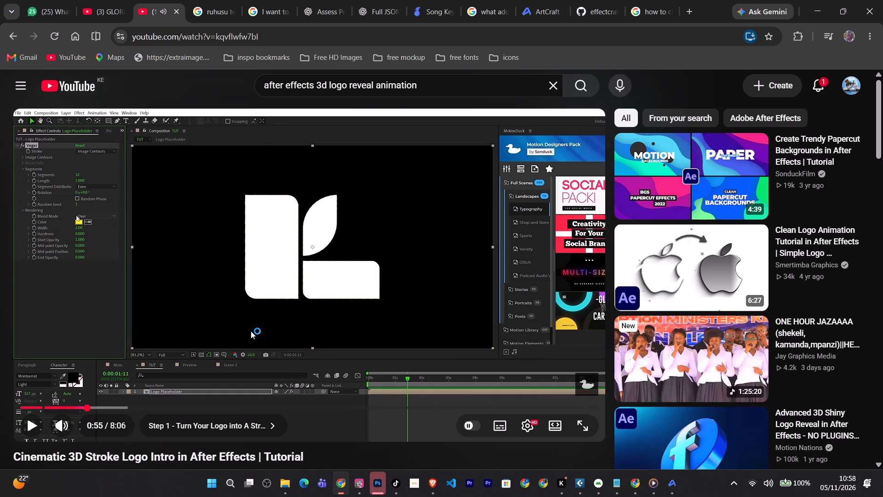
key(space)
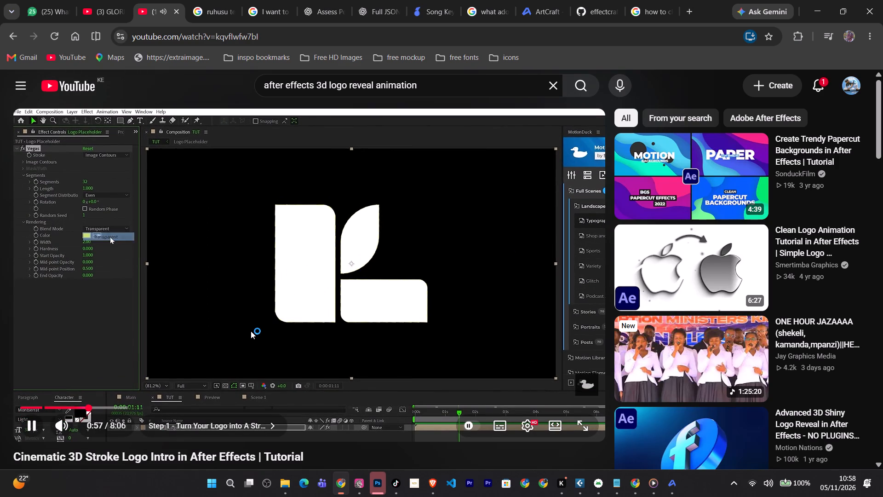
key(space)
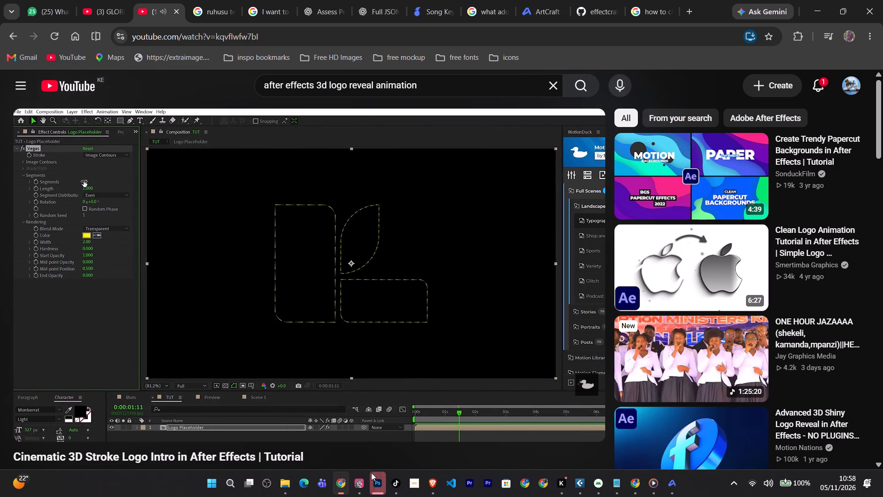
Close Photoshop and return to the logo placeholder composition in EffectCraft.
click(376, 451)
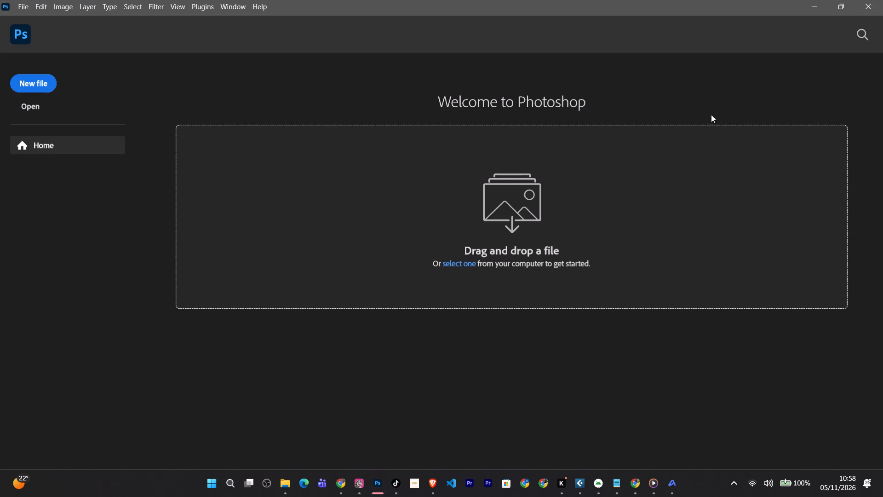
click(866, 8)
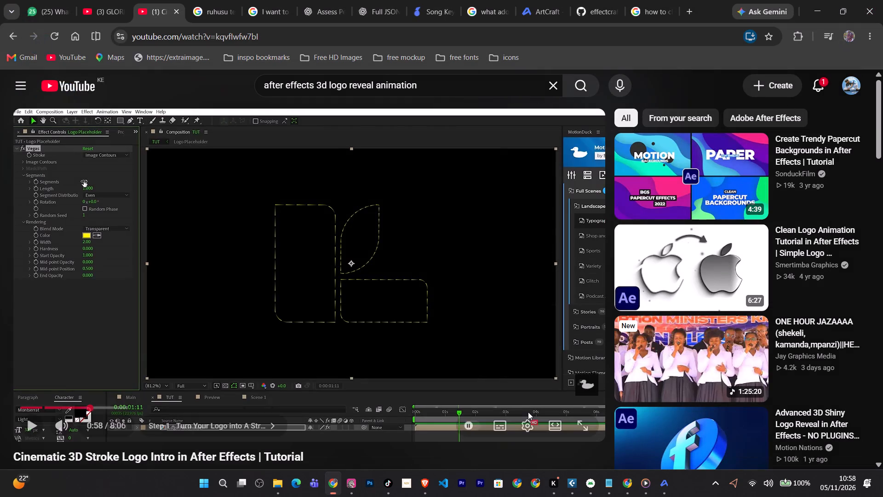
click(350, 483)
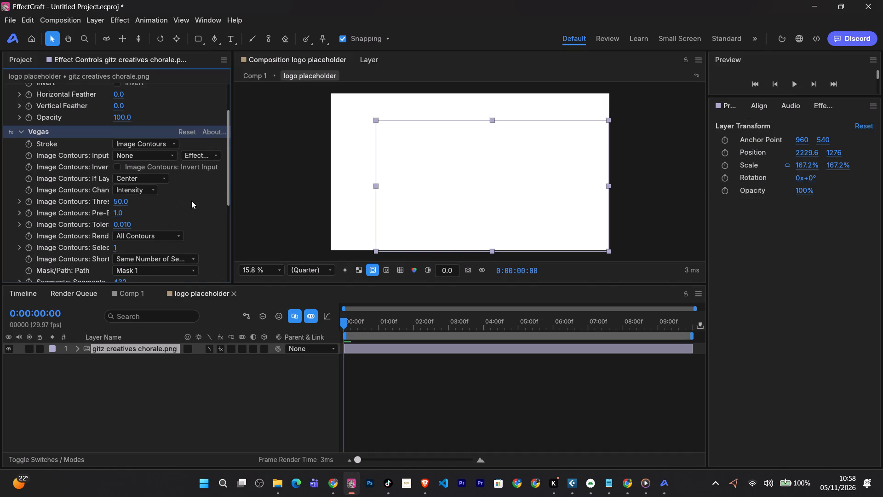
Change the Vegas rendering color of the logo image to the brighter yellow F6CF11.
scroll(191, 201, down, 2)
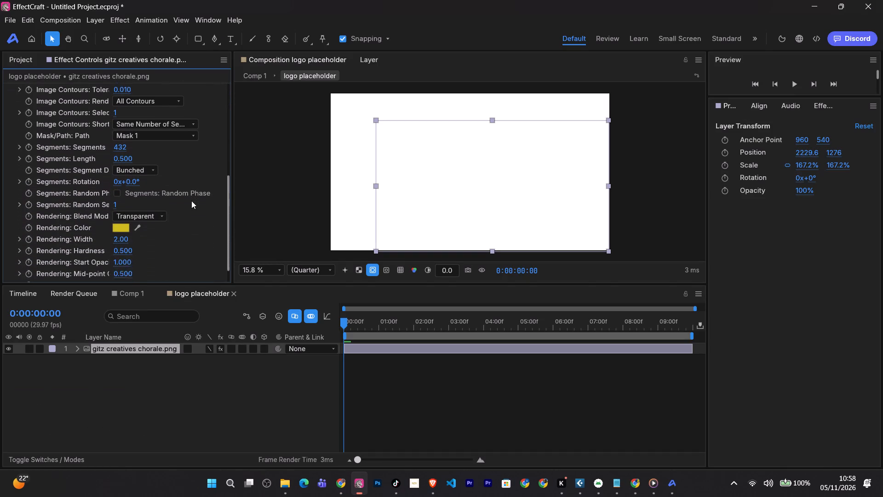
scroll(191, 201, down, 1)
click(119, 216)
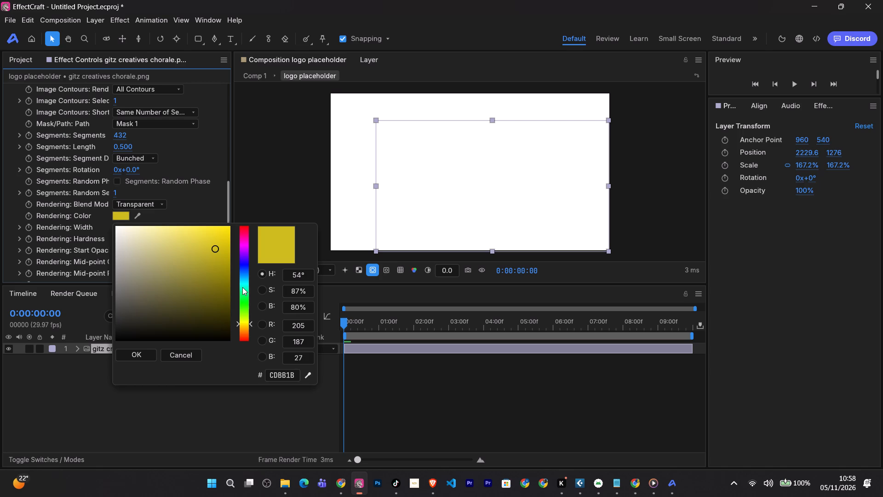
click(244, 325)
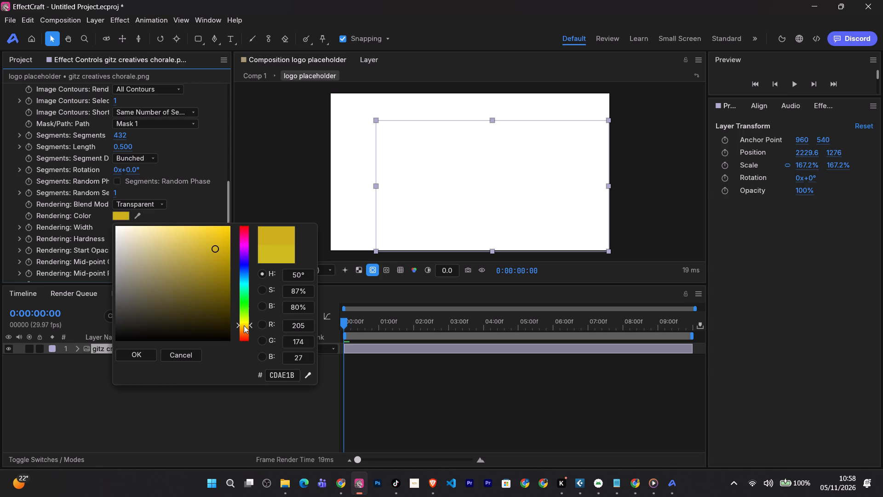
click(223, 230)
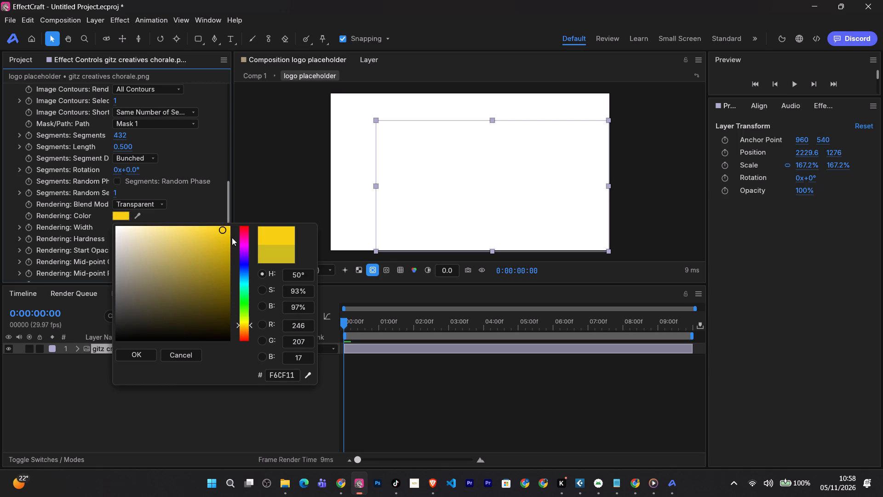
click(277, 179)
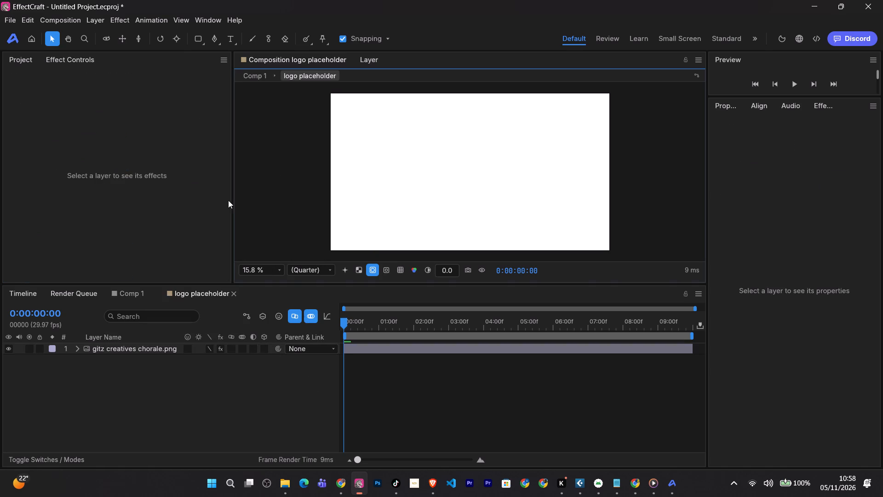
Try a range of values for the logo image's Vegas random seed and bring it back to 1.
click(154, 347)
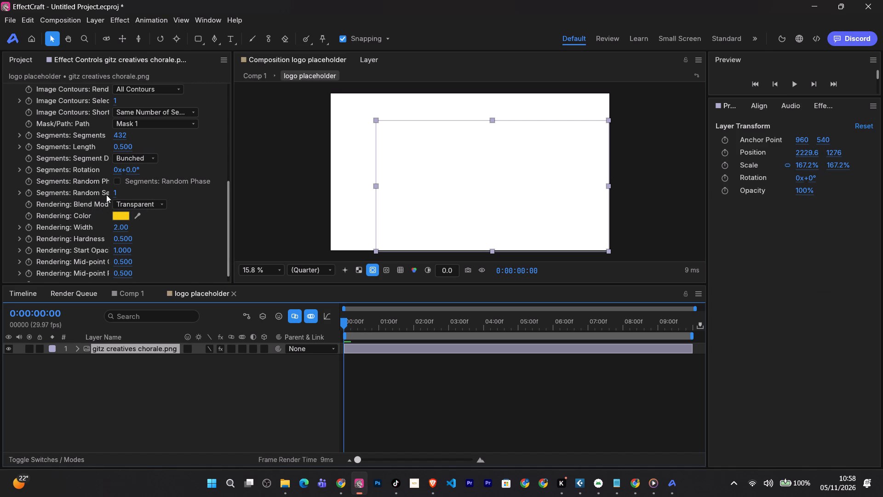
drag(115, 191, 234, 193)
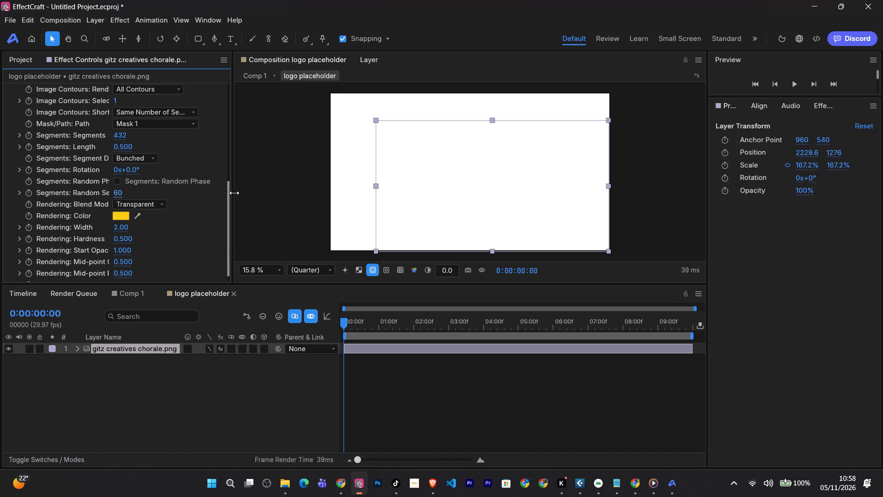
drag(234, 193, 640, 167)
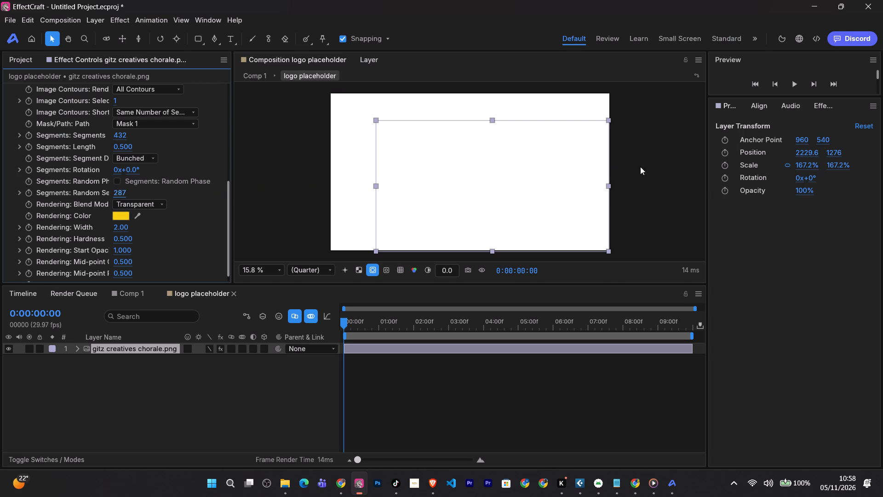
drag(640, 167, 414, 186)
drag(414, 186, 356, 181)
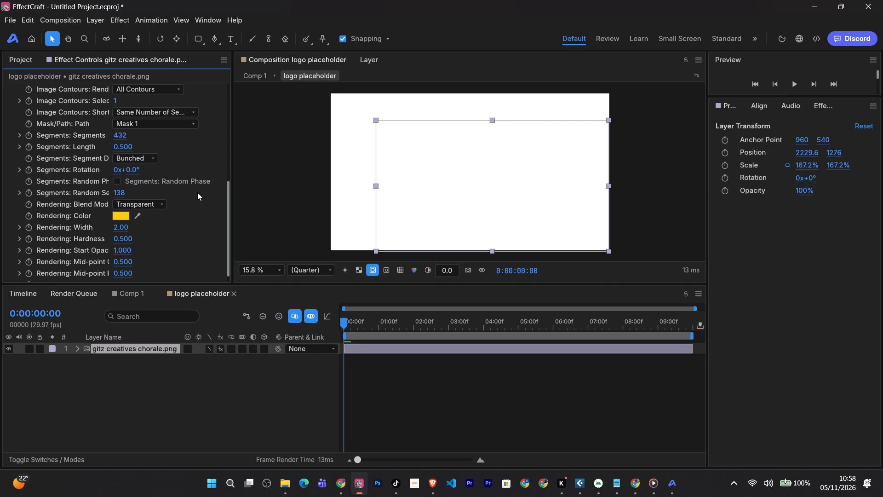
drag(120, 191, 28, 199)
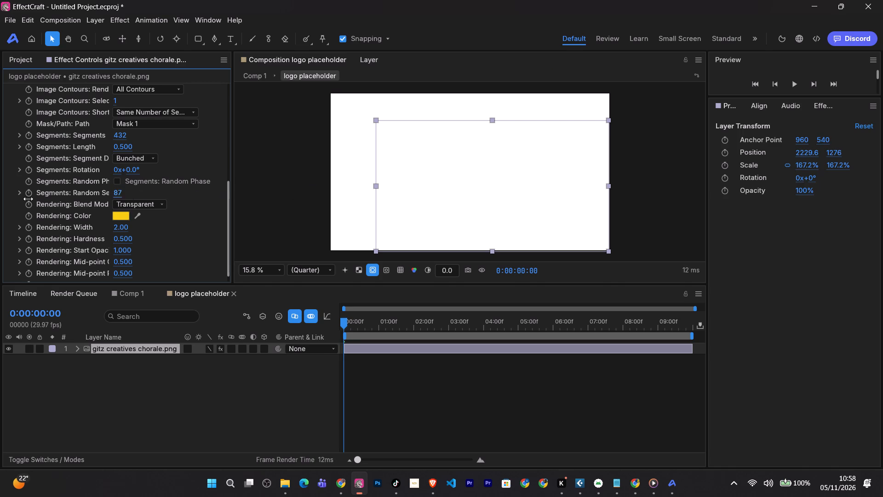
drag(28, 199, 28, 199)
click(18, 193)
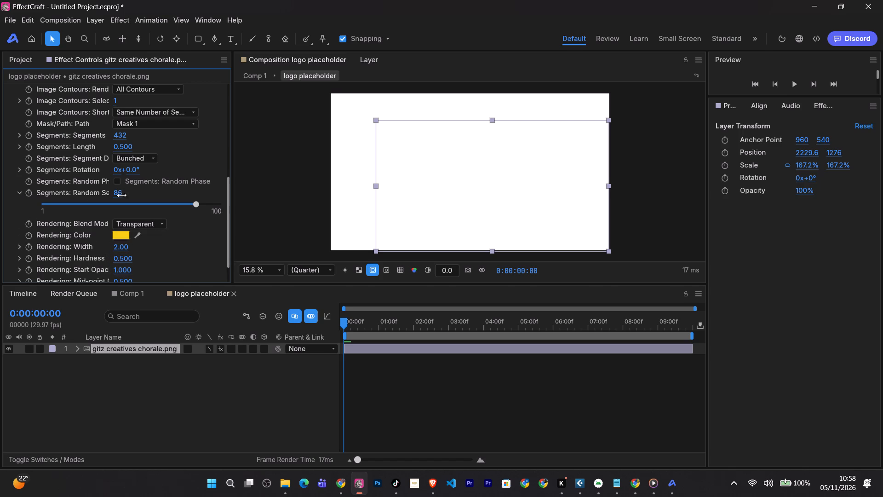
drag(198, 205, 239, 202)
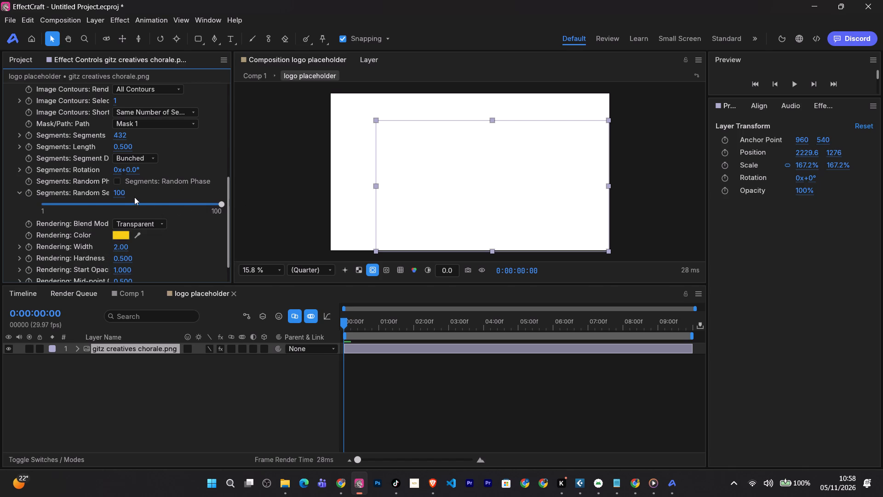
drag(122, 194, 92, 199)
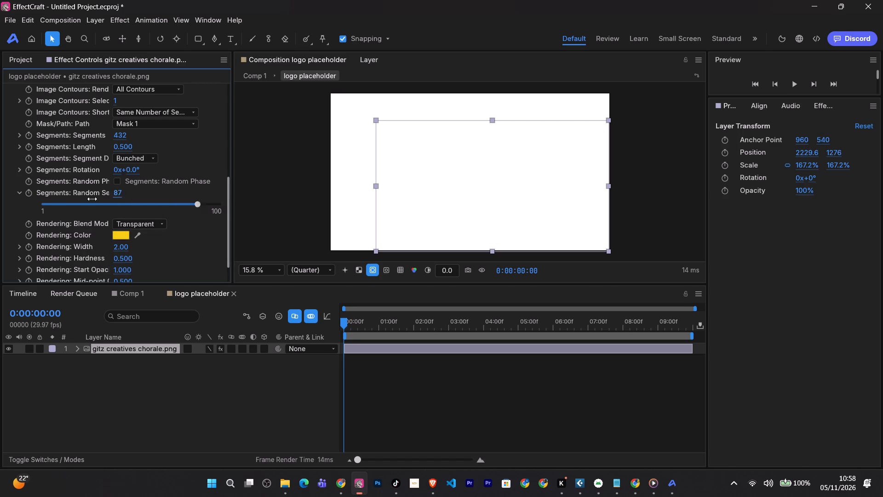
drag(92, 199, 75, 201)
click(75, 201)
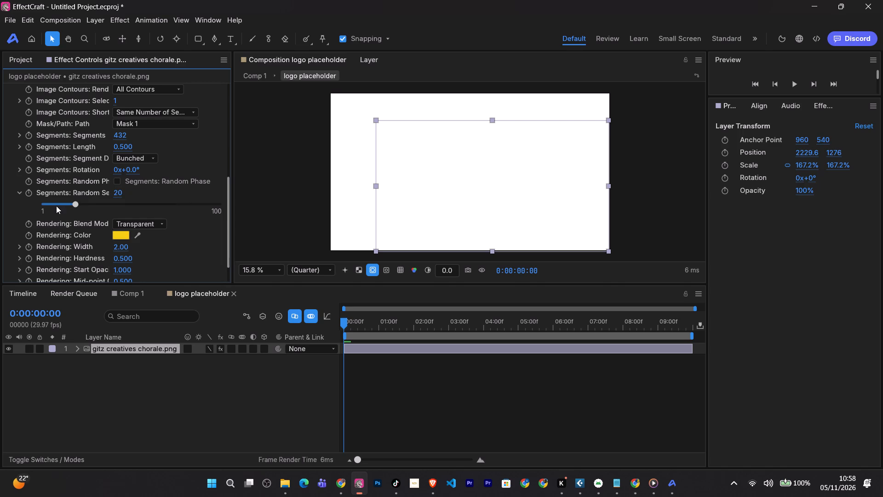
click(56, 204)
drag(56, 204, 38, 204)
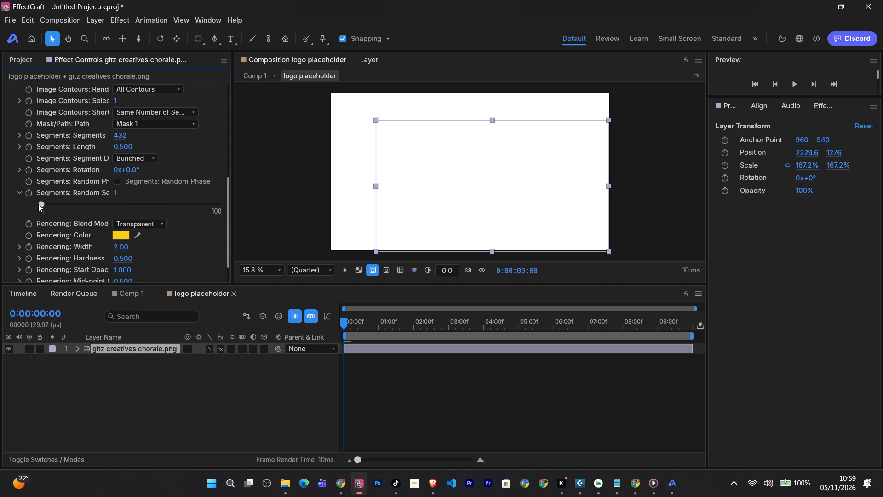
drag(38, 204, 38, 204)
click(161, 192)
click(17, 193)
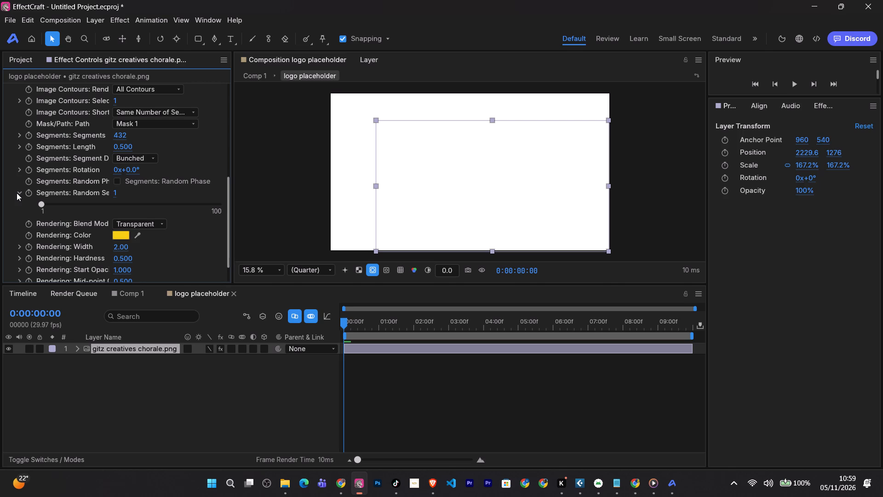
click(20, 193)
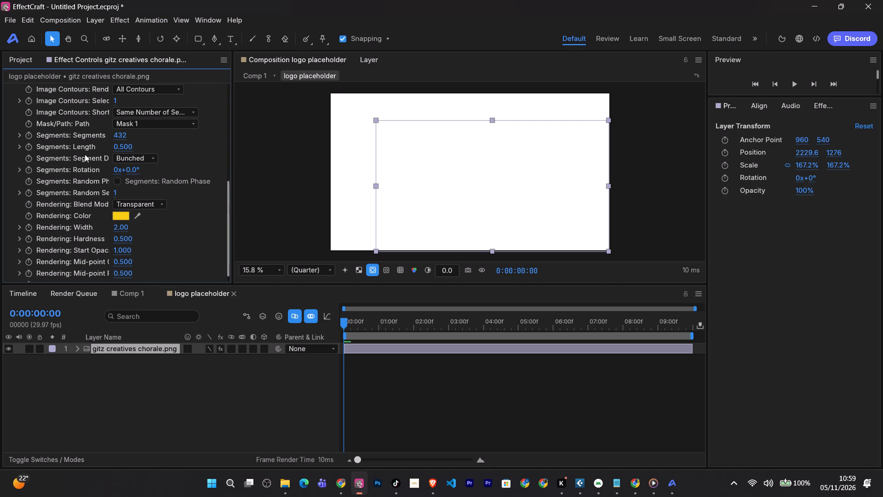
Examine the Vegas segment count, segment length, mask path and shorter-contour options of the logo image.
click(19, 134)
click(19, 134)
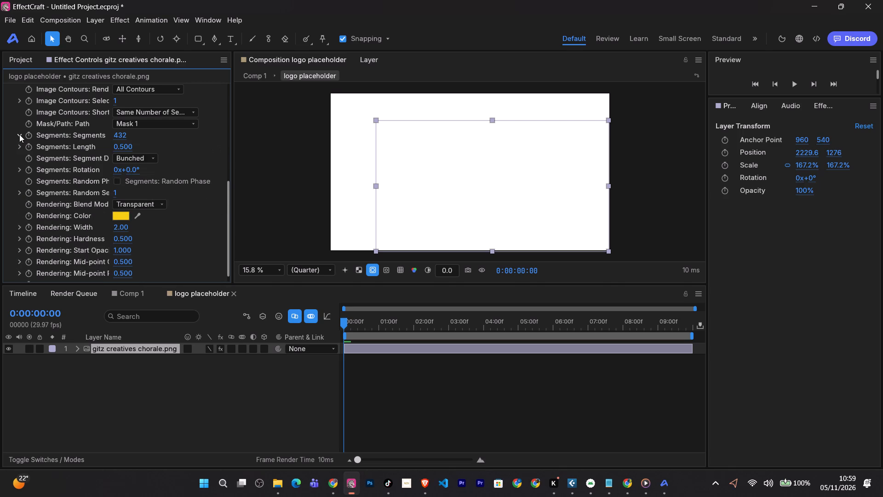
click(19, 145)
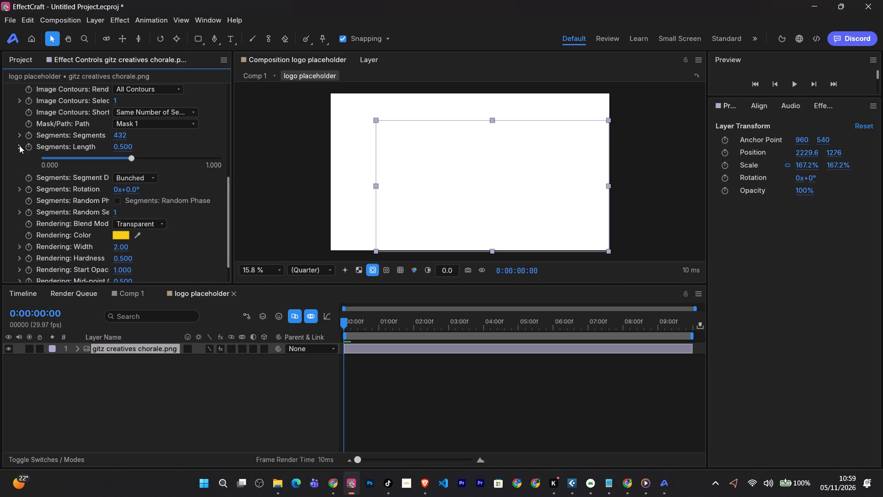
click(19, 145)
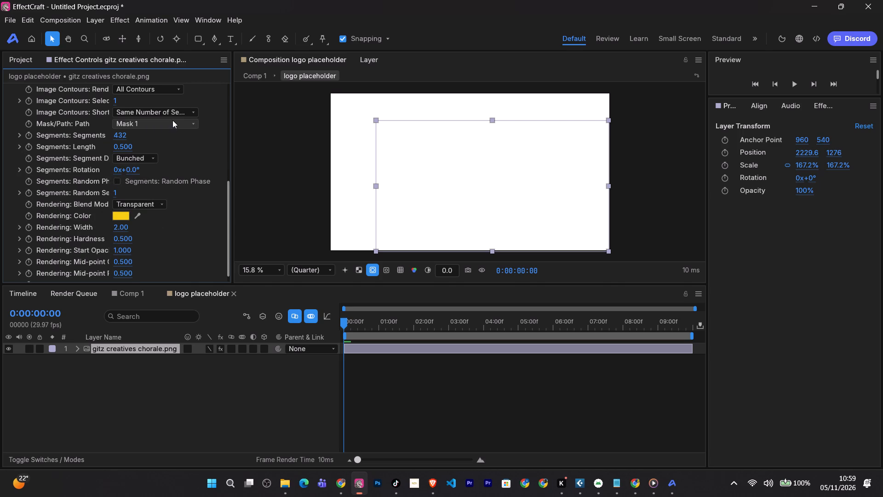
click(172, 120)
click(172, 120)
click(184, 110)
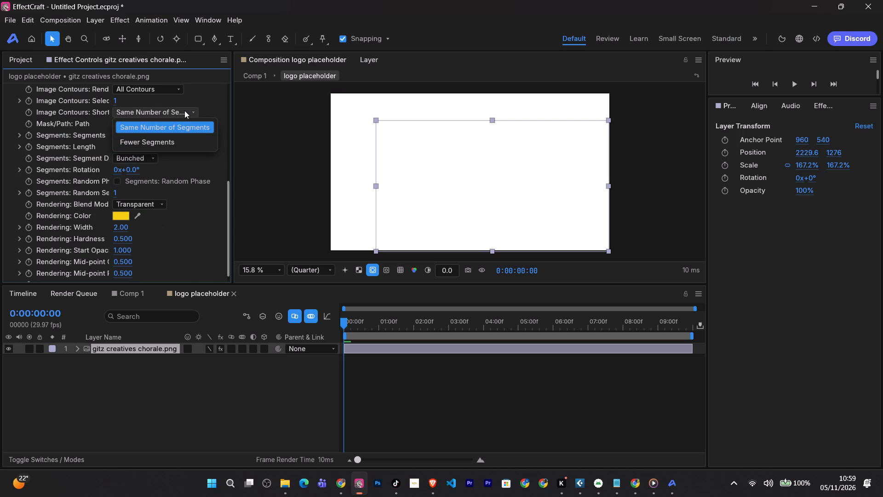
click(184, 110)
click(210, 162)
scroll(210, 162, up, 1)
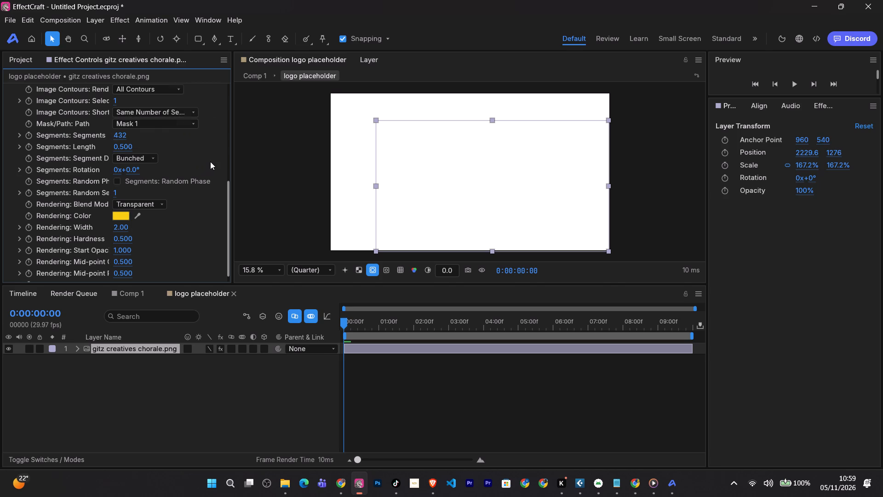
scroll(210, 162, up, 1)
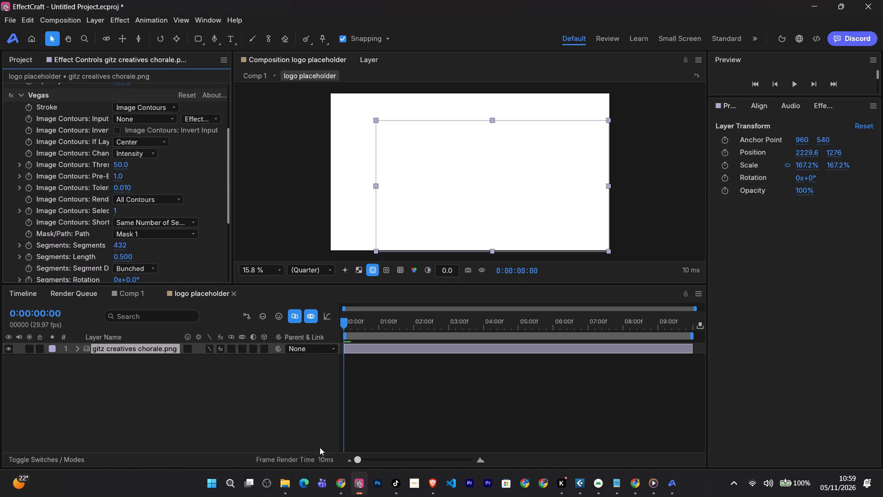
Play the tutorial in Chrome to about 1:02 to check its Vegas segment settings, and return to EffectCraft.
click(342, 485)
key(space)
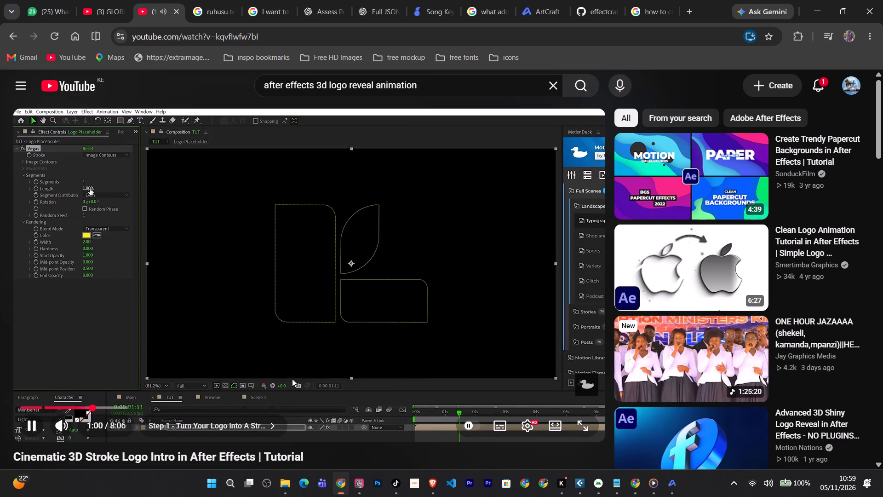
key(space)
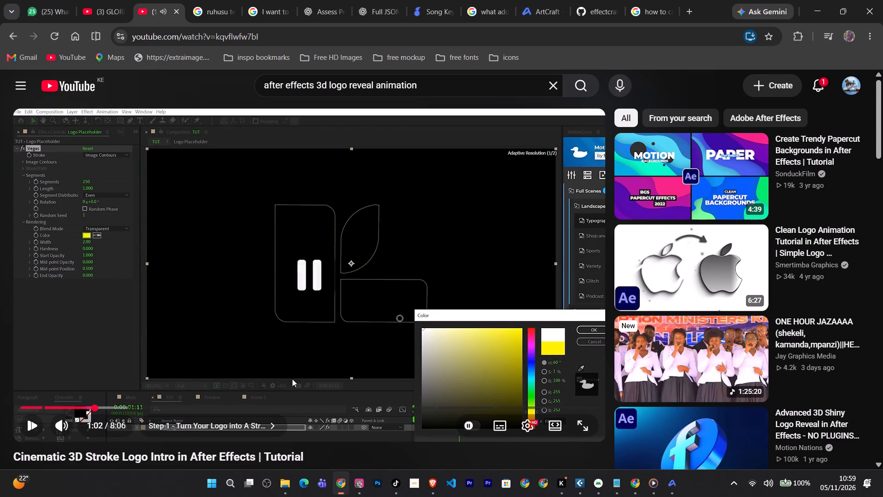
click(361, 482)
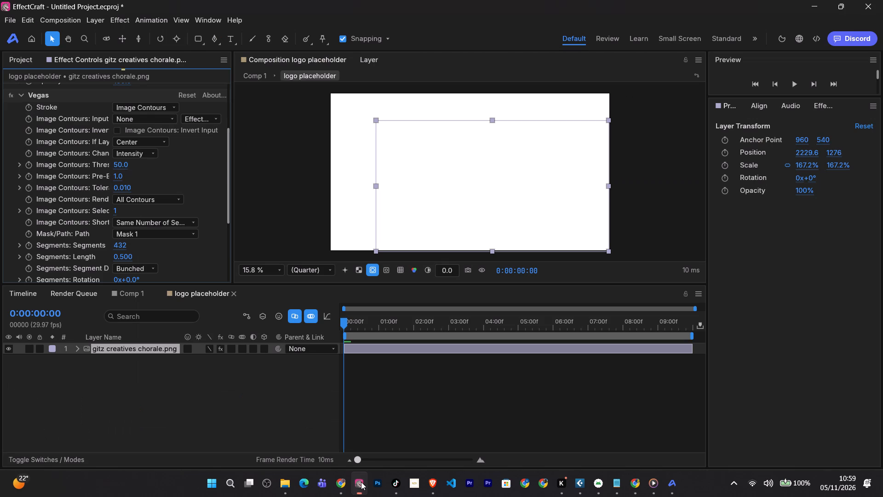
Set the logo image's Vegas segment length to 1.000 and its number of segments to 250.
scroll(152, 187, down, 1)
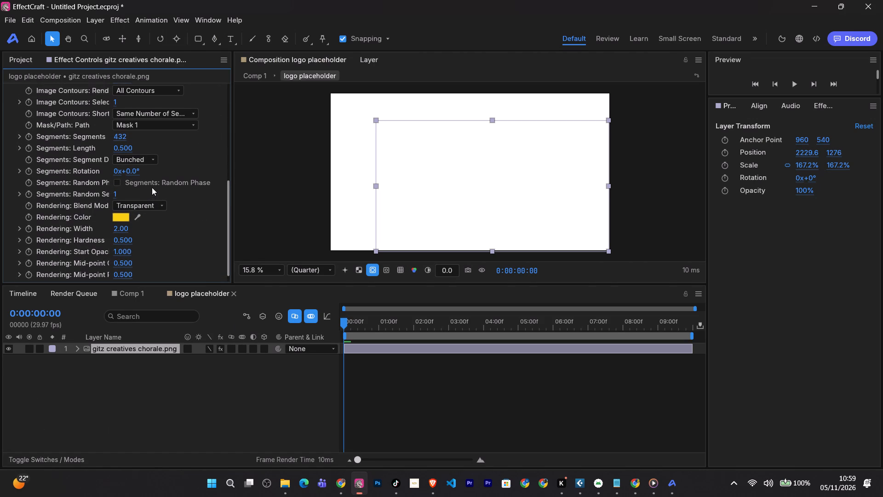
drag(118, 150, 127, 151)
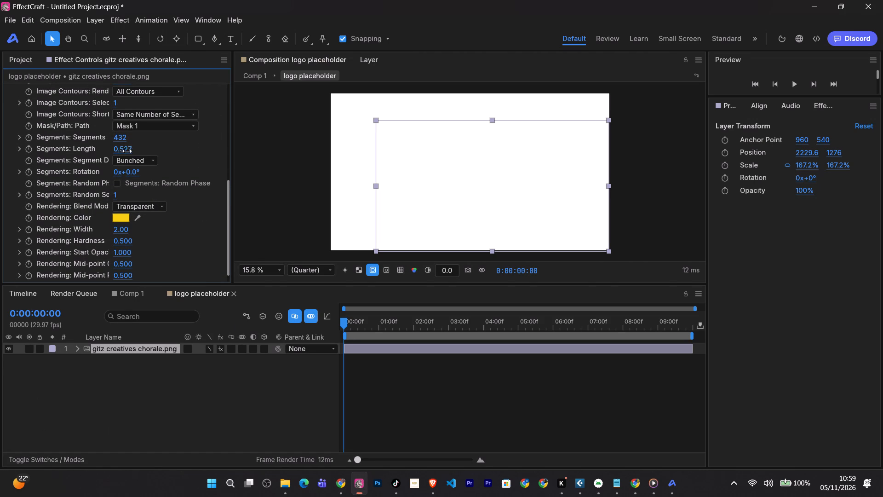
drag(127, 151, 240, 138)
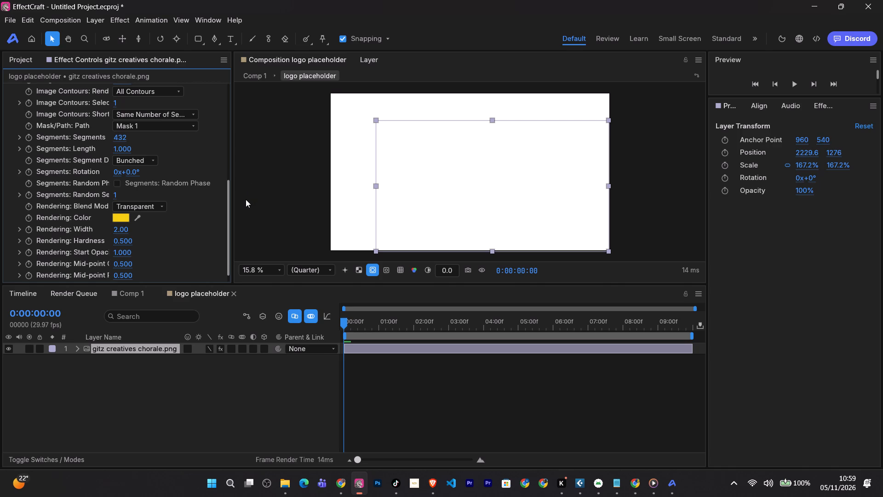
click(116, 135)
text(250)
key(Return)
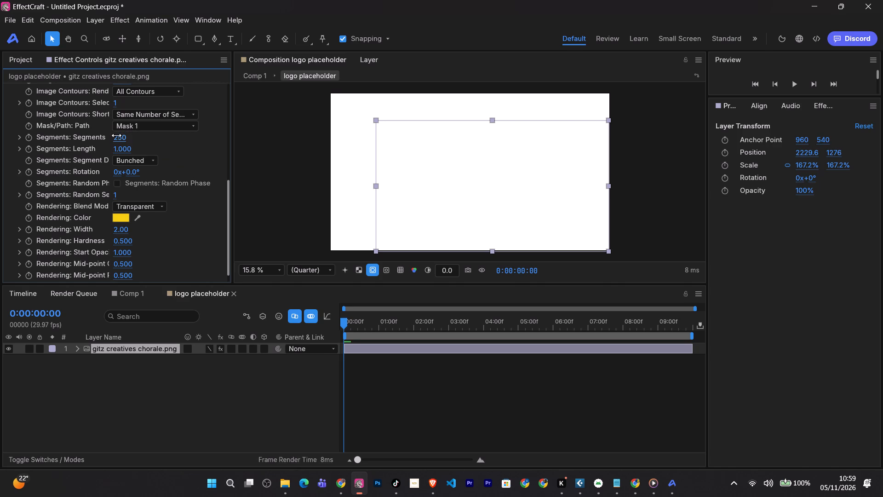
Play the tutorial in Chrome to about 1:03 to check its Vegas rendering colour, and return to EffectCraft.
click(178, 149)
click(337, 488)
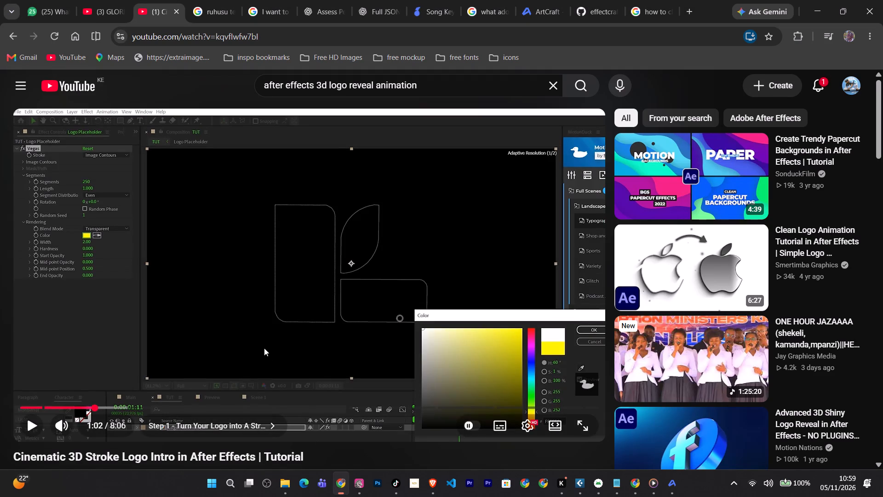
key(space)
key(space)
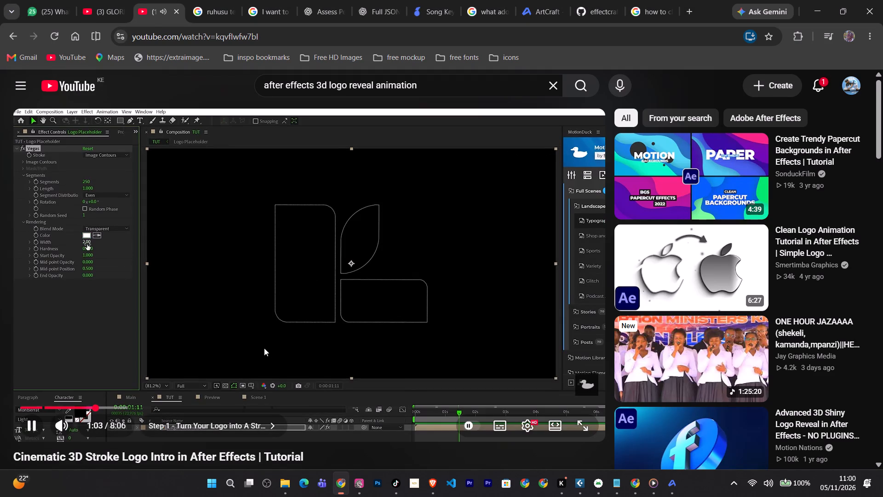
click(359, 481)
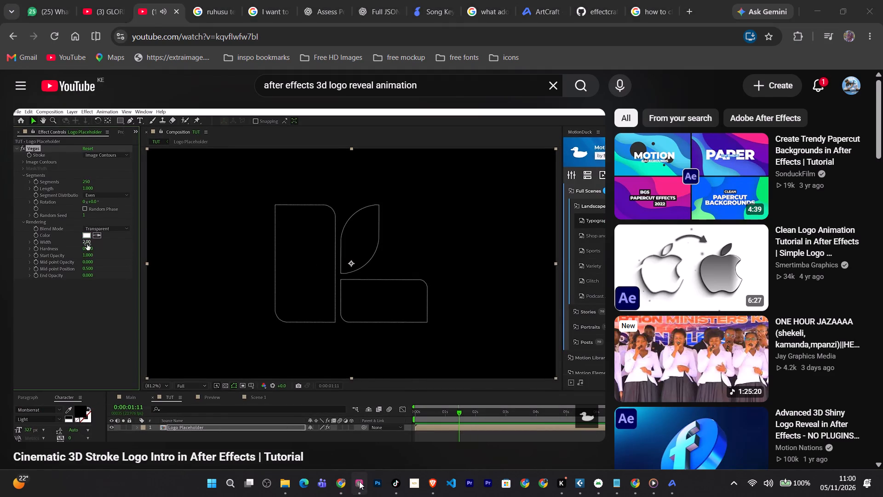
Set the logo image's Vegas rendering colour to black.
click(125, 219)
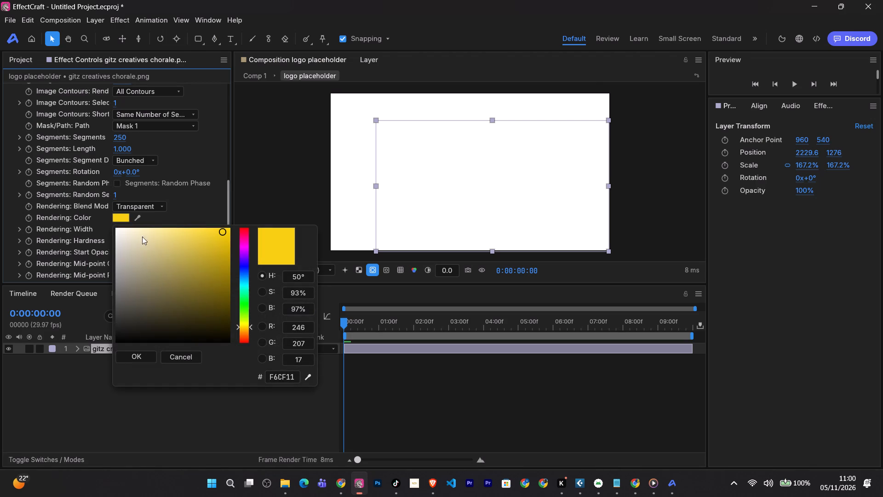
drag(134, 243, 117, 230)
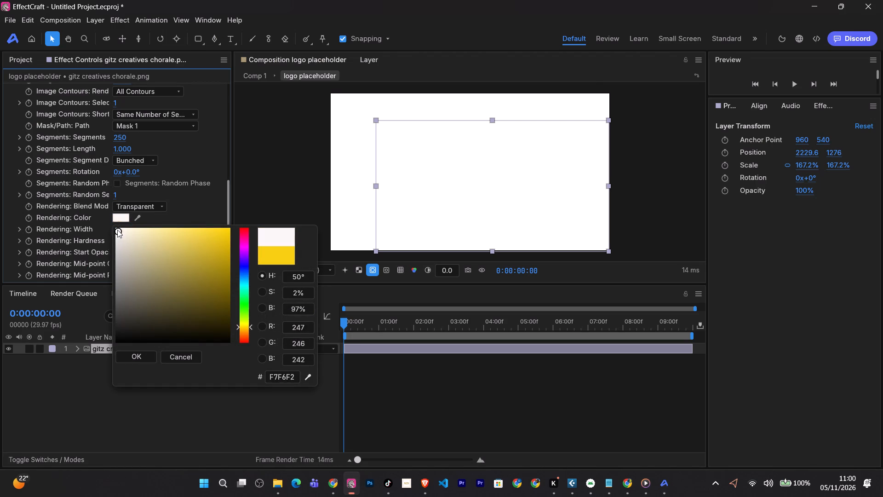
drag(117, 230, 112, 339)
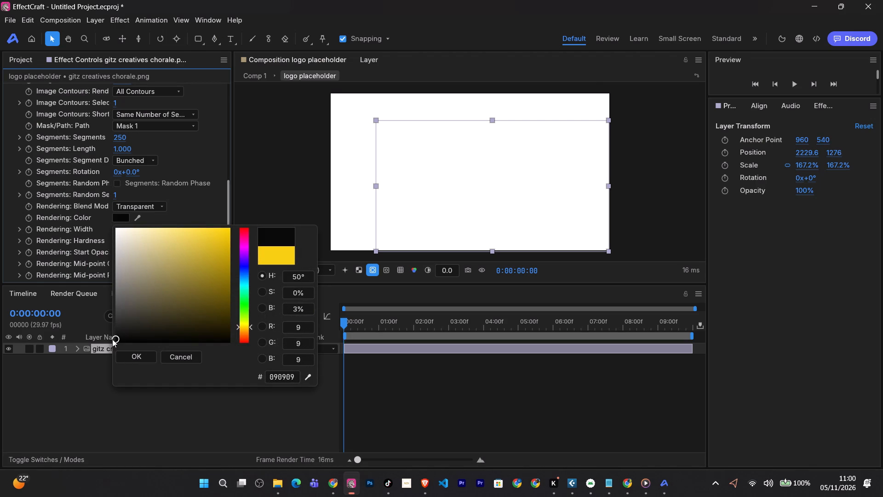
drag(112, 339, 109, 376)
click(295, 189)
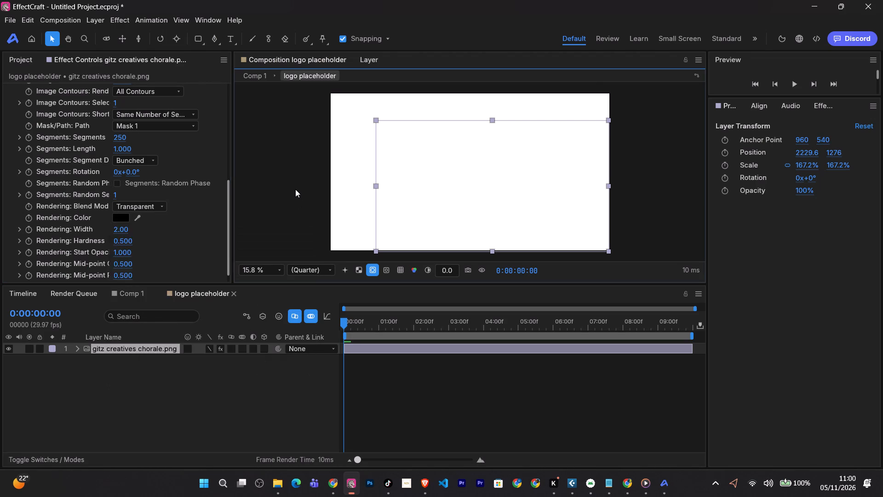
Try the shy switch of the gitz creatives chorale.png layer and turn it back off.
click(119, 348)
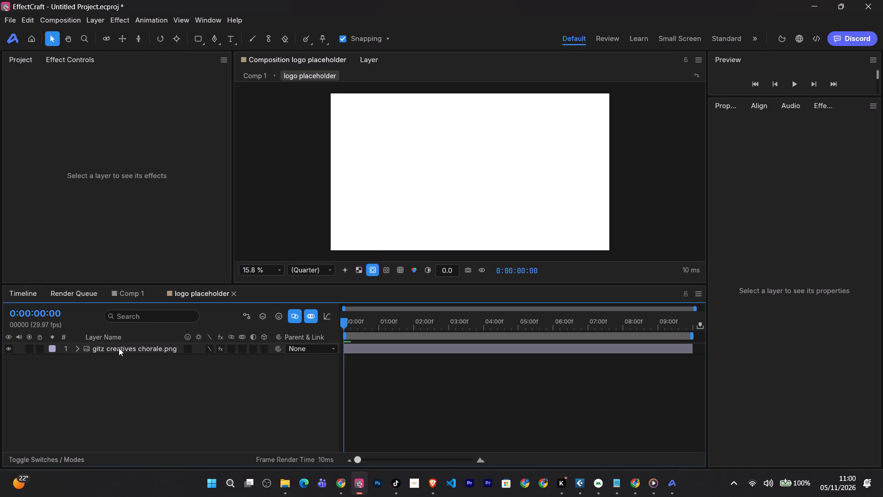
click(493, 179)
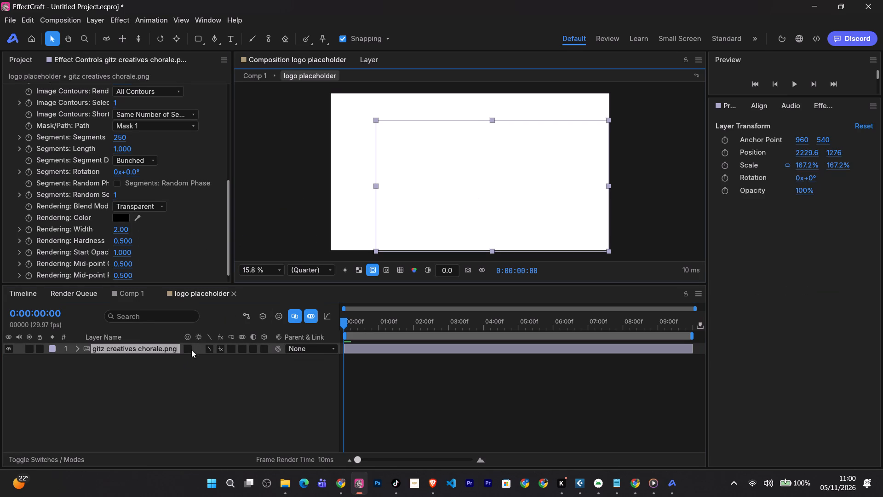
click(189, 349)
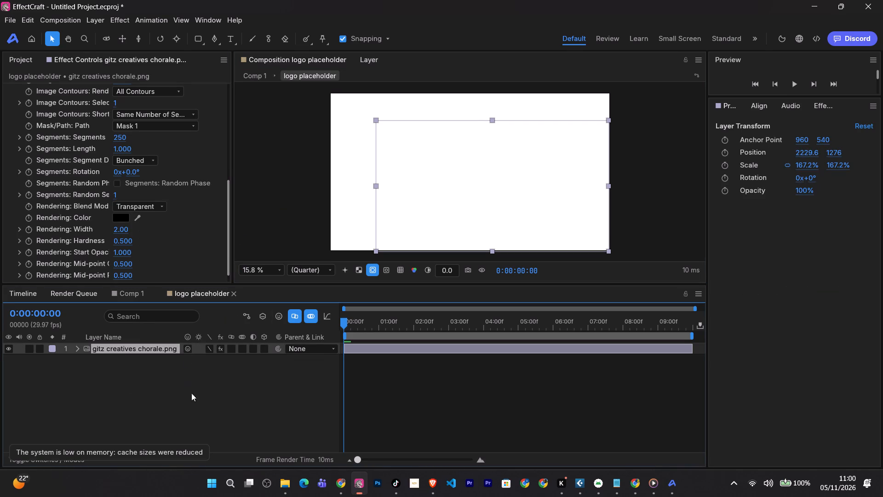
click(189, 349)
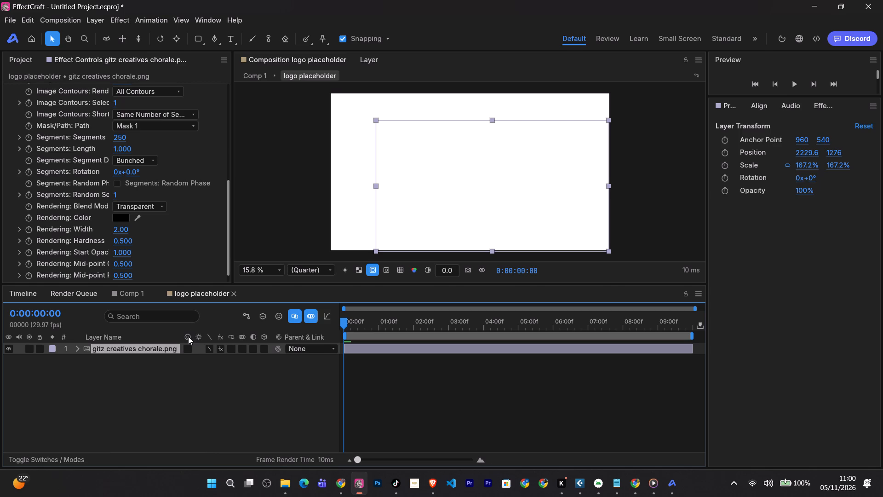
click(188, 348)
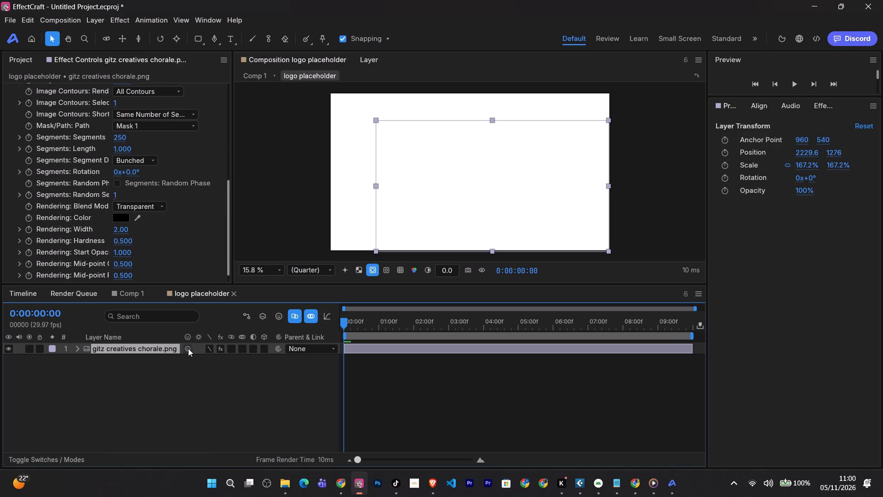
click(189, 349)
Set the Fill effect colour of the gitz creatives chorale.png layer to white (FFFFFF).
click(78, 349)
click(84, 360)
click(91, 381)
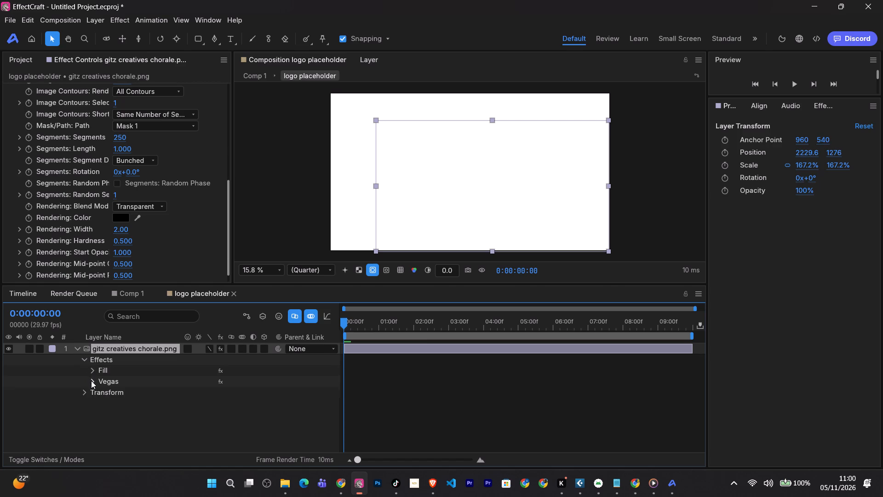
click(92, 371)
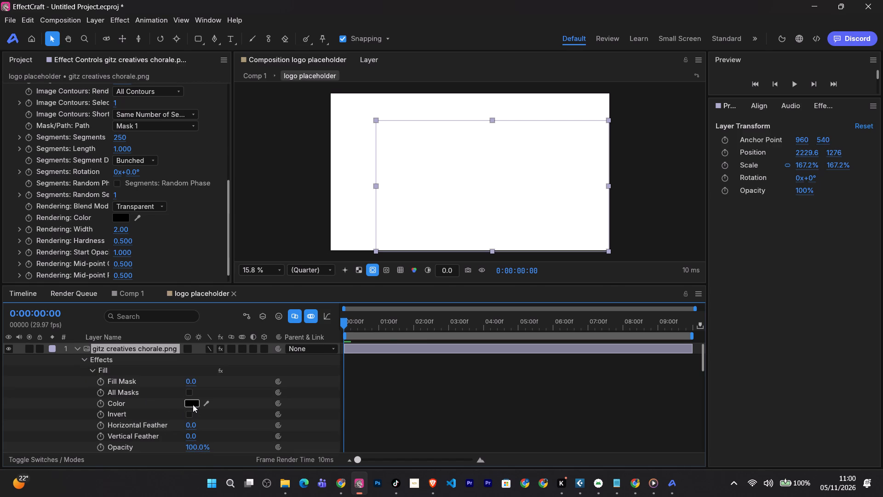
click(193, 405)
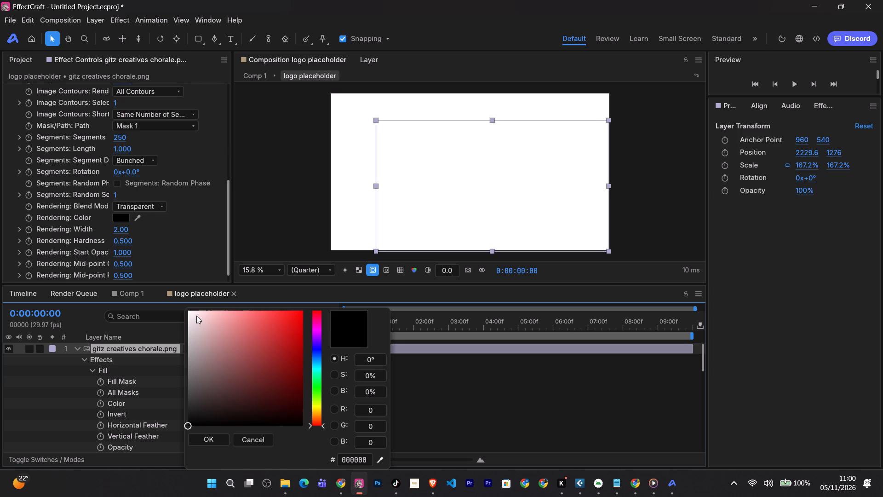
click(196, 316)
drag(196, 316, 185, 310)
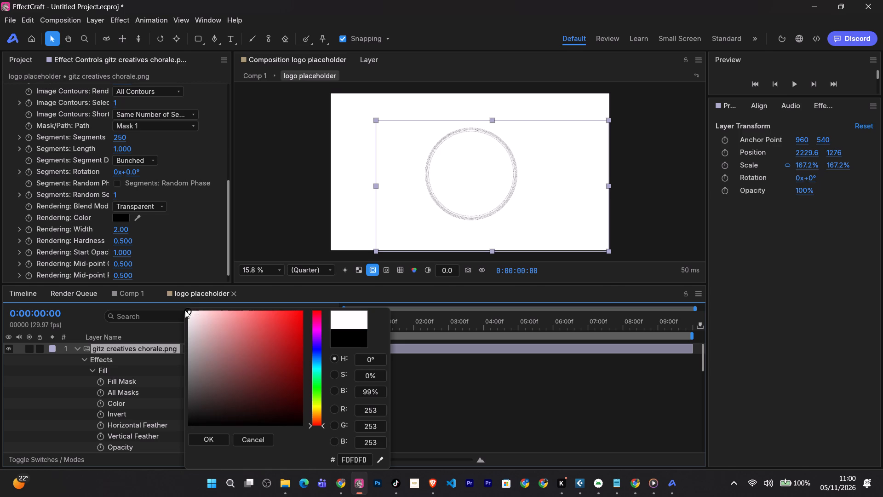
drag(185, 310, 175, 301)
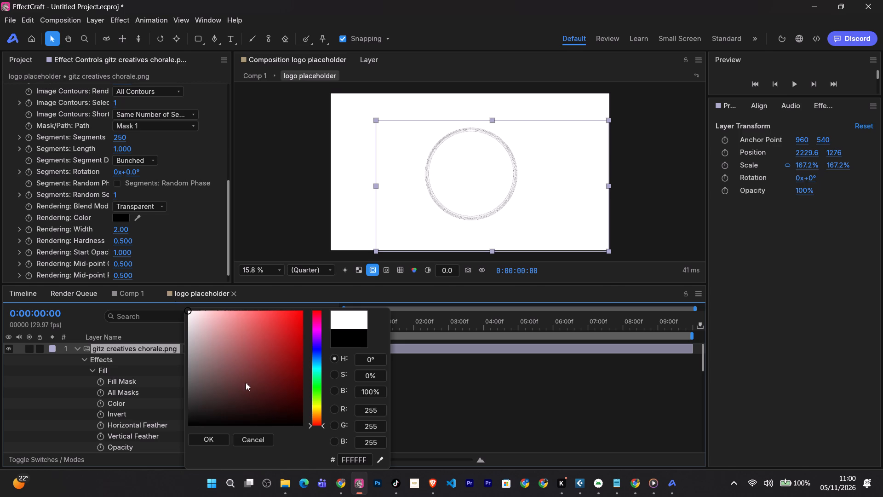
click(209, 439)
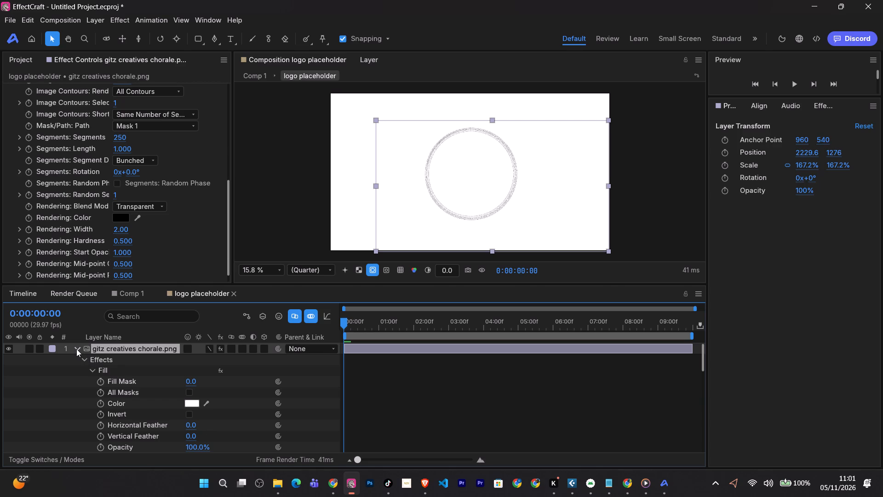
Set the logo image's Vegas rendering colour to white and collapse the layer's expanded properties in the timeline.
click(91, 373)
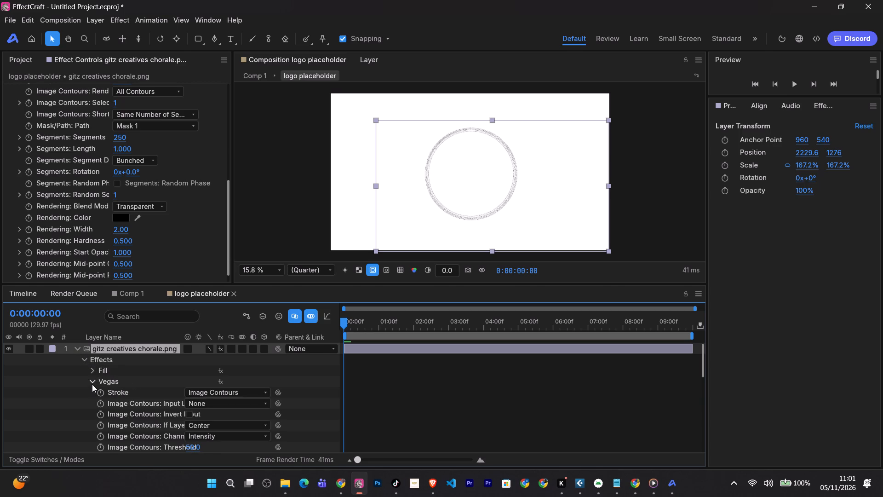
scroll(193, 373, down, 2)
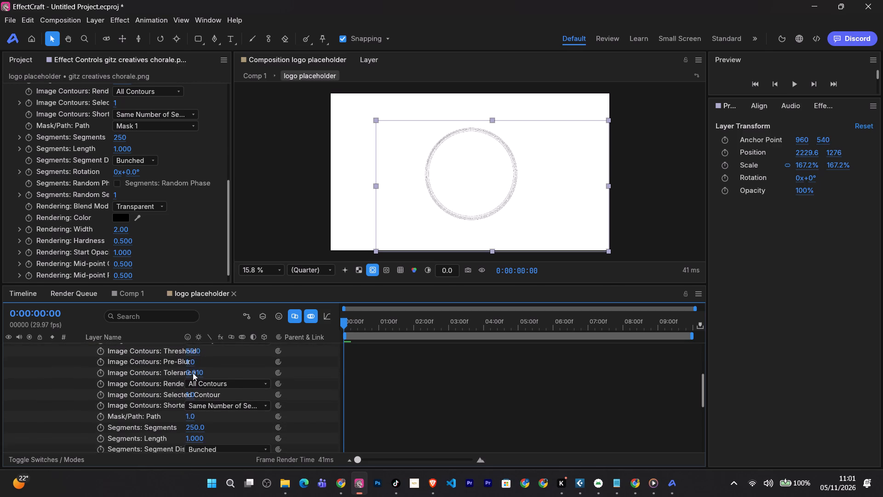
scroll(193, 373, down, 1)
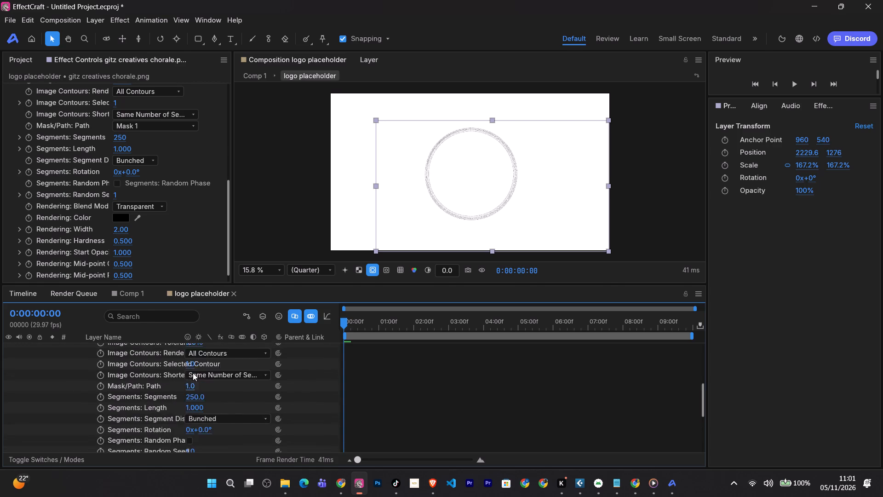
scroll(193, 373, down, 1)
click(125, 215)
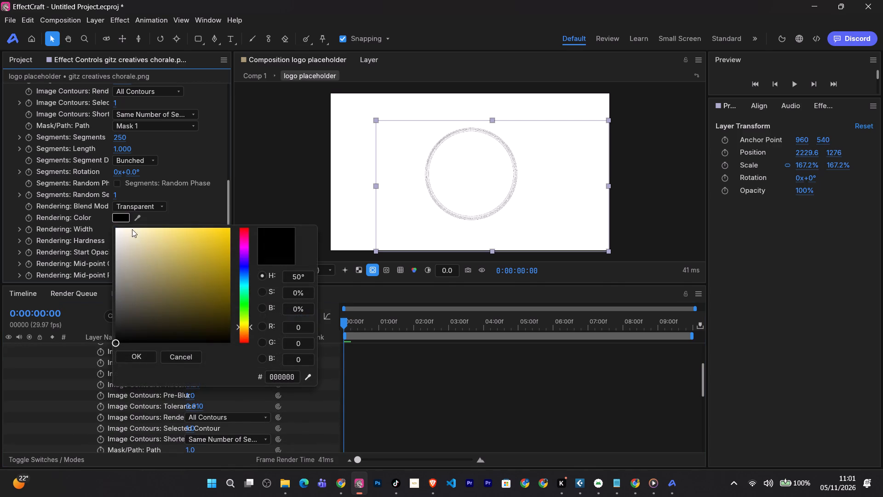
drag(122, 233, 86, 213)
click(301, 203)
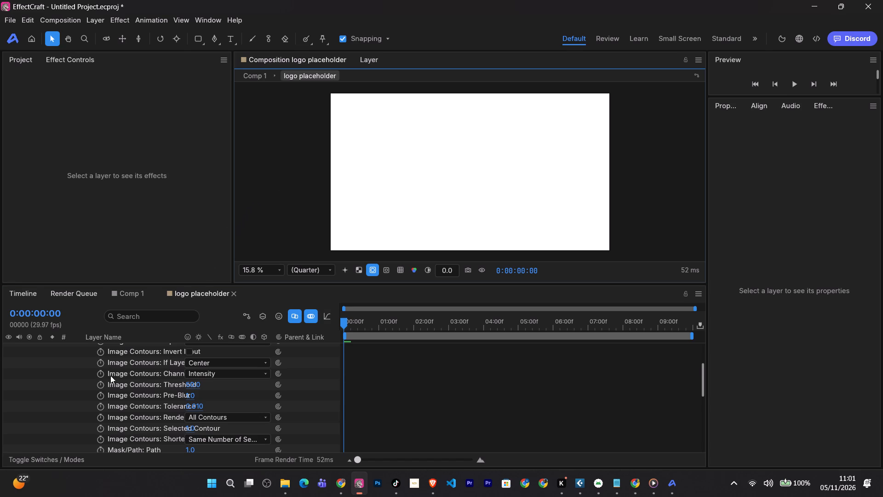
scroll(181, 370, up, 9)
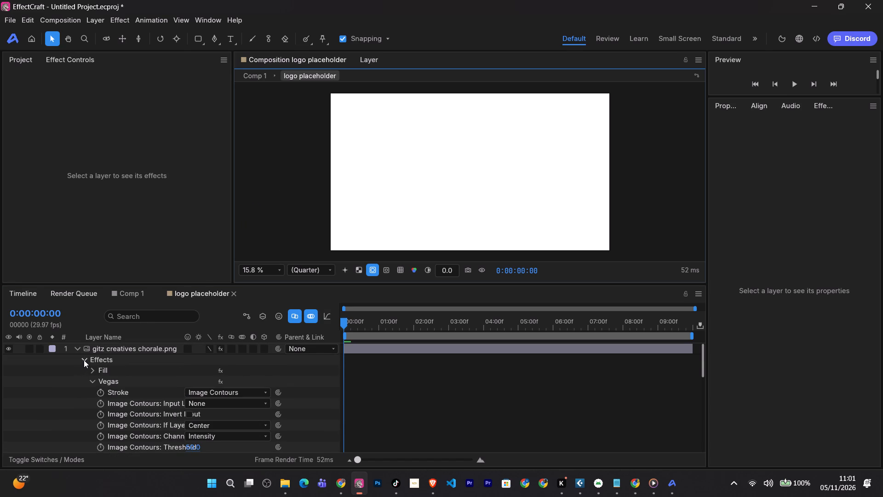
click(84, 360)
click(76, 349)
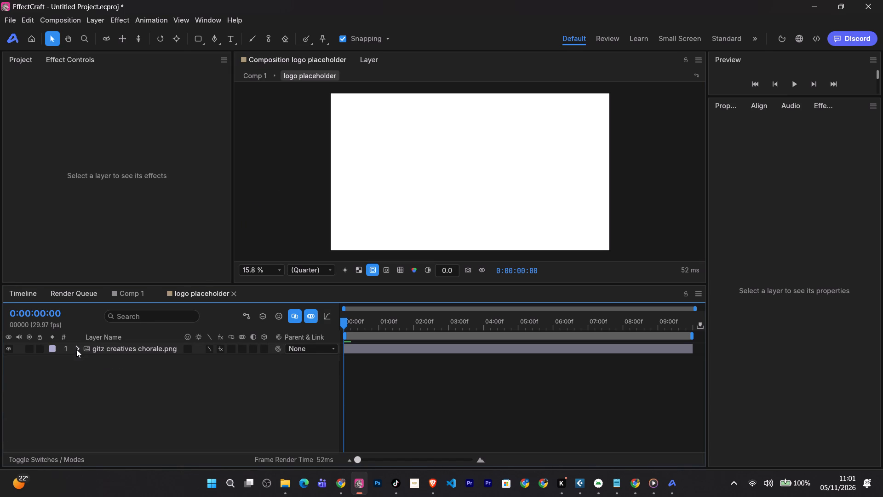
Open the Comp 1 composition from the project items.
click(144, 352)
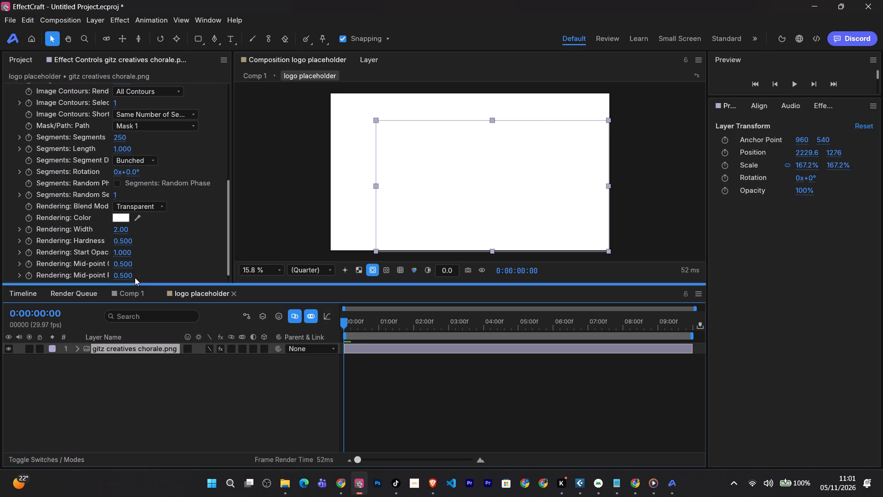
click(19, 57)
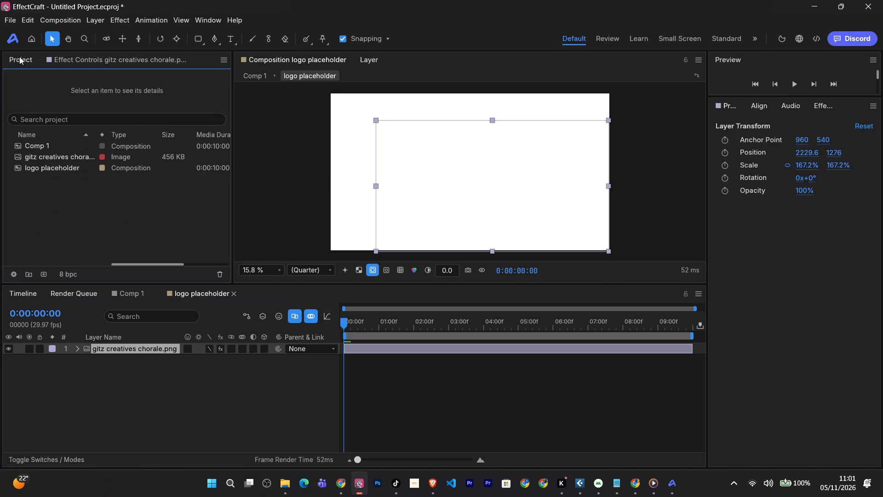
click(59, 145)
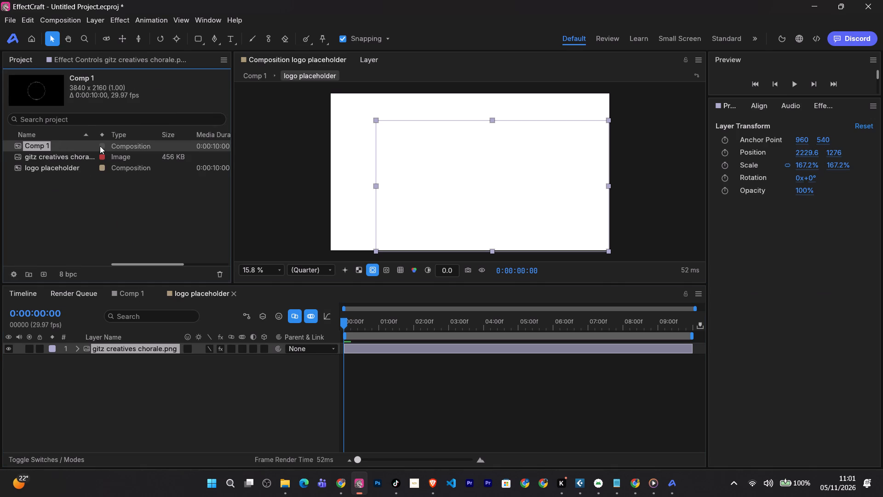
double_click(124, 147)
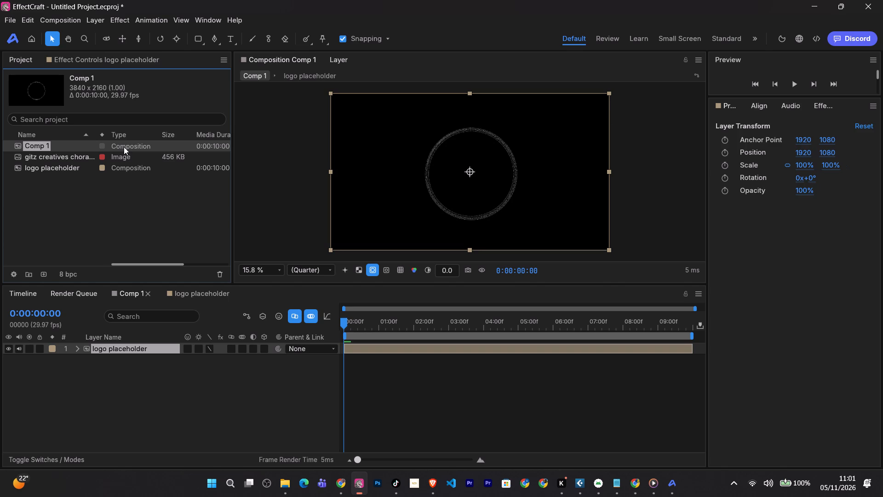
Set the label colour of Comp 1 in the project to Aqua.
click(103, 147)
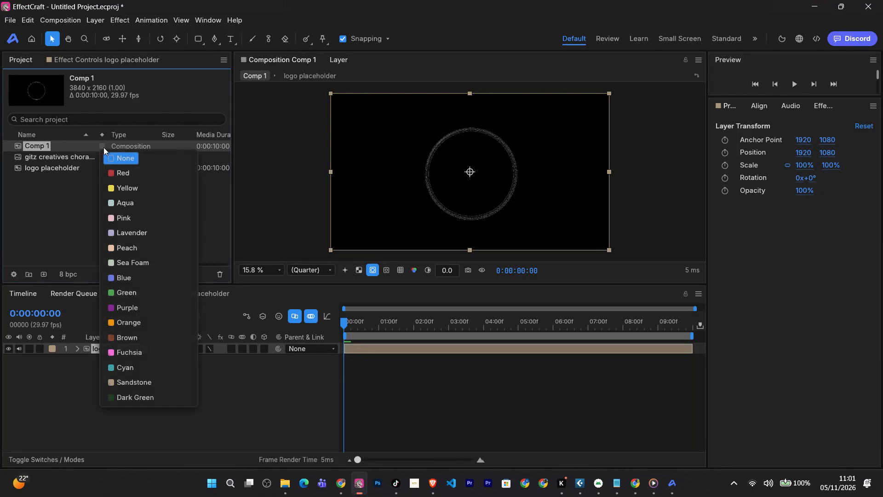
click(122, 200)
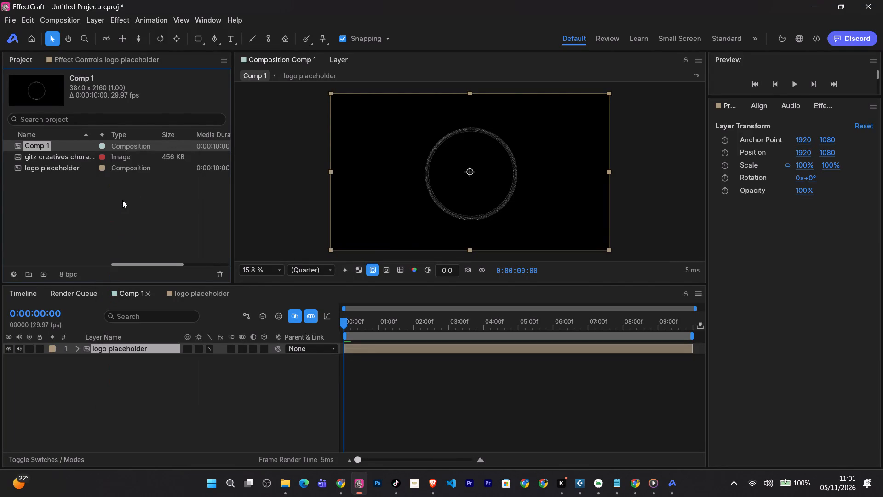
Open the logo placeholder composition and preview the gitz creatives chorale.png source image.
click(133, 146)
click(118, 210)
click(77, 165)
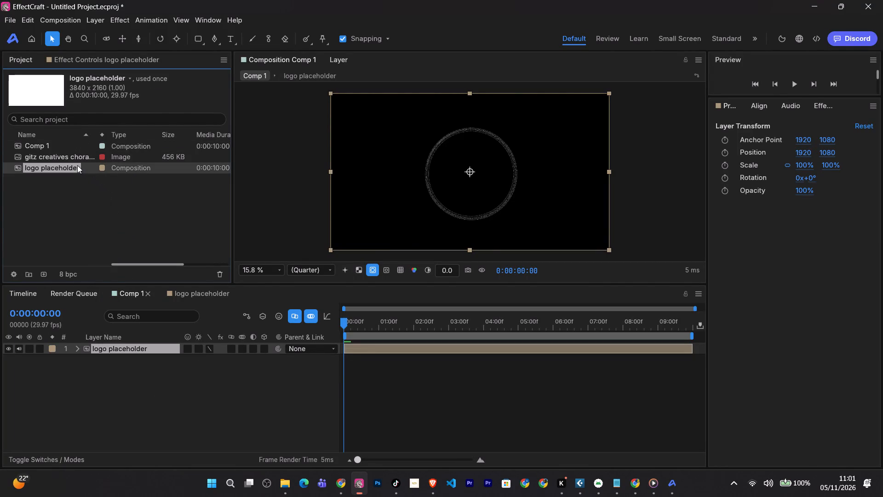
double_click(77, 165)
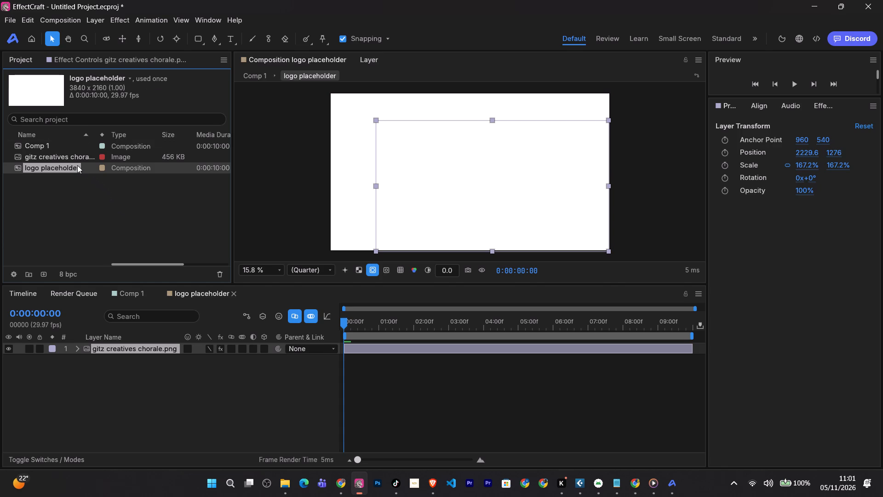
double_click(63, 157)
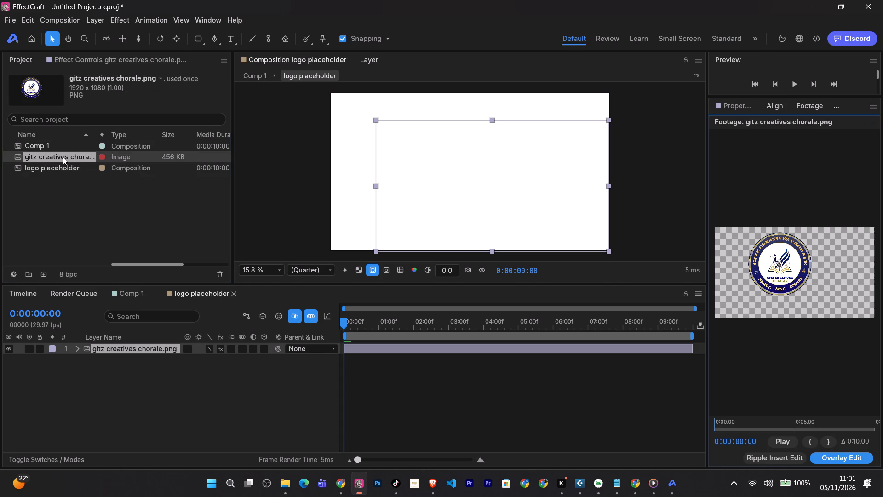
Delete the logo placeholder composition from the project, along with the layer that uses it.
click(50, 172)
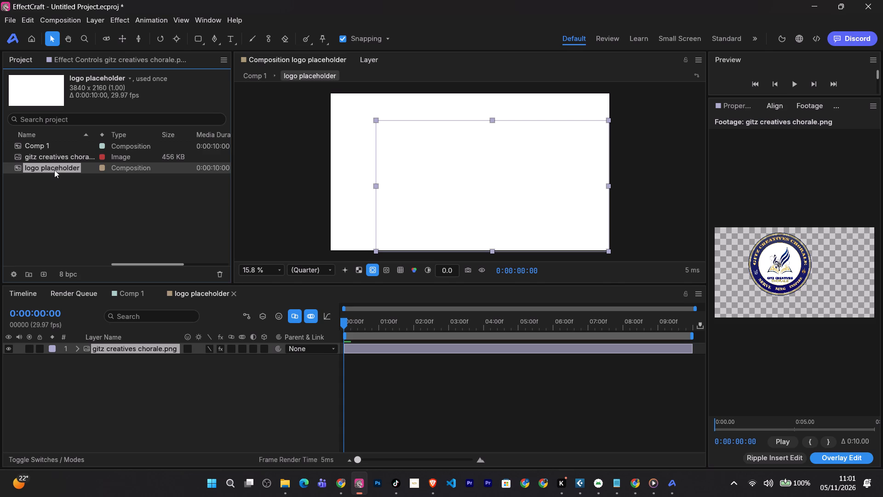
key(Delete)
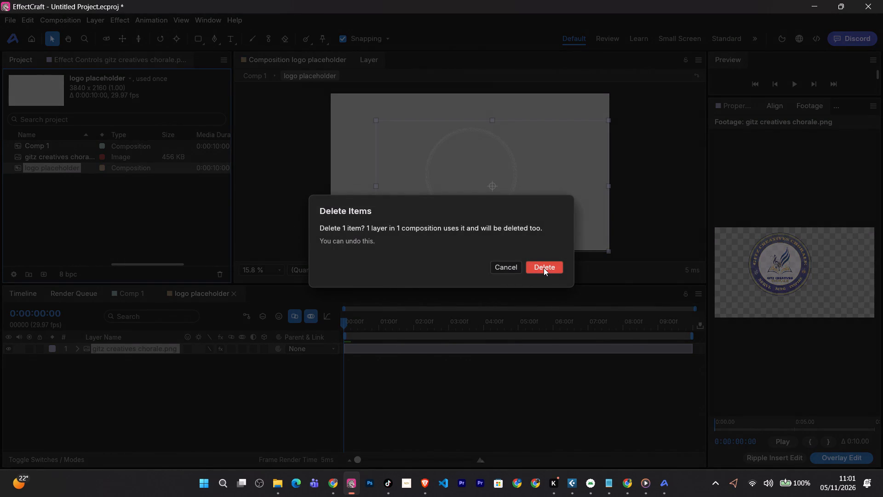
click(544, 268)
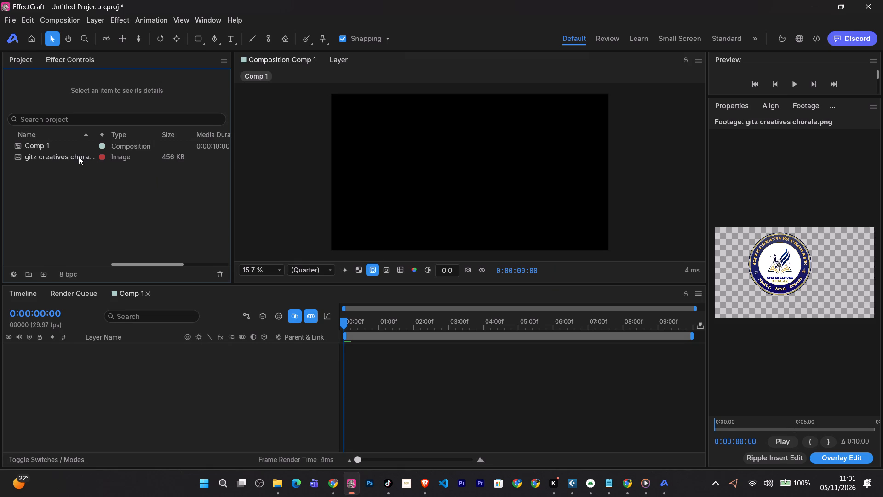
Add the gitz creatives chorale.png image from the project to the Comp 1 timeline as a layer.
click(76, 155)
double_click(76, 155)
double_click(76, 155)
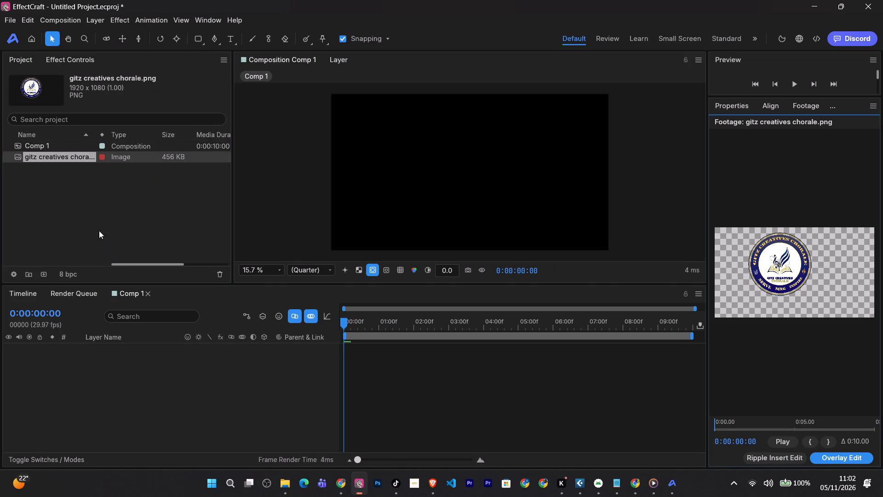
drag(57, 158, 87, 345)
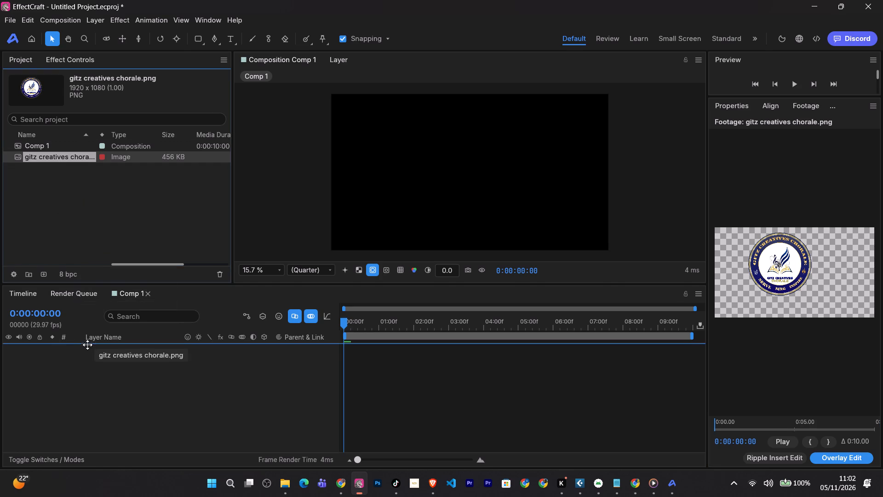
drag(87, 345, 88, 348)
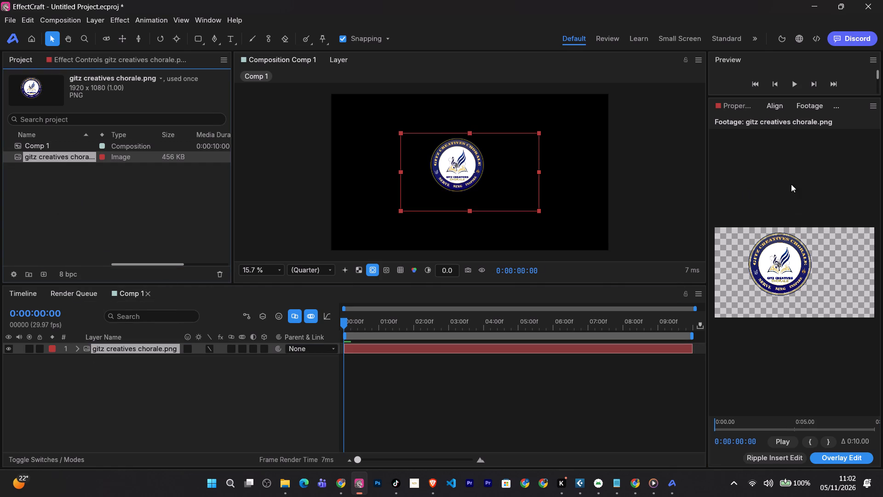
View the gitz creatives chorale.png layer on its own and return to the Comp 1 composition.
double_click(151, 345)
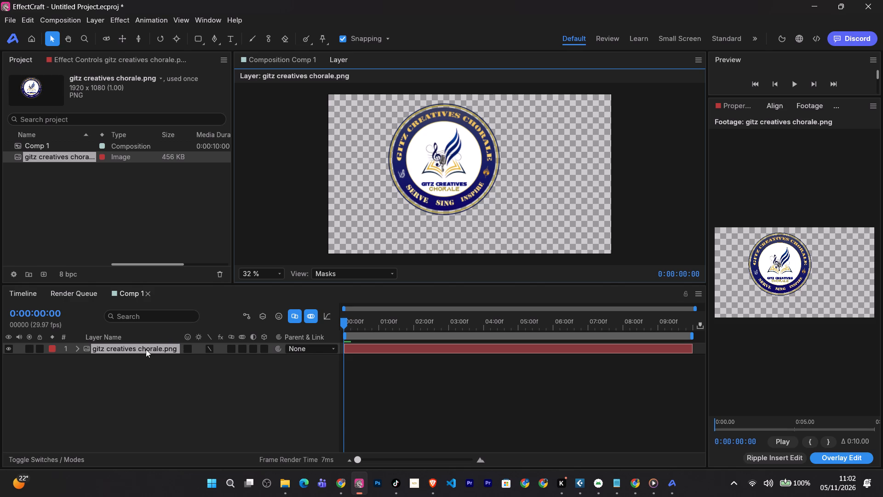
double_click(144, 349)
click(45, 144)
double_click(45, 144)
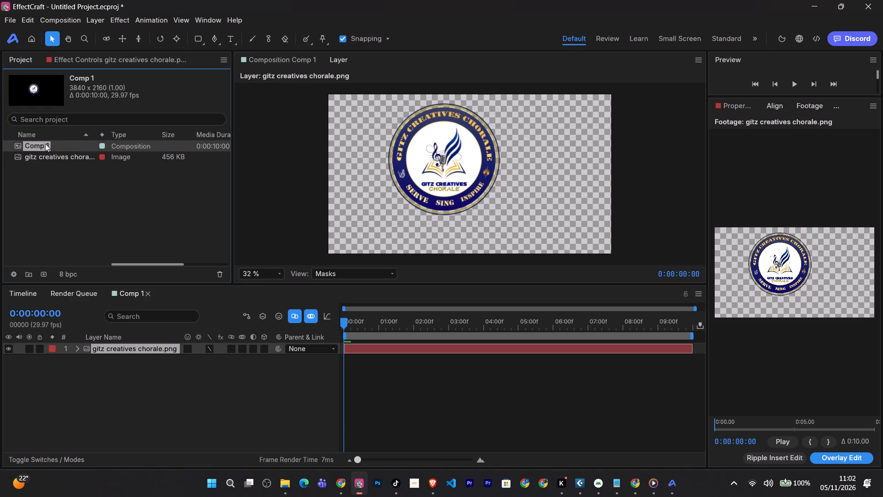
Scale the gitz creatives chorale.png layer up uniformly to 232% in Comp 1.
click(126, 349)
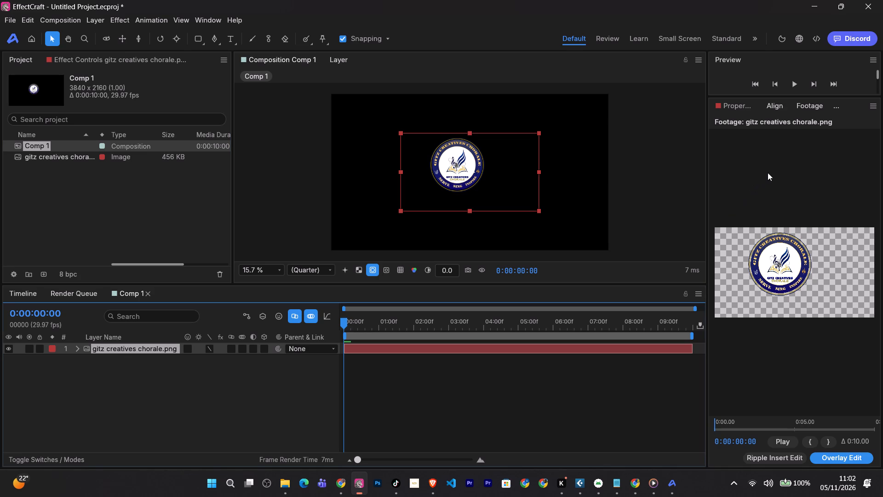
click(738, 104)
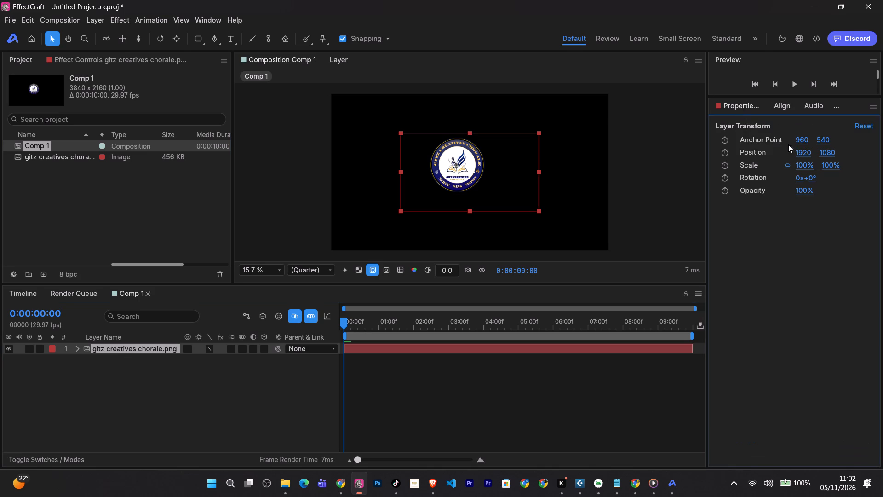
drag(799, 165, 799, 165)
drag(799, 165, 15, 162)
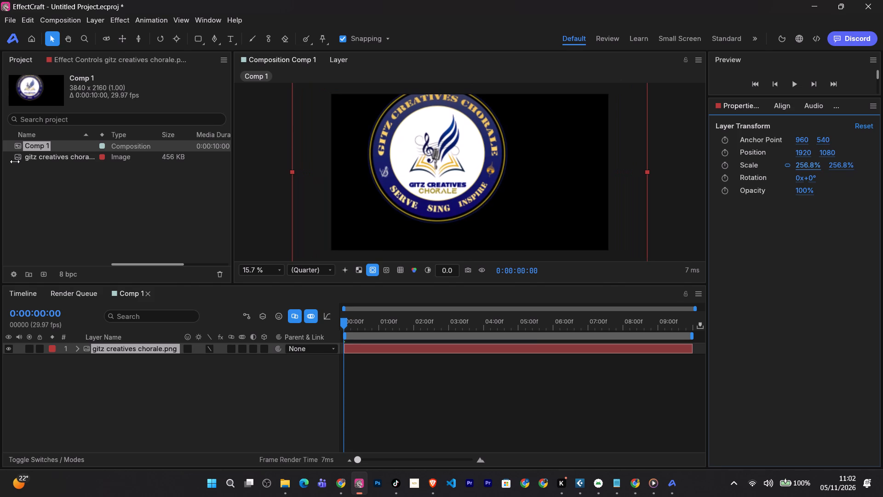
drag(15, 162, 868, 160)
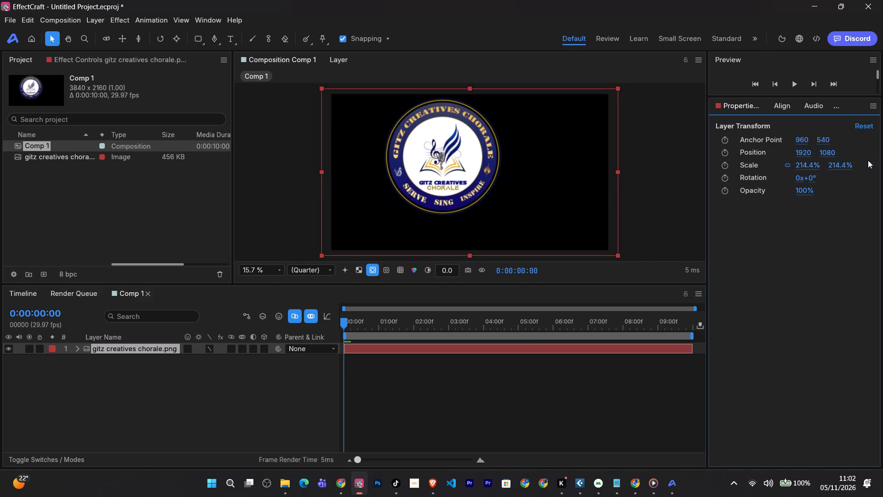
drag(835, 167, 839, 167)
drag(839, 167, 848, 166)
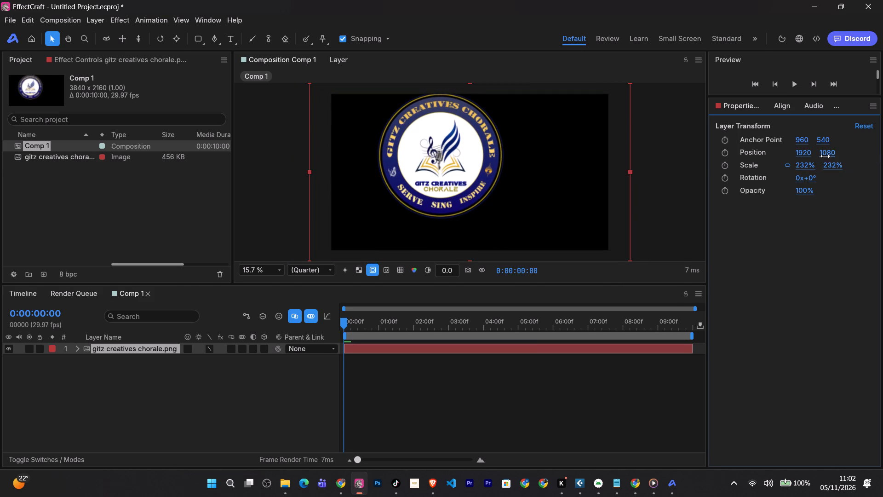
Move the logo layer horizontally to the middle of the frame, with an X position of about 2289.6.
drag(804, 155, 870, 148)
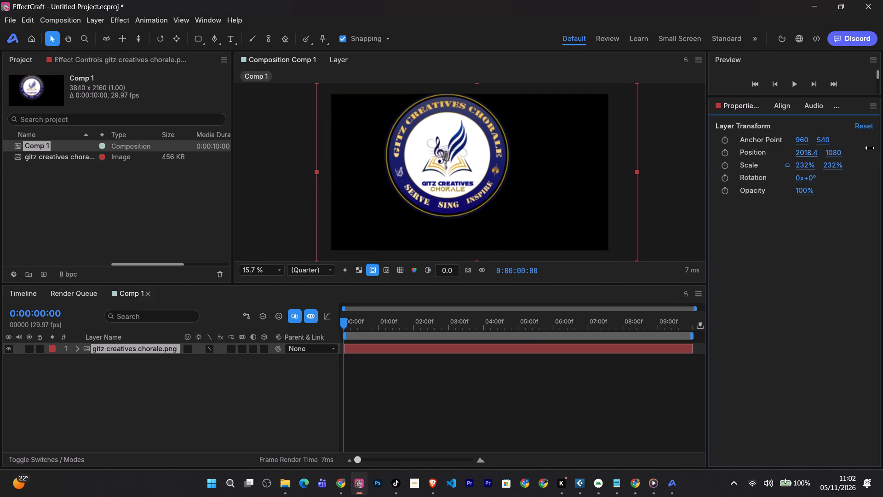
drag(870, 148, 80, 133)
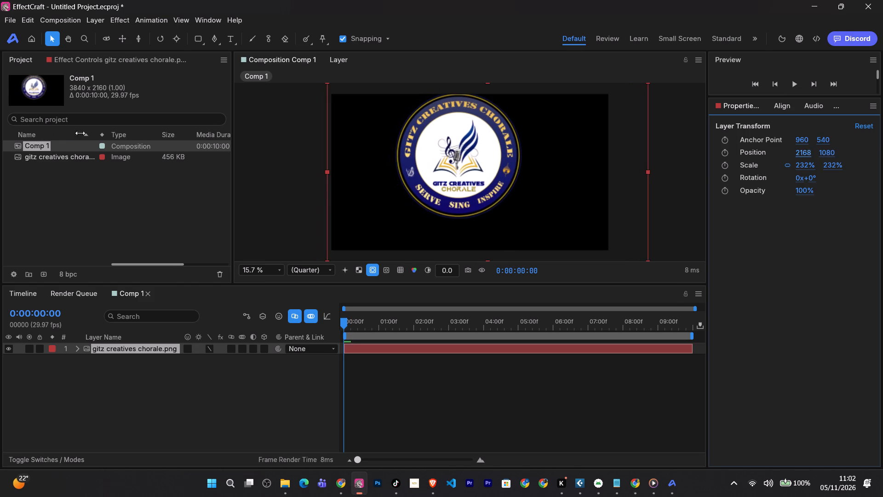
drag(80, 133, 154, 122)
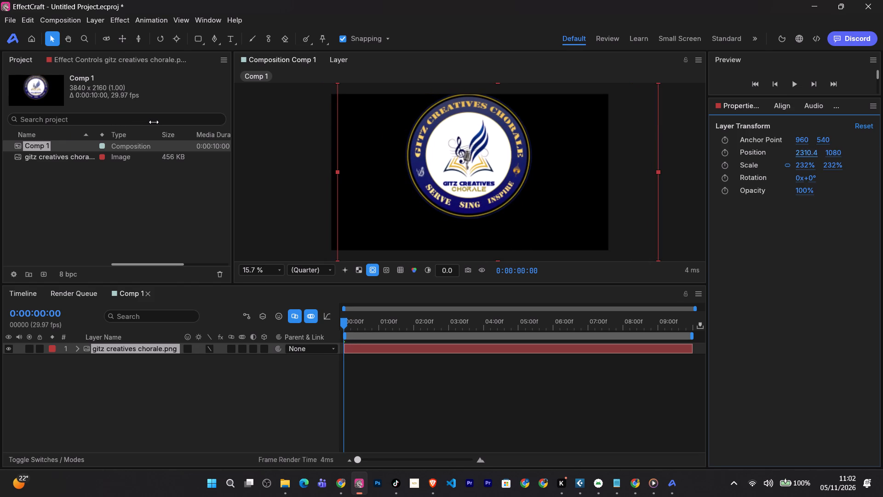
drag(154, 122, 141, 122)
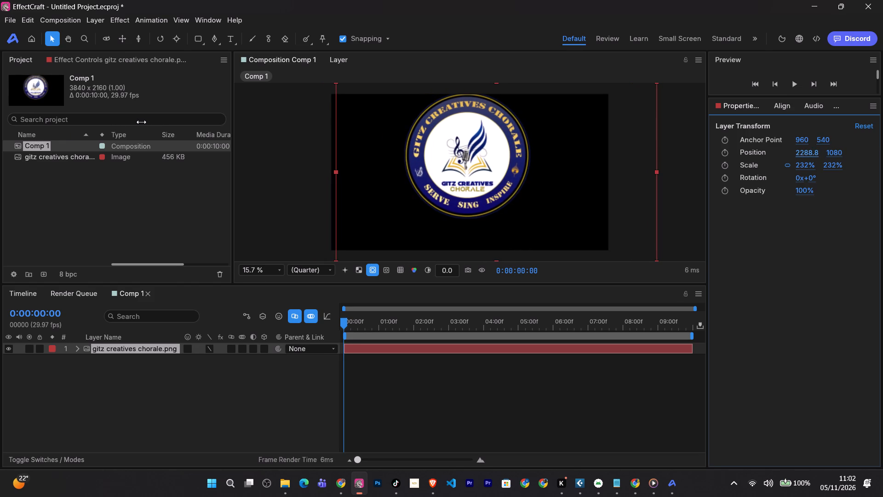
drag(141, 122, 142, 122)
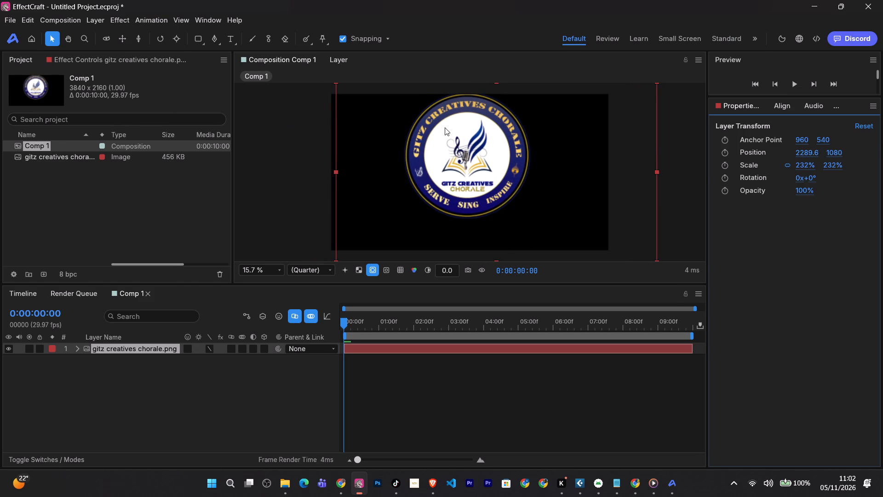
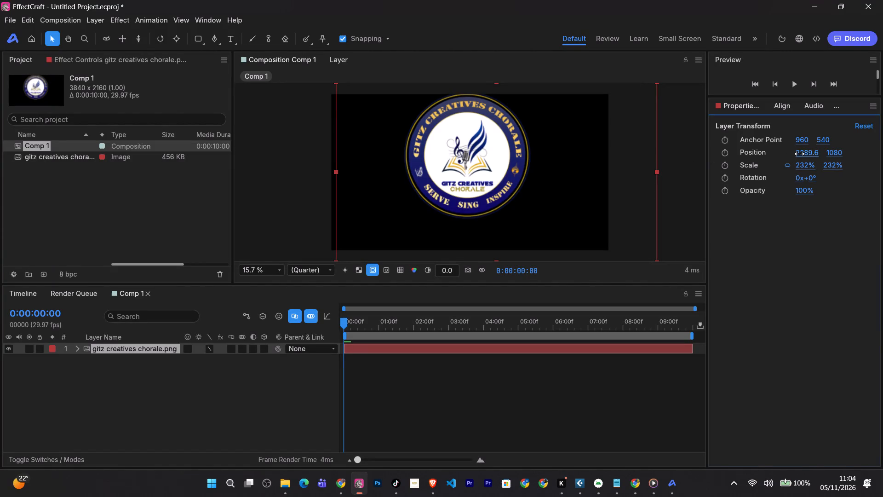
Centre the logo layer in the Comp 1 frame by shifting its position to about 2322.4, 1351.2.
drag(834, 155, 29, 159)
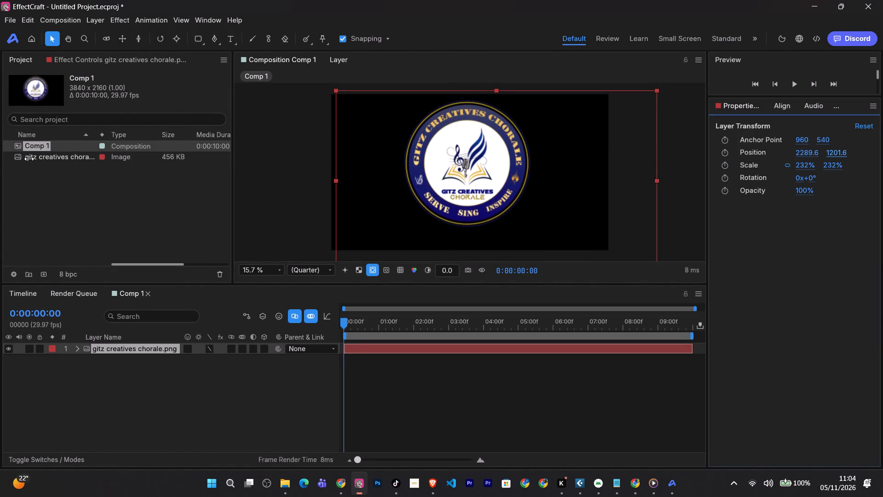
drag(29, 159, 134, 147)
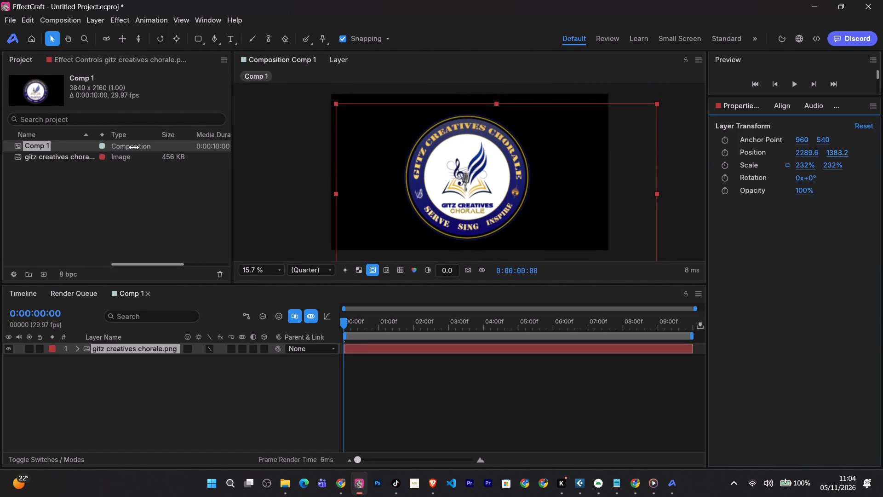
drag(134, 147, 115, 147)
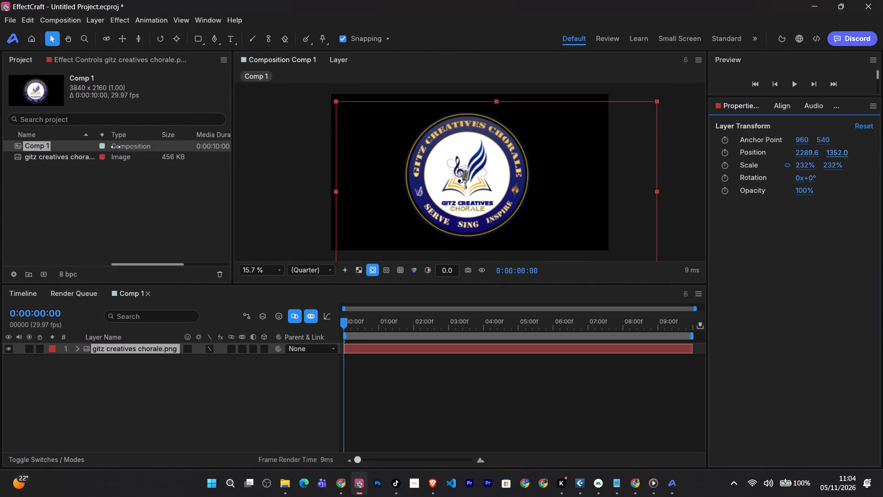
drag(115, 147, 115, 147)
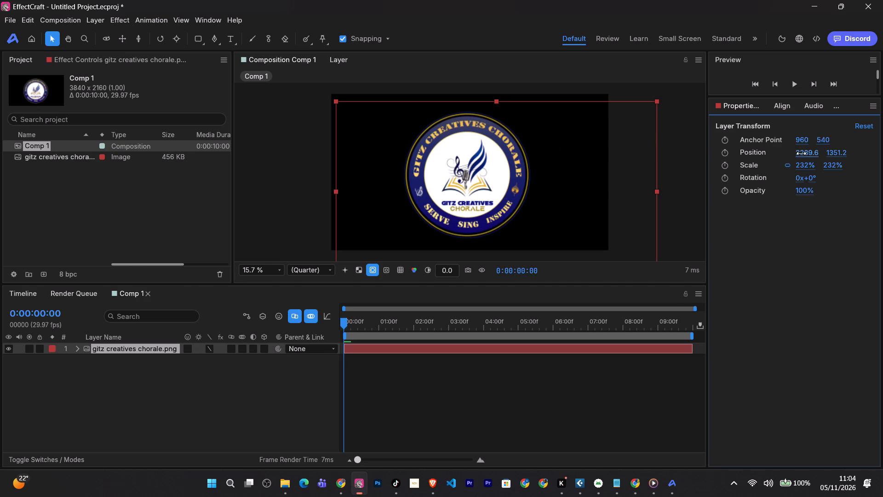
drag(801, 153, 822, 150)
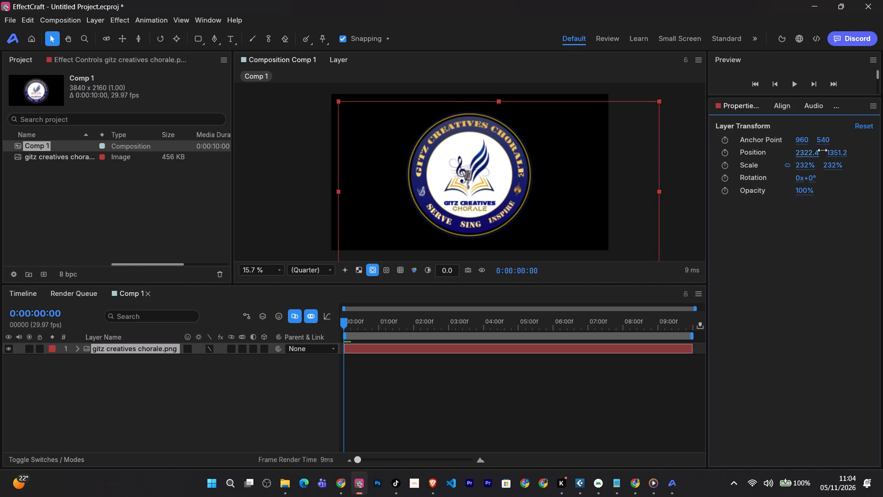
click(674, 167)
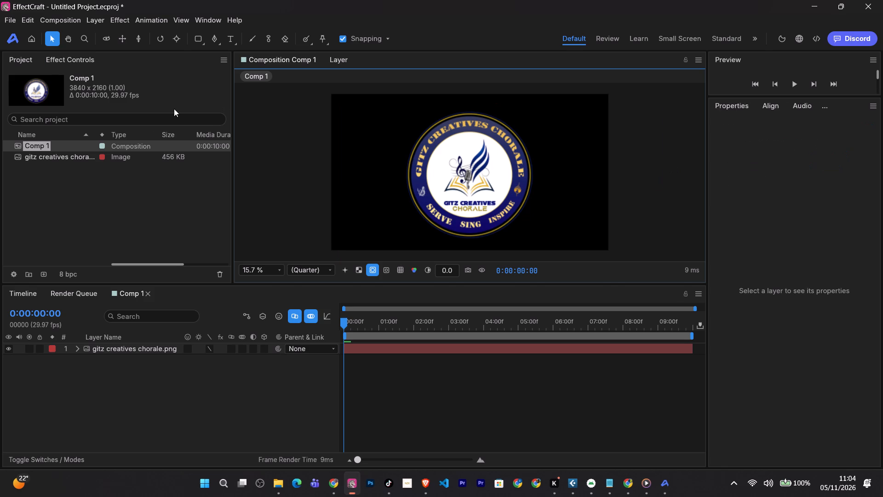
Select the logo layer and review the section of the YouTube tutorial in Chrome on adding and colouring a Fill effect.
click(74, 156)
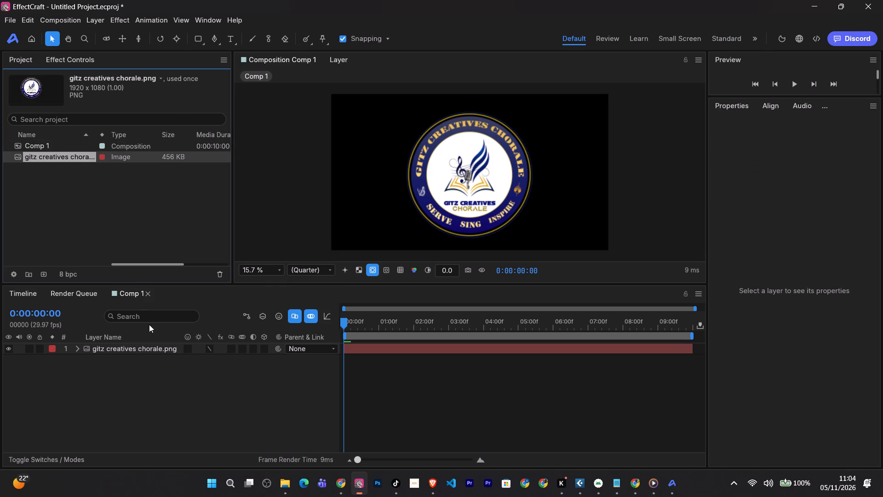
click(148, 345)
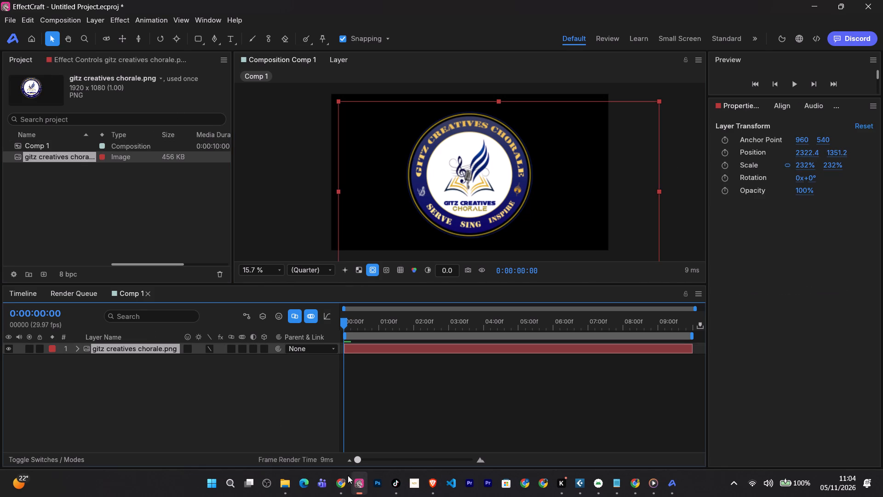
click(340, 479)
key(Left)
key(Left)
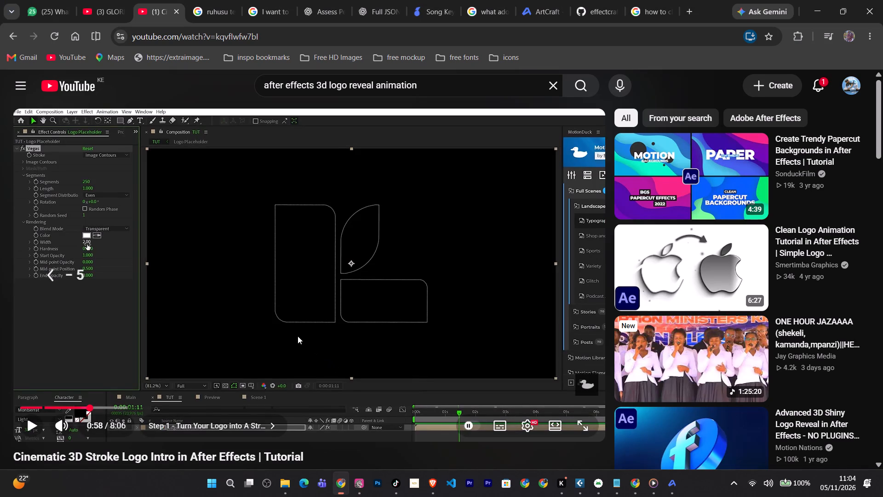
key(Left)
key(Left)
key(space)
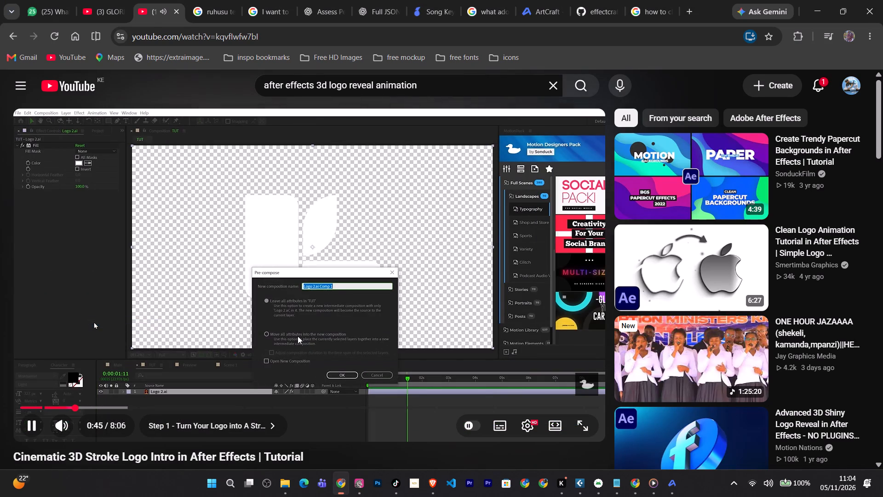
key(space)
key(Left)
key(Left)
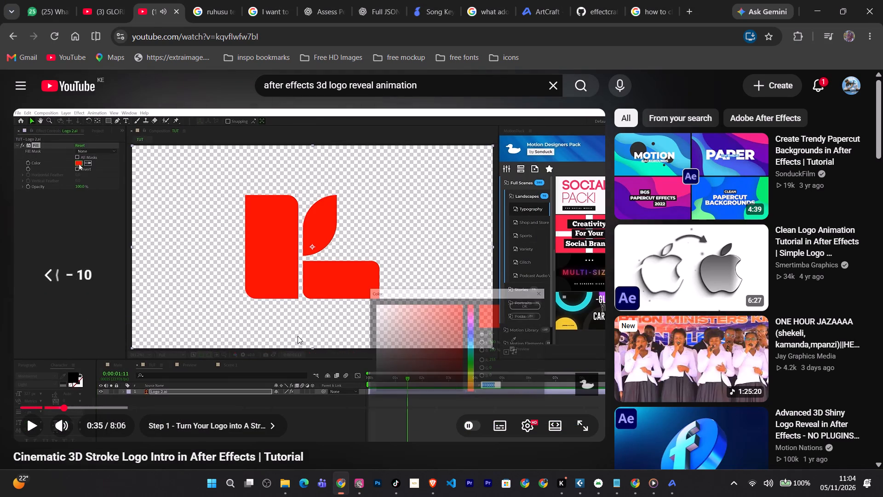
key(Left)
key(space)
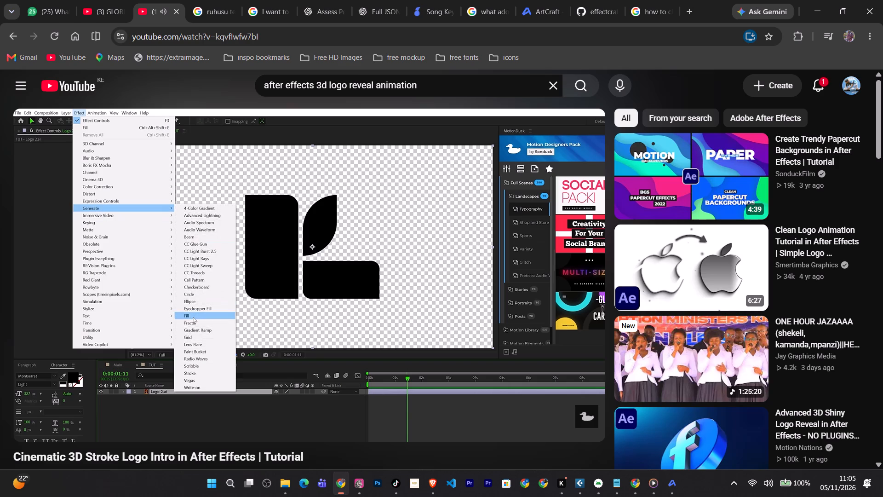
key(space)
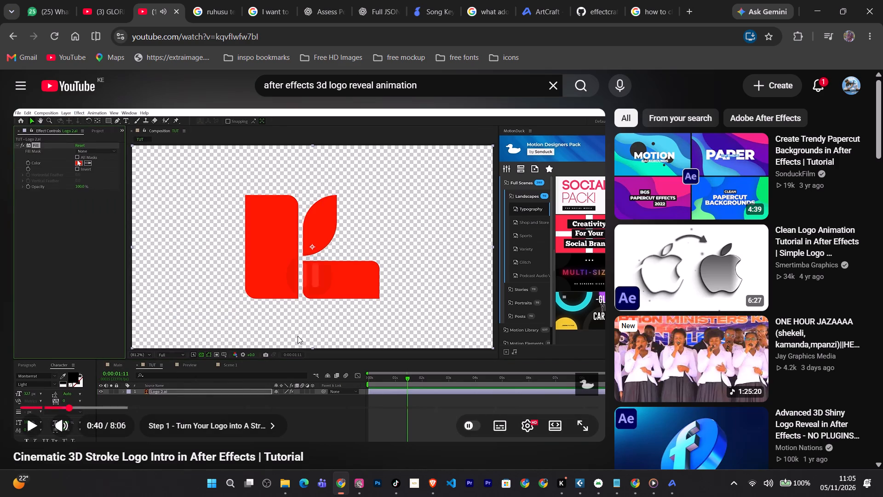
Back in EffectCraft, apply the Generate Fill effect to the logo layer and set its colour to white, FFFFFF.
click(362, 481)
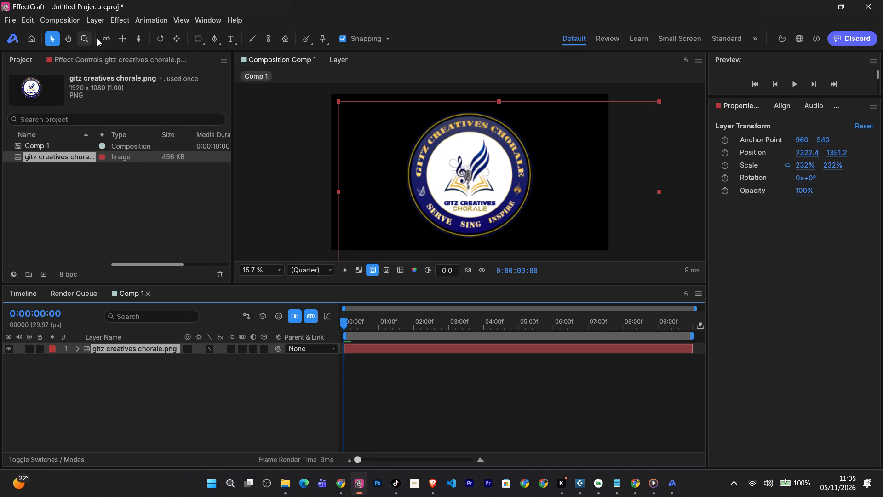
click(121, 19)
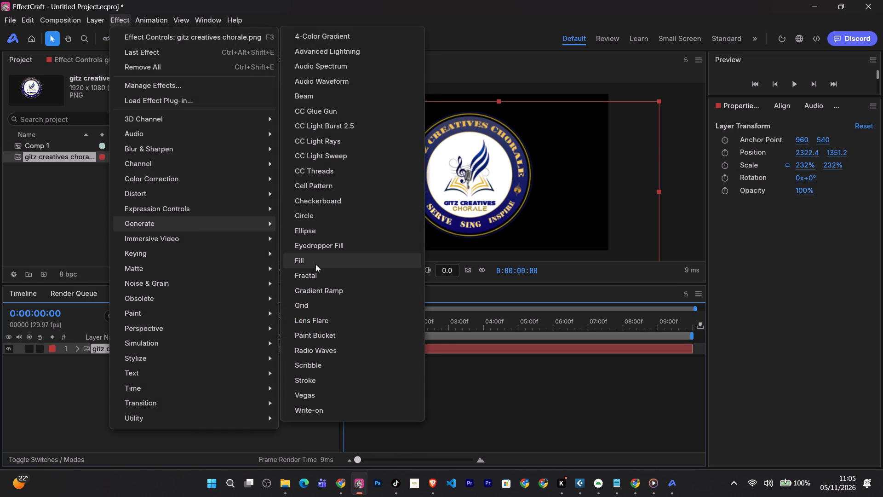
click(315, 264)
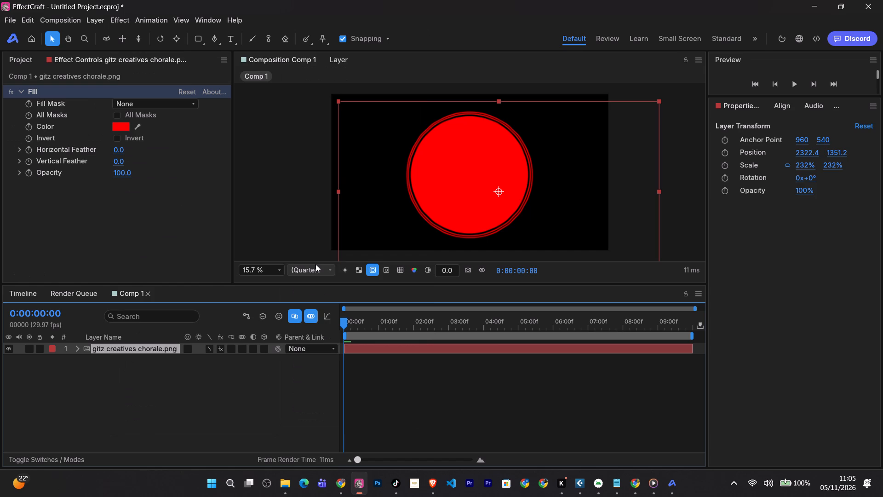
click(126, 125)
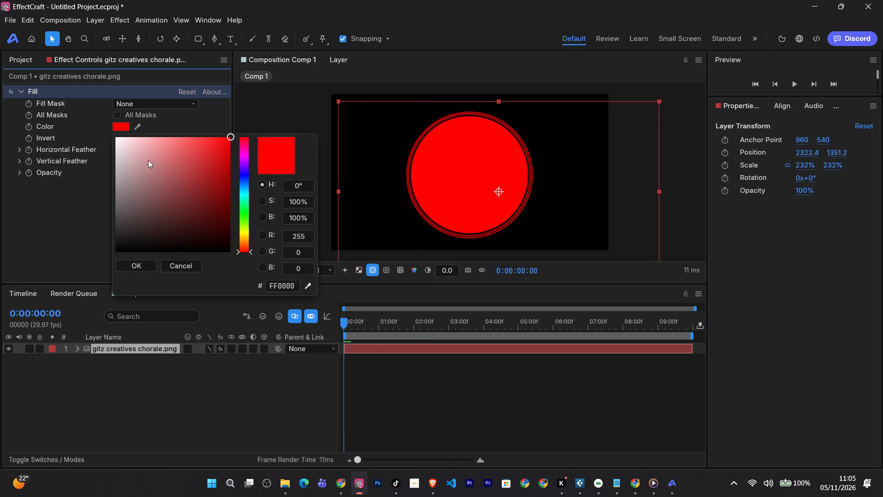
drag(132, 155, 104, 128)
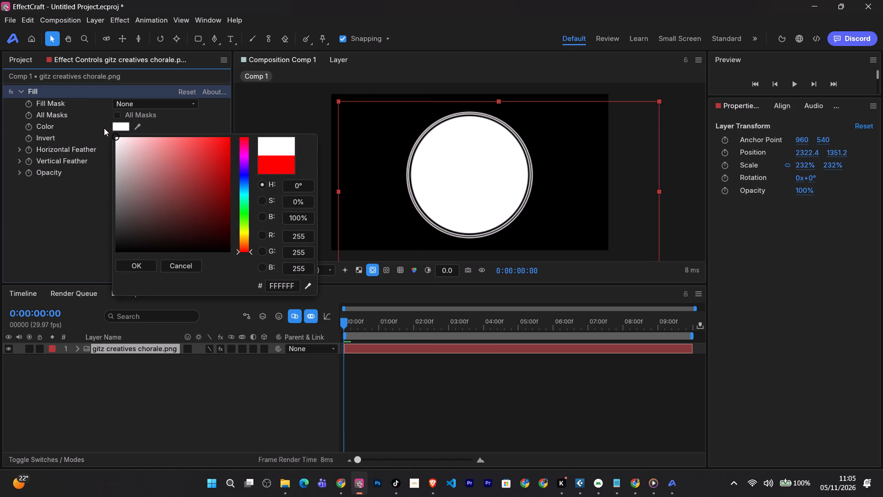
click(296, 111)
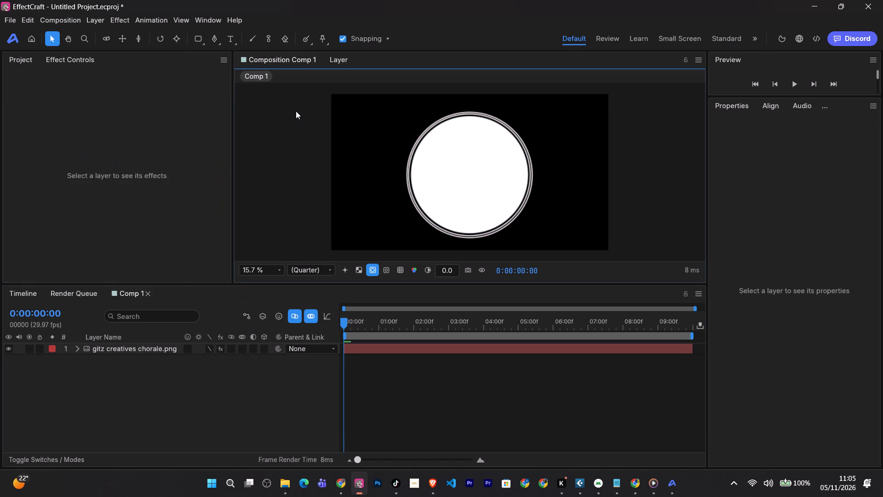
Following the tutorial in Chrome, pre-compose the logo layer as "logo placeholder", moving all attributes into the new composition and opening it.
click(148, 348)
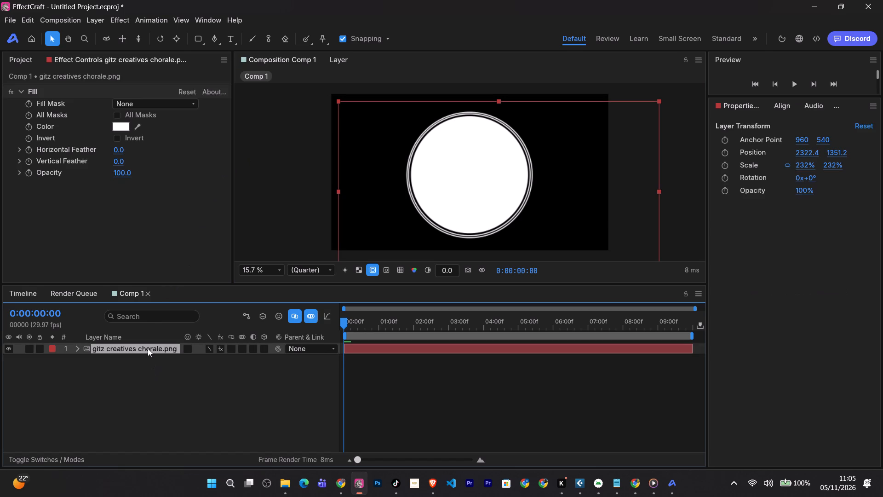
click(337, 481)
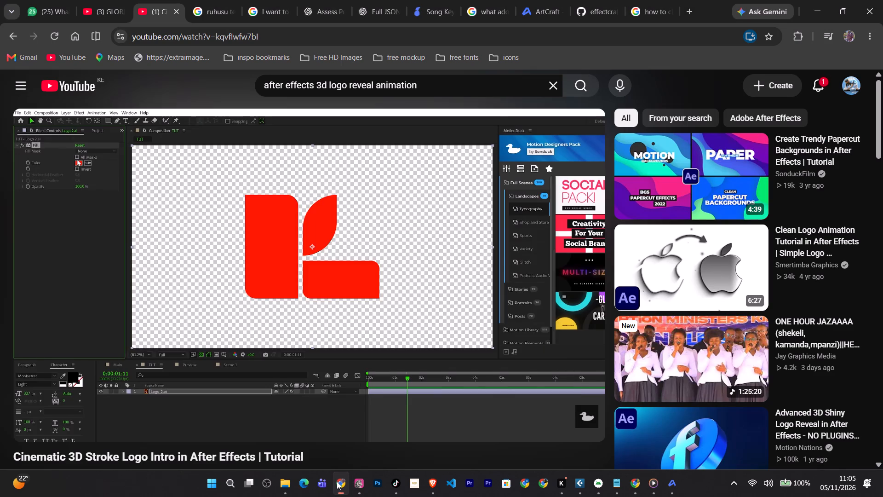
key(space)
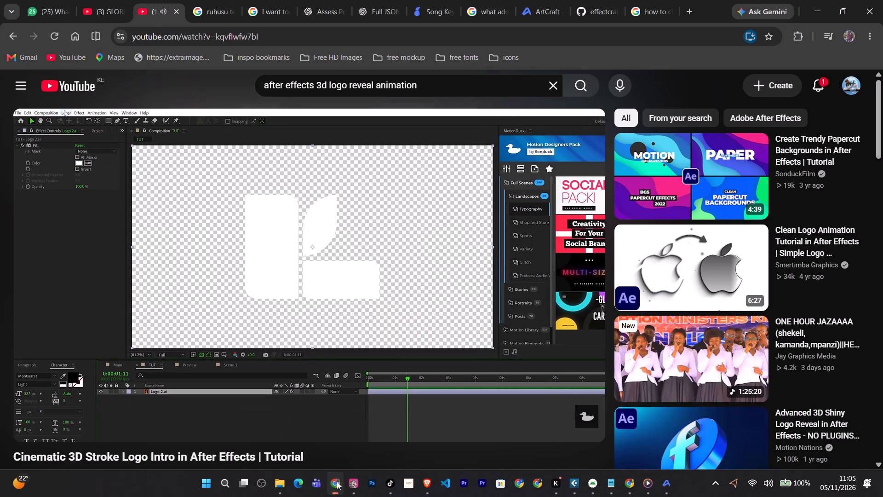
key(space)
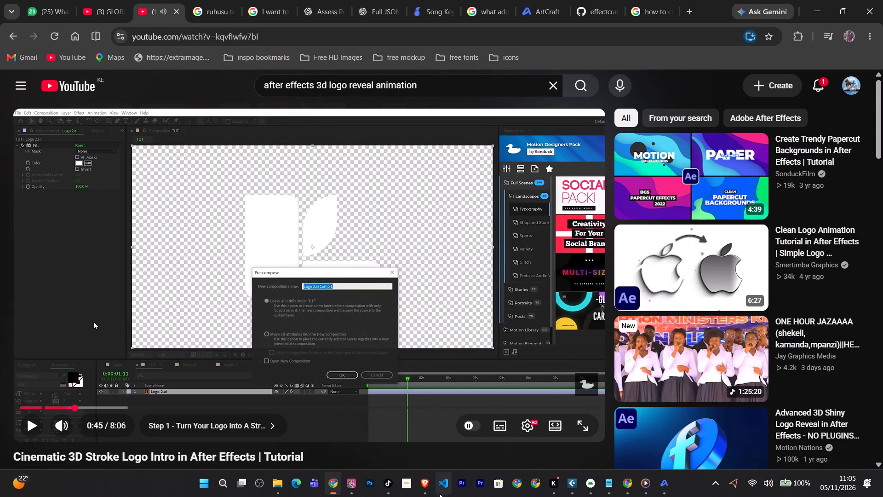
click(351, 482)
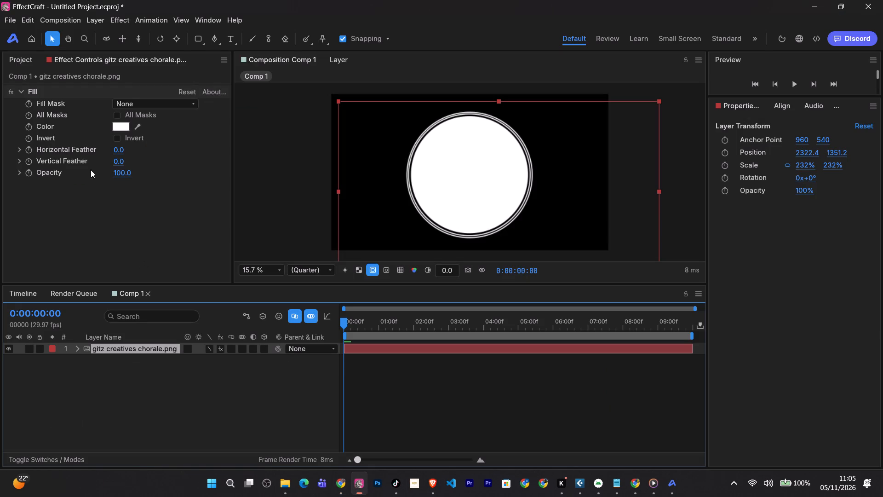
click(94, 20)
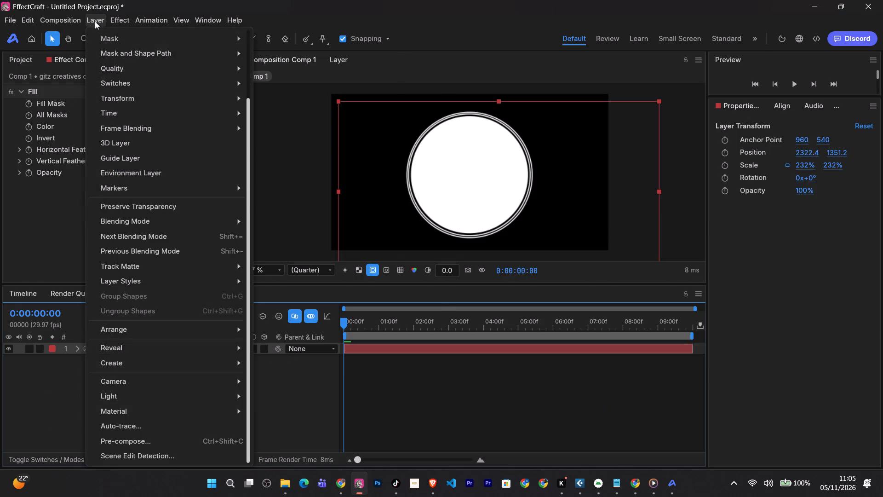
click(155, 443)
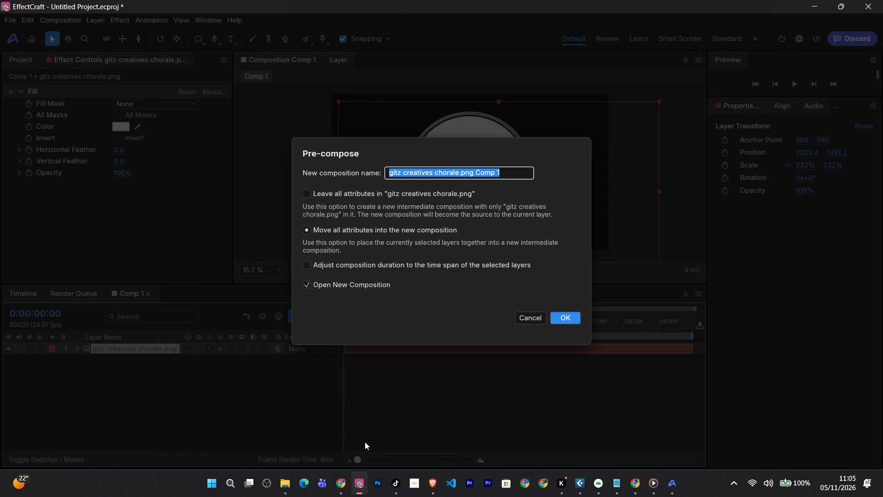
click(340, 482)
key(space)
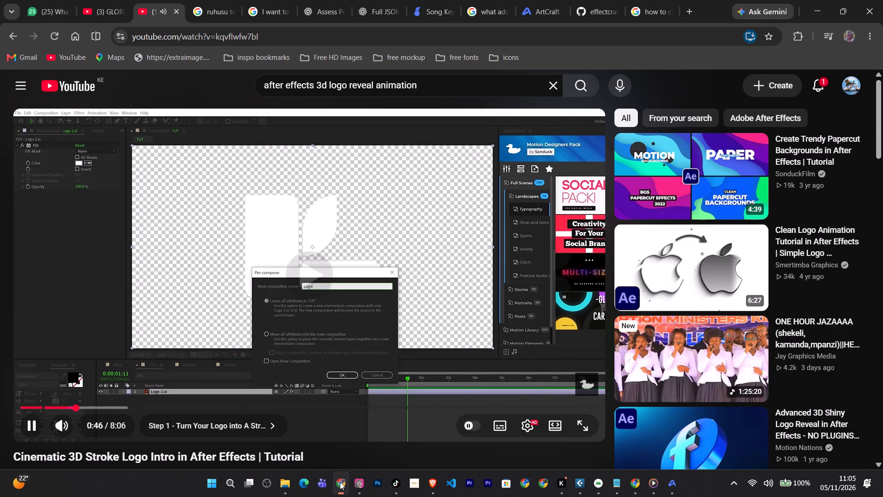
key(space)
key(space)
key(space)
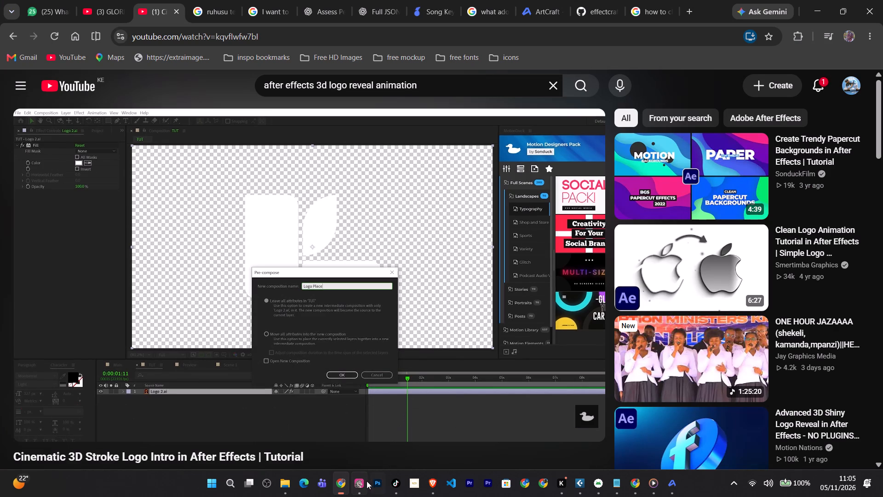
click(354, 439)
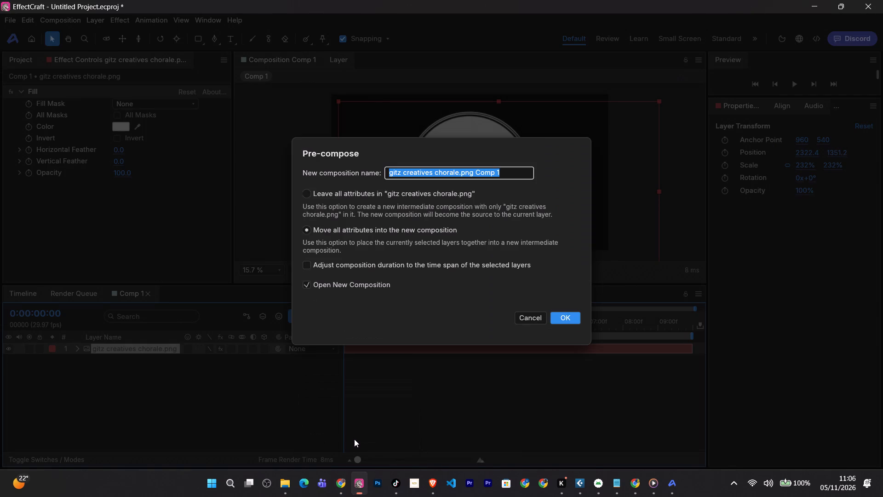
text(logo placeholder)
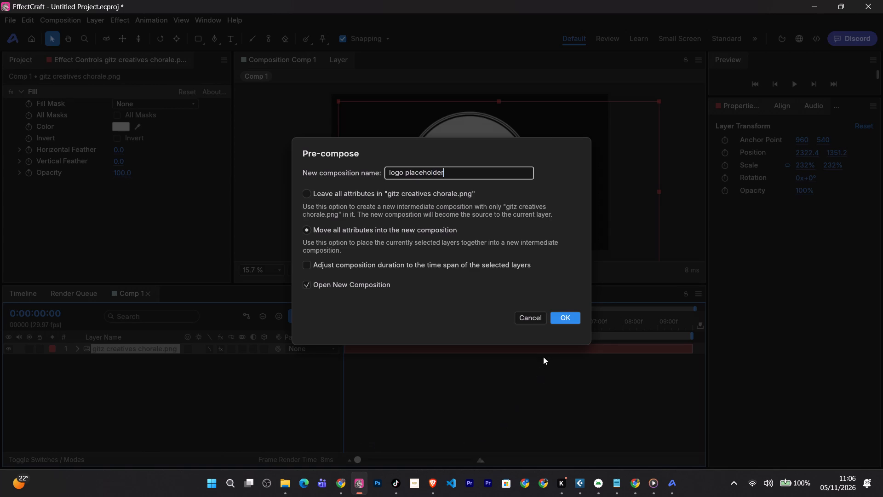
click(559, 317)
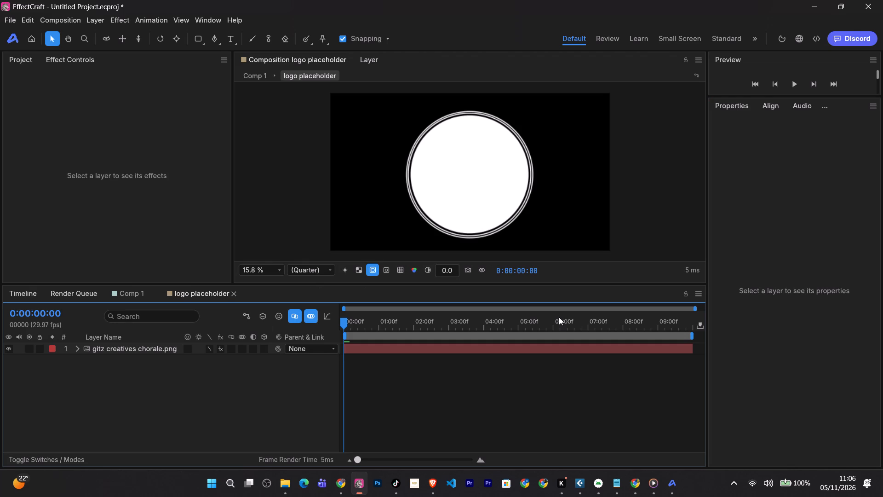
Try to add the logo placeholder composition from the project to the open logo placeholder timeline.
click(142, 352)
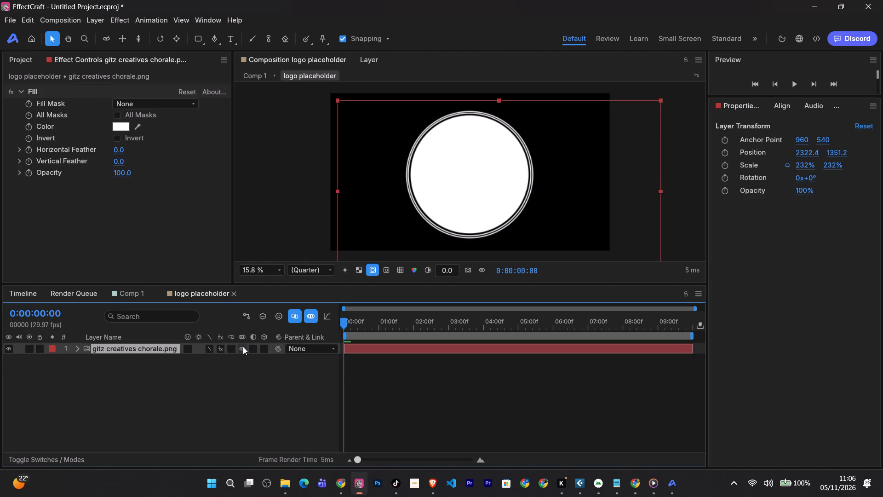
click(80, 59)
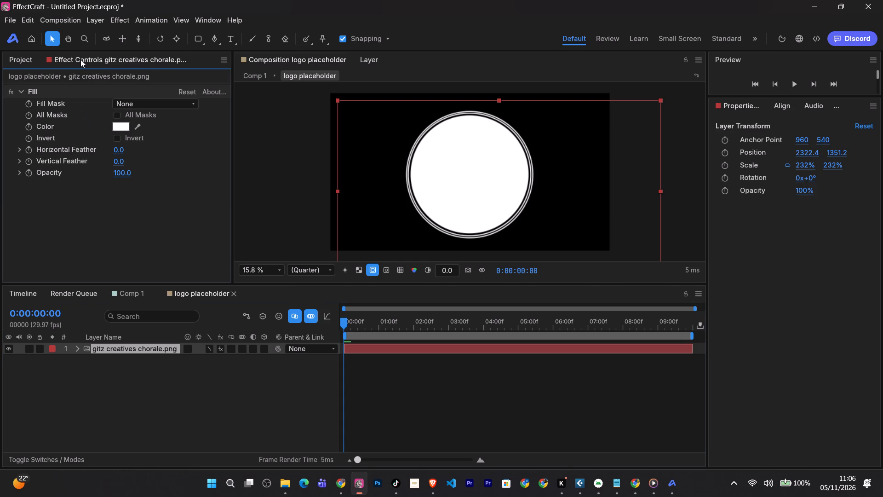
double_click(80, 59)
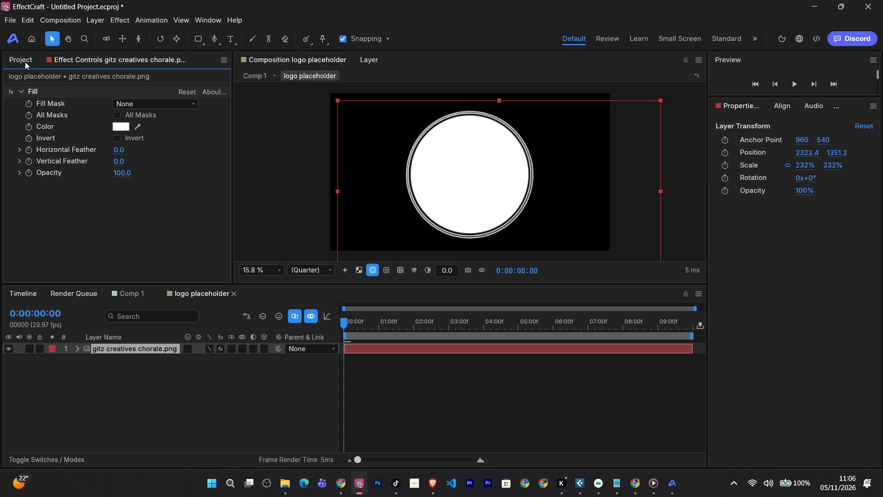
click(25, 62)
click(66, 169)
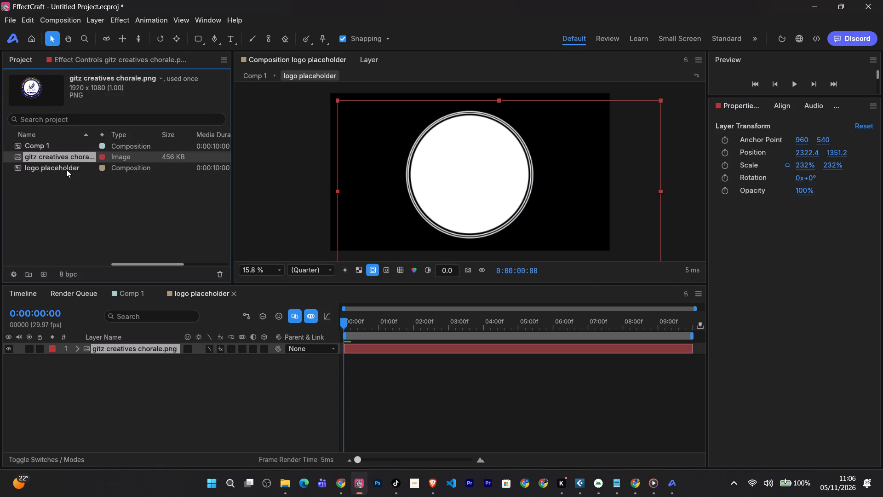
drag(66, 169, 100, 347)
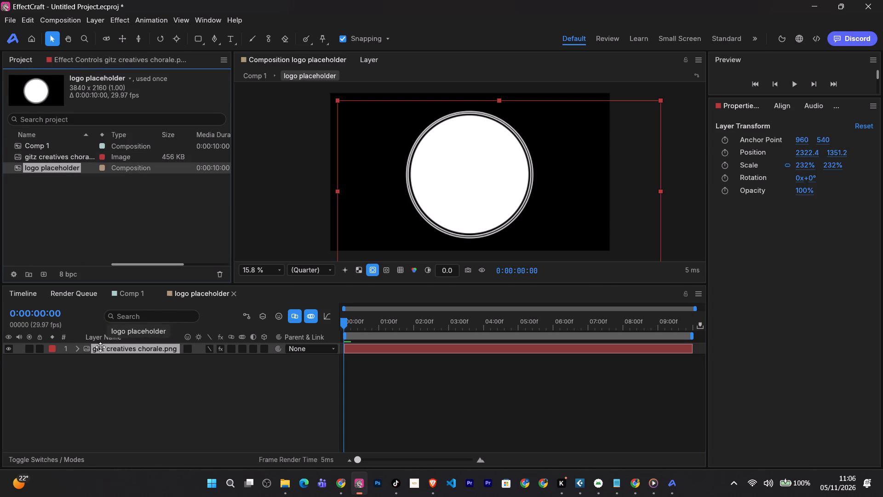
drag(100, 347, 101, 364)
Open the gitz creatives chorale.png layer of the logo placeholder composition in its own layer view.
double_click(57, 167)
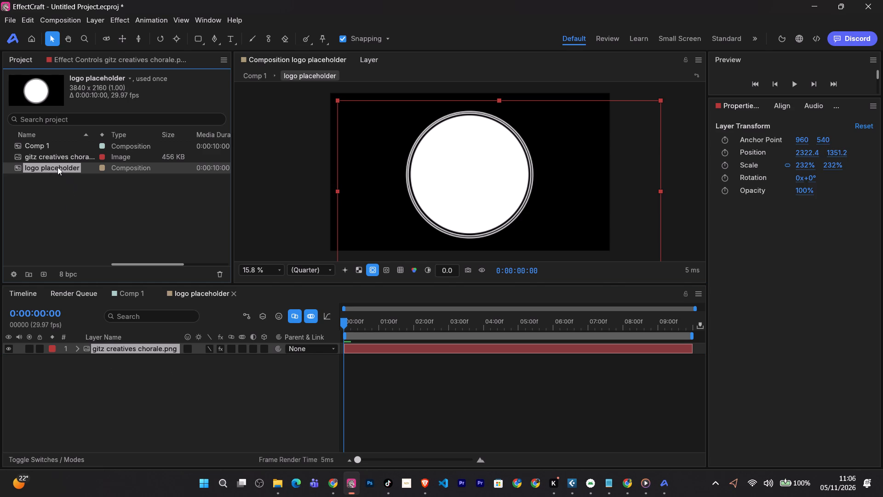
click(132, 391)
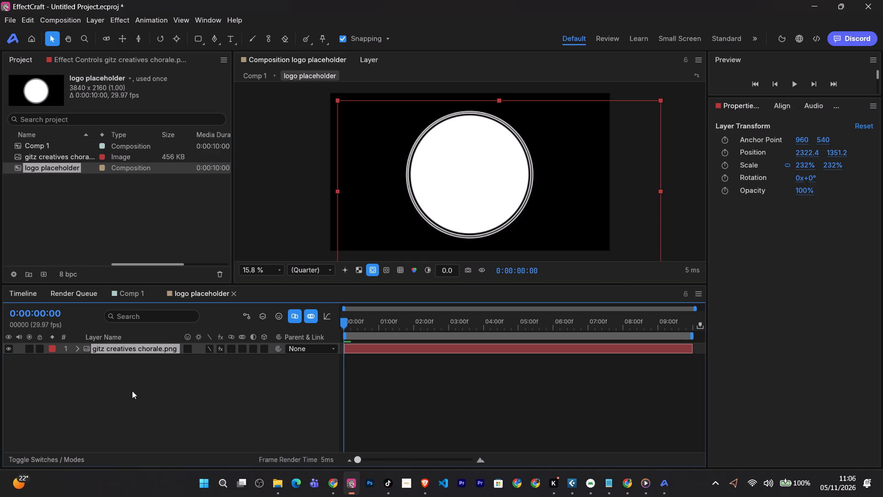
click(132, 348)
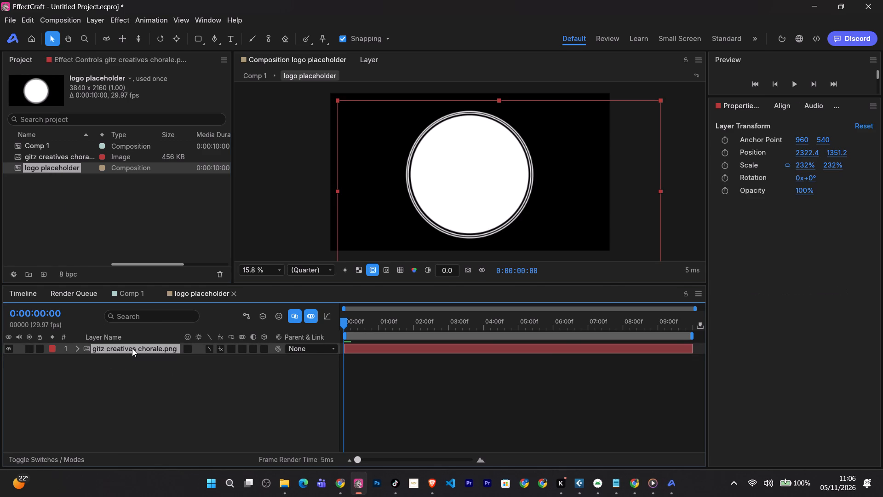
click(132, 348)
click(132, 348)
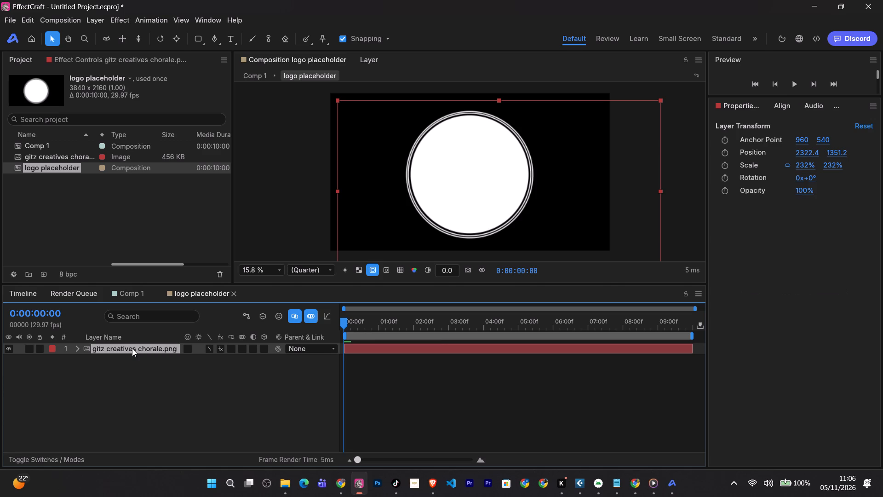
double_click(132, 348)
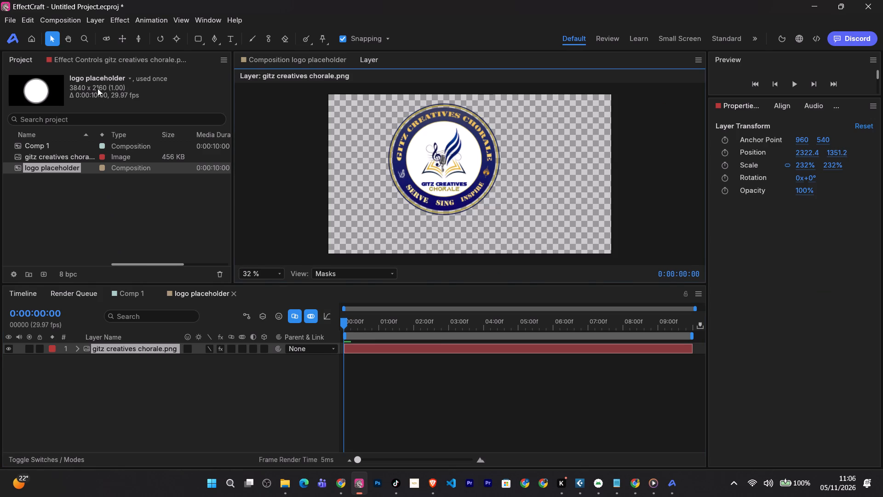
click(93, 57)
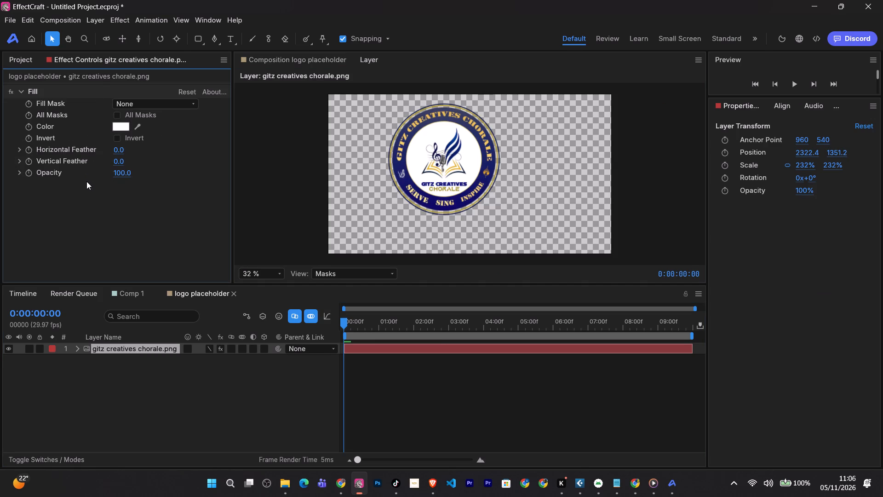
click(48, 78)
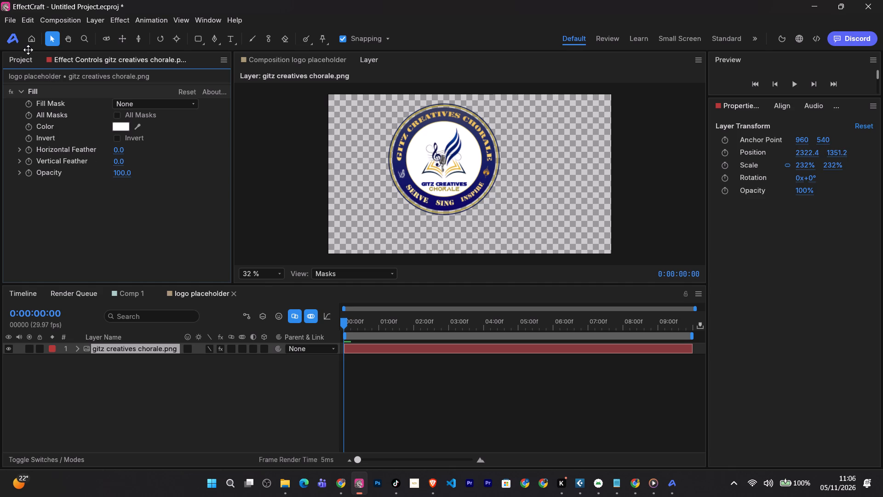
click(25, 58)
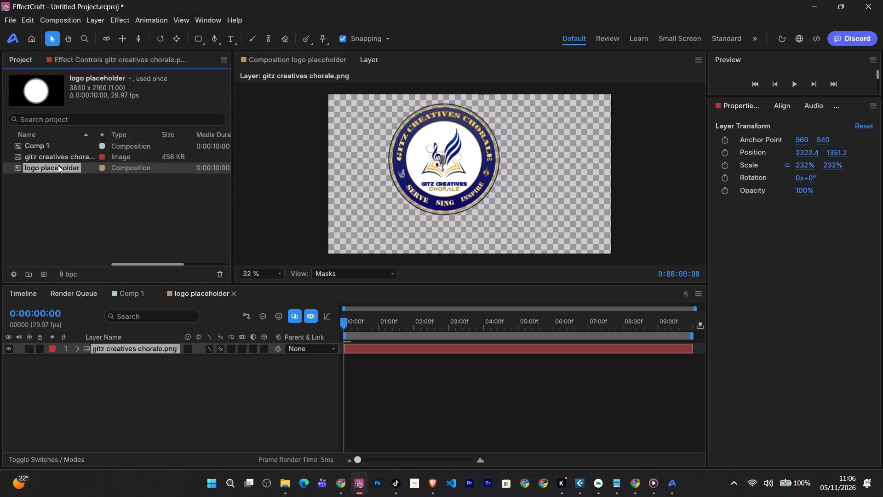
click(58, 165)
Apply the Generate Vegas effect to the gitz creatives chorale.png layer and set its rendering blend mode to Transparent.
click(97, 57)
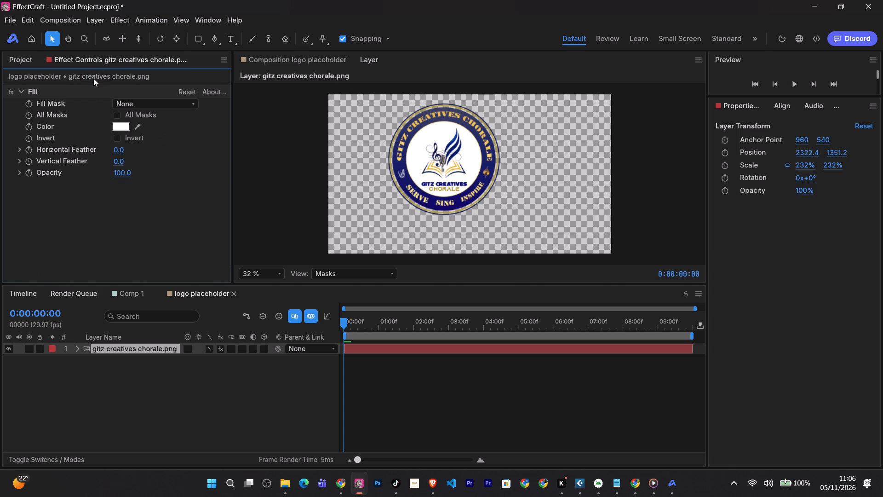
click(93, 78)
click(123, 18)
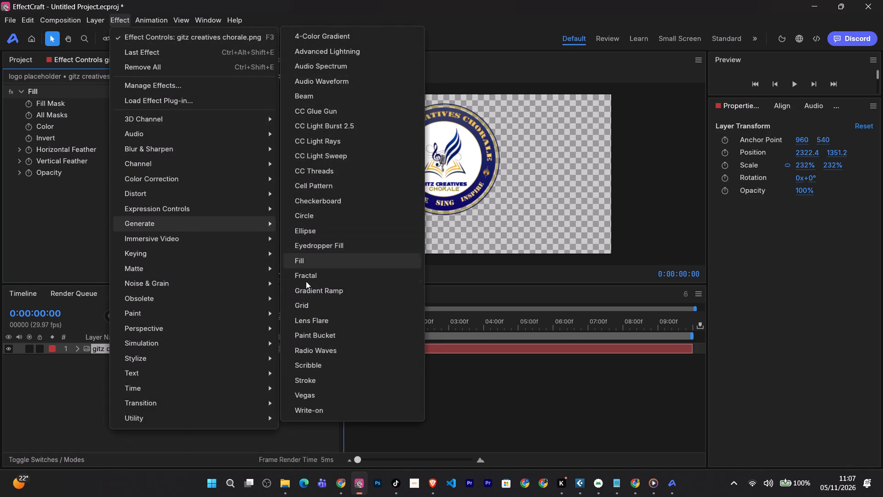
click(313, 395)
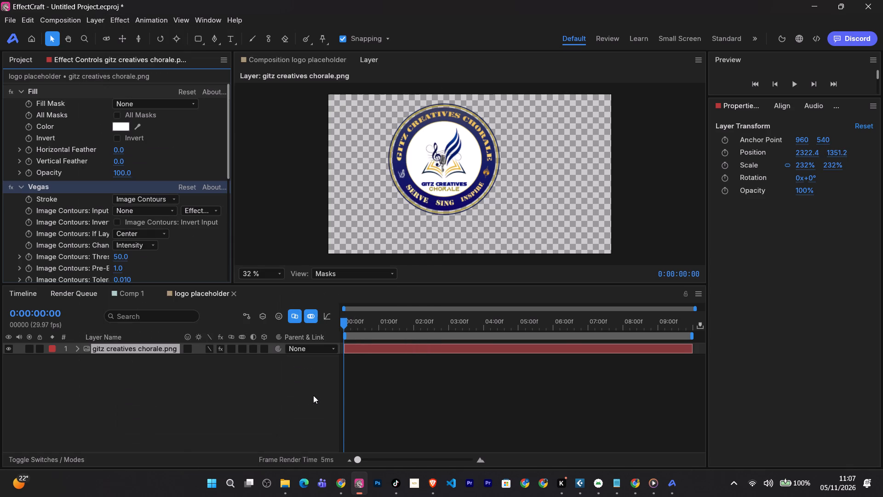
scroll(197, 249, down, 1)
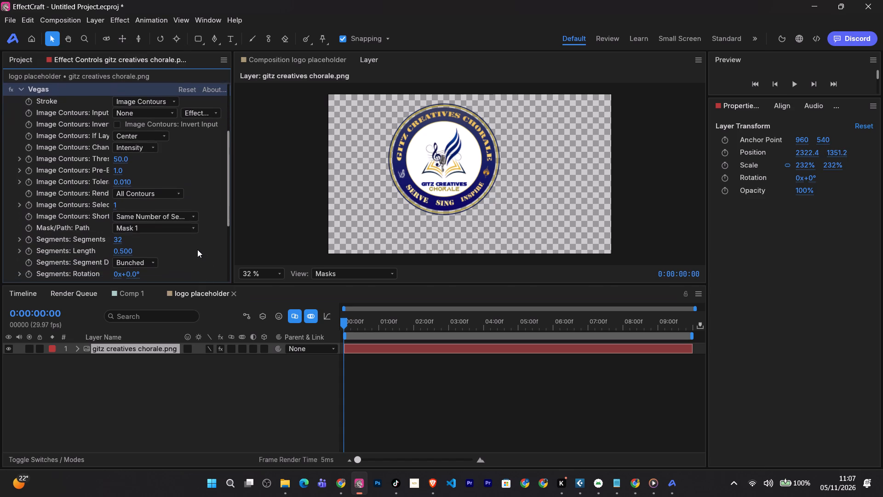
scroll(197, 249, down, 2)
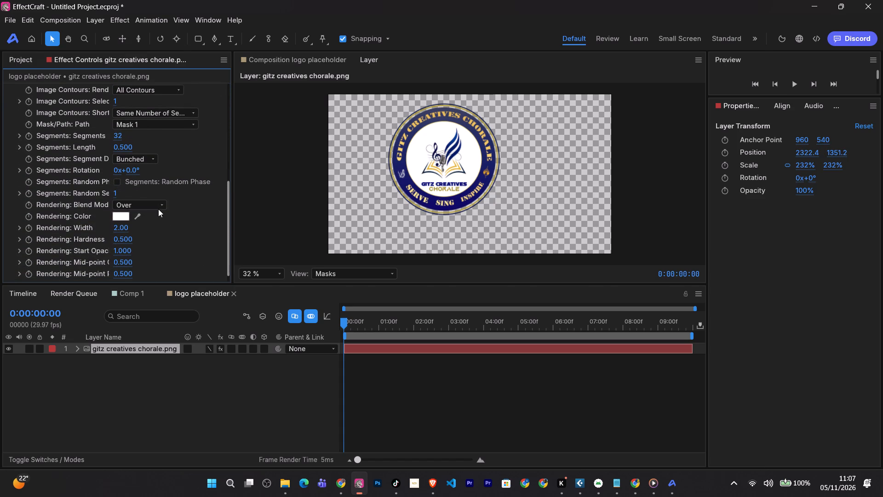
click(150, 201)
click(149, 218)
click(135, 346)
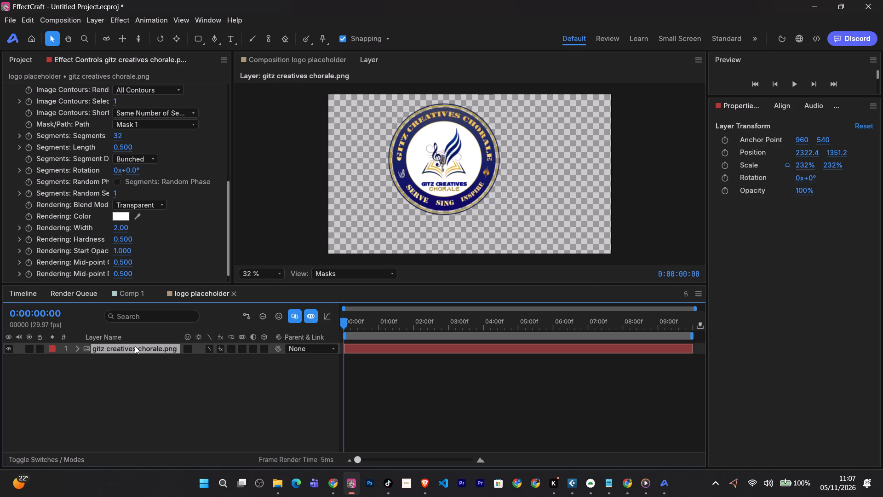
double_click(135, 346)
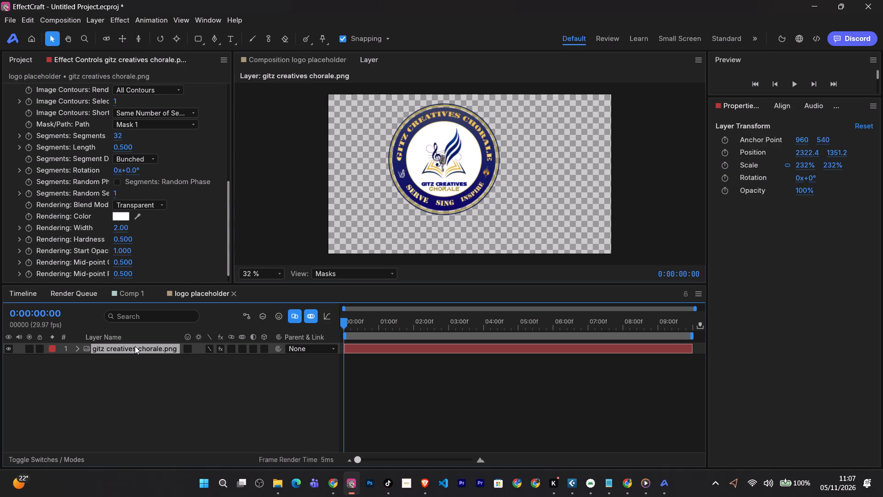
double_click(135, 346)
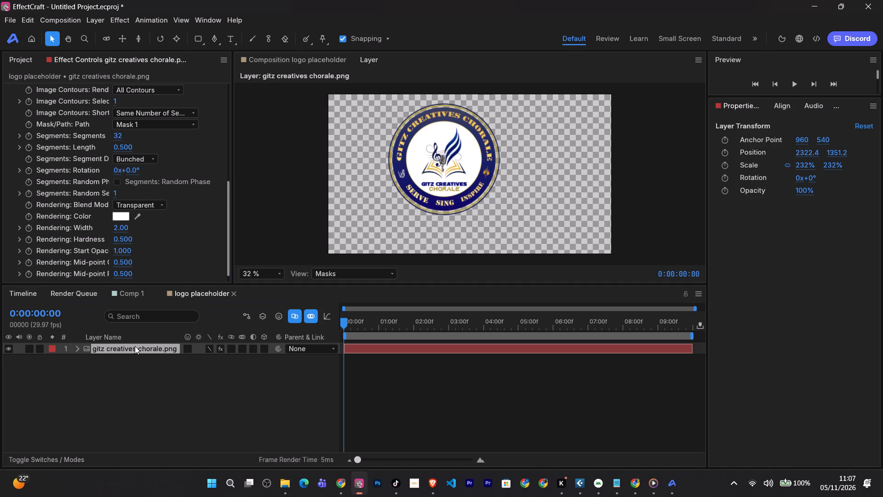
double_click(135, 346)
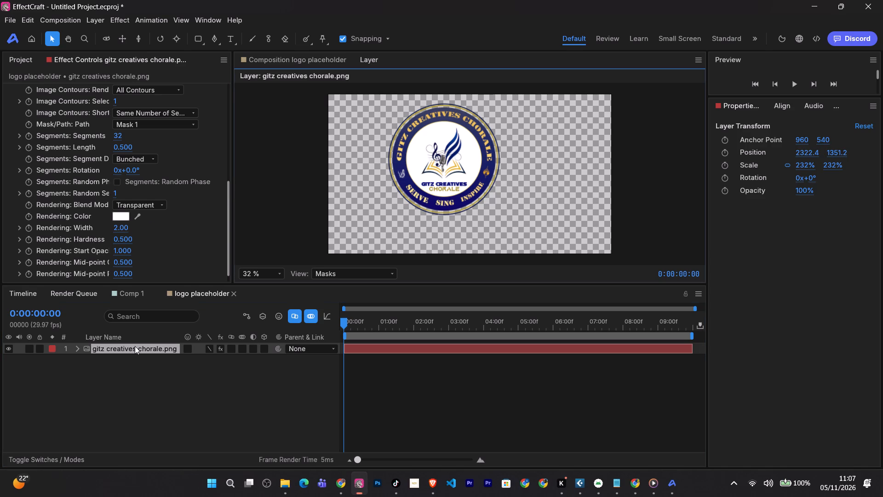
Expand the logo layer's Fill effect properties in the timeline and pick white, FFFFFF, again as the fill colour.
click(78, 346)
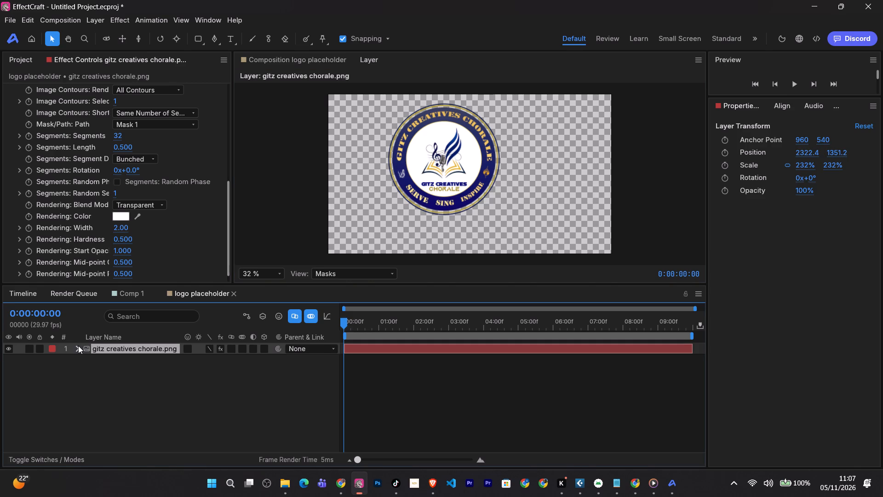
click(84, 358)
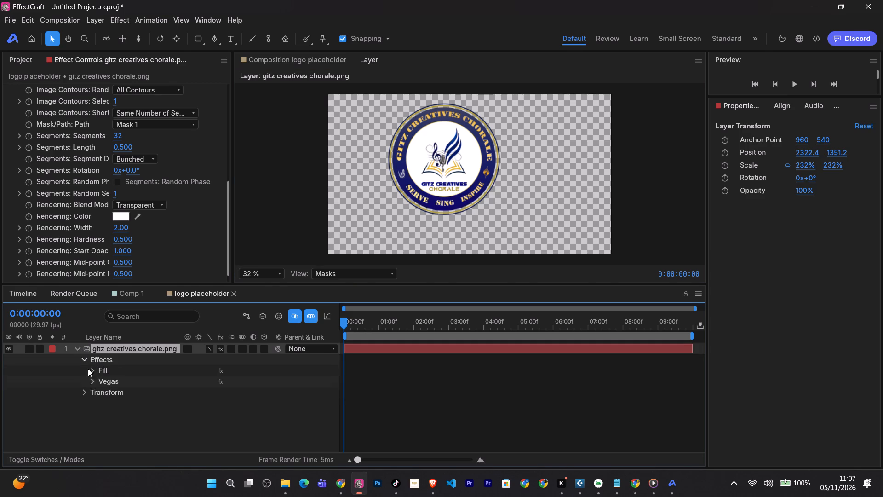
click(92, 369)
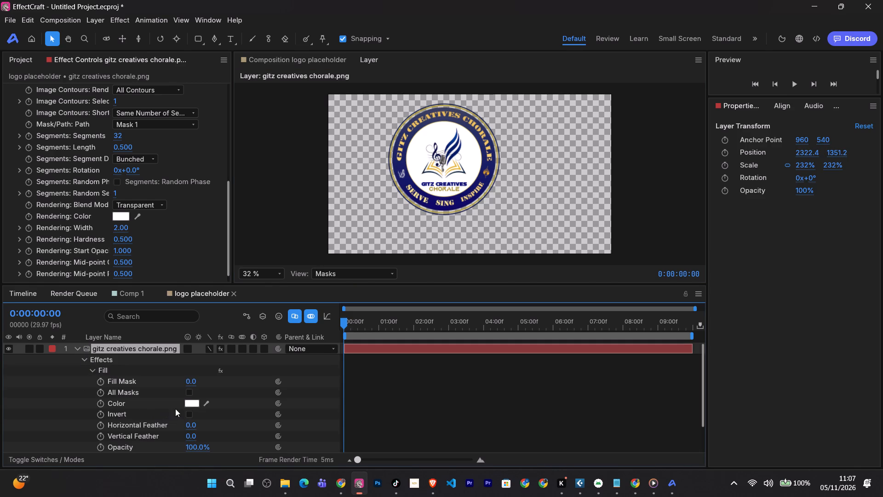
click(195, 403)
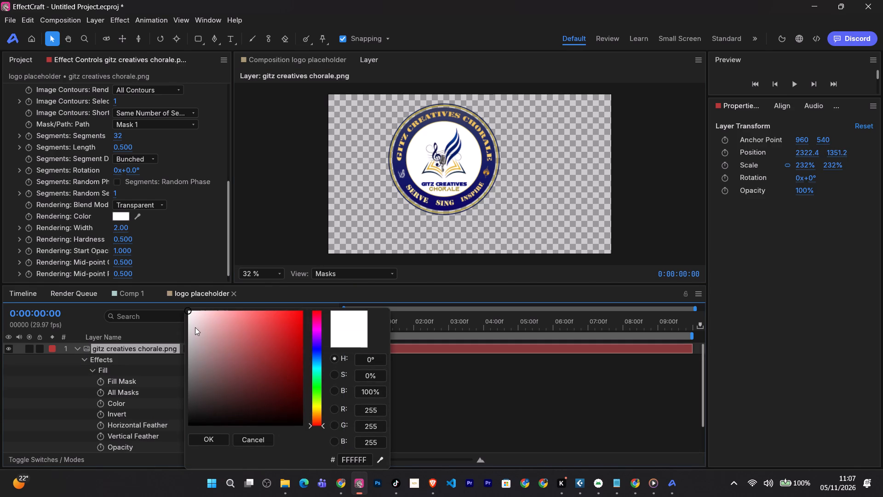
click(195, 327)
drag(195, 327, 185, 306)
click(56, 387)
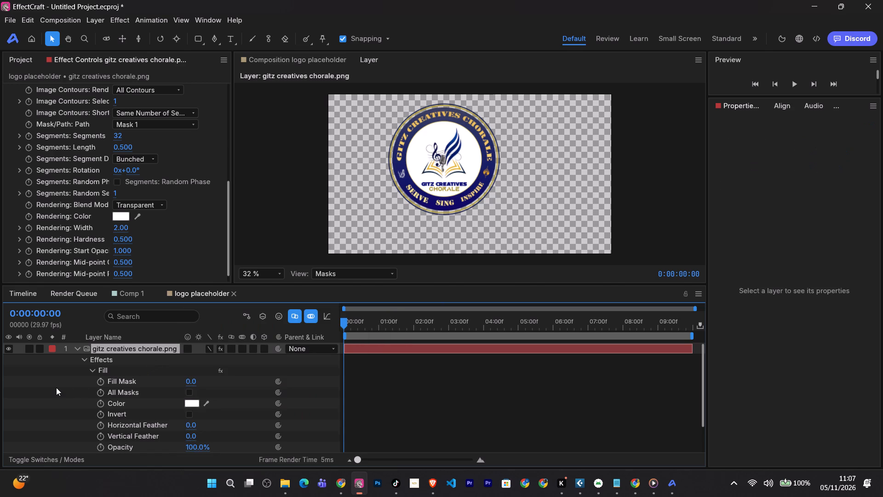
Preview the gitz creatives chorale.png footage and reopen the logo placeholder composition from the project.
click(139, 345)
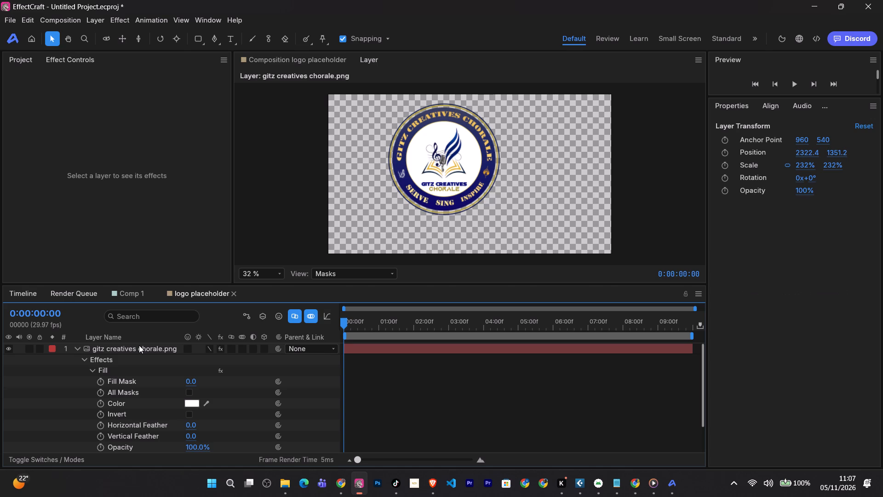
click(27, 60)
click(62, 154)
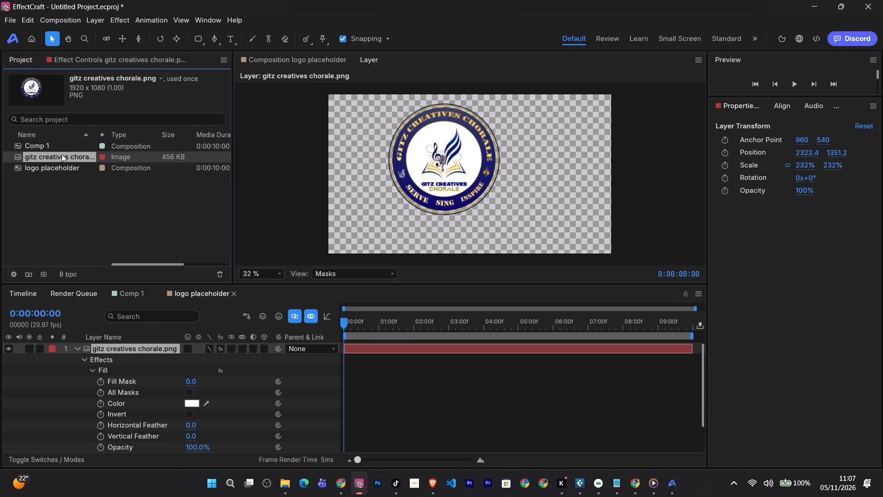
double_click(62, 154)
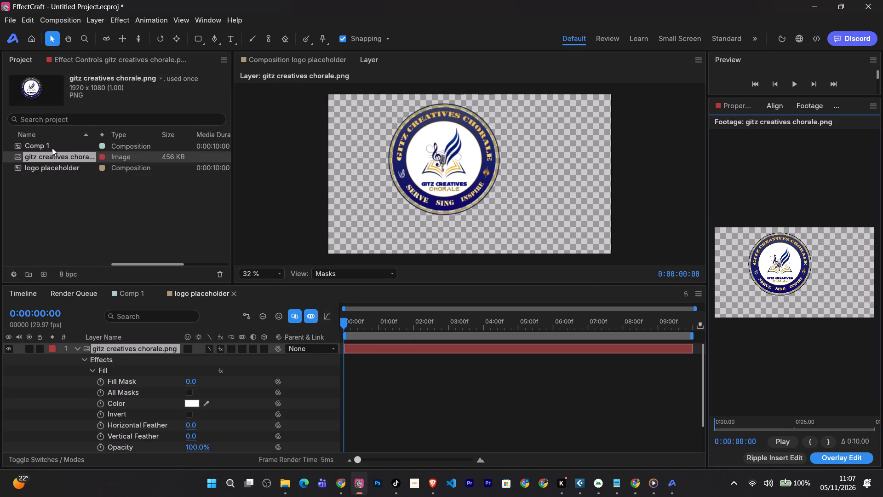
double_click(44, 168)
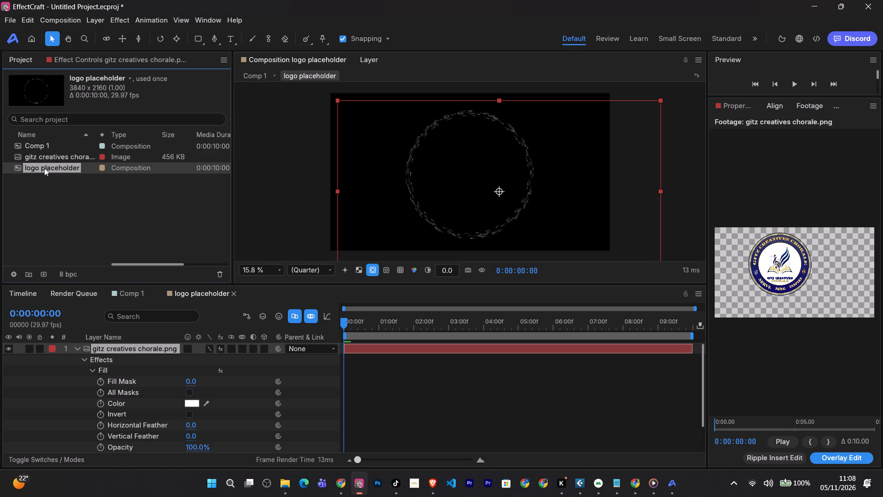
Set the Vegas effect's segments to 250 and segment length to 1.000 on the logo placeholder composition's logo layer.
double_click(44, 168)
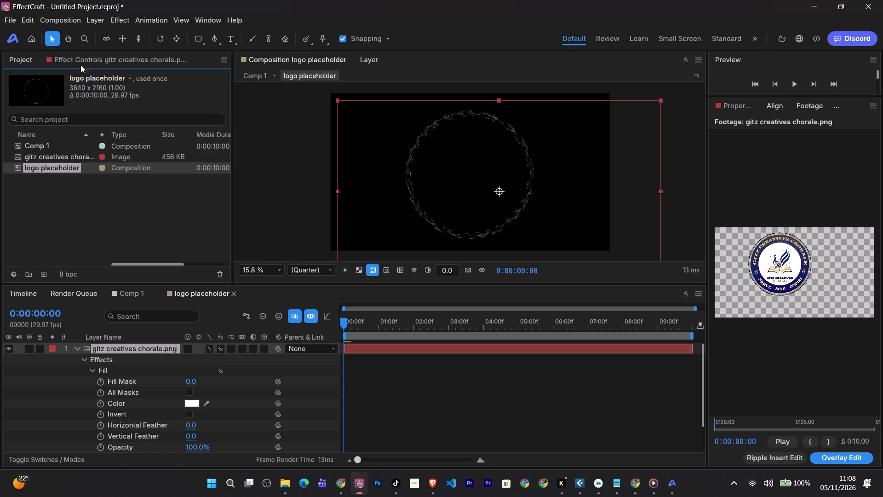
click(90, 62)
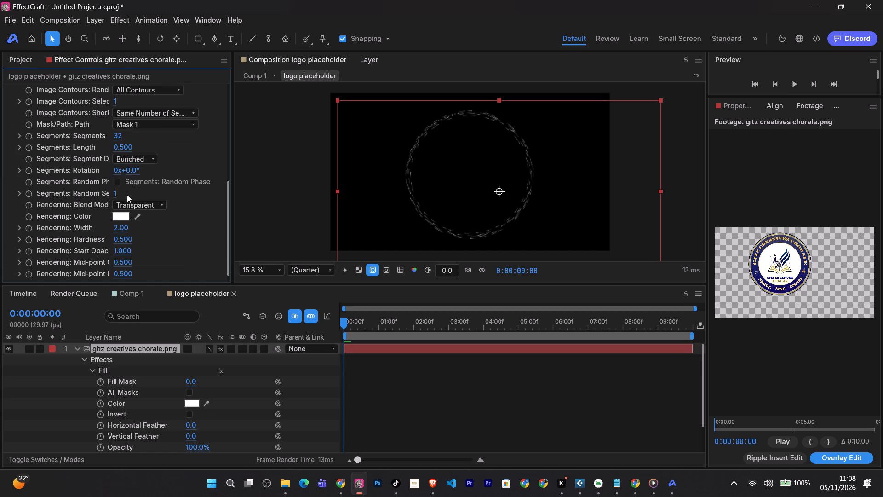
drag(119, 137, 197, 139)
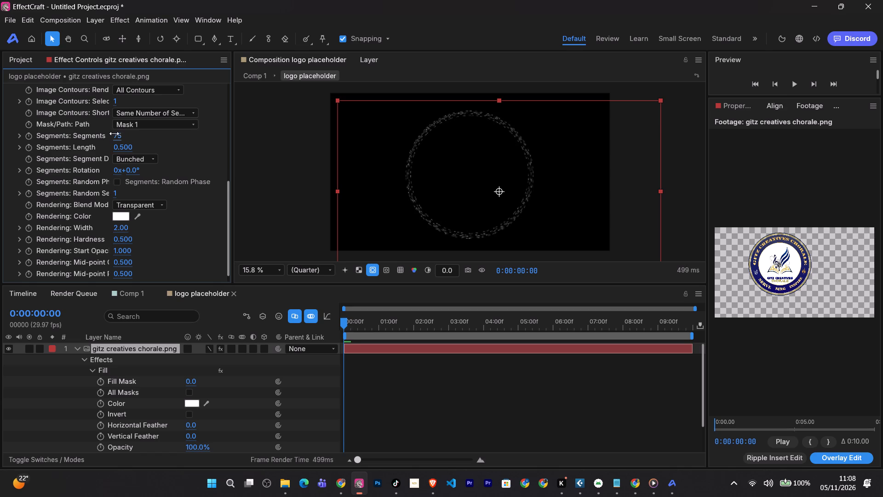
drag(117, 134, 180, 140)
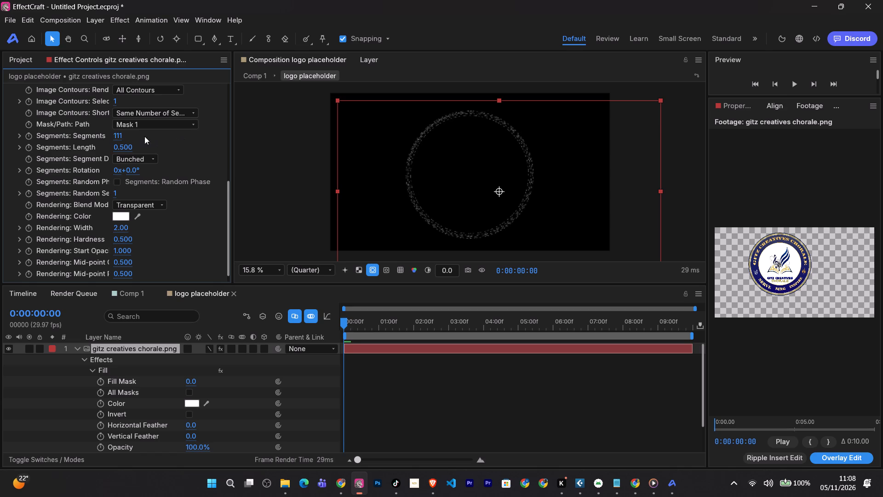
double_click(118, 135)
text(250)
key(Return)
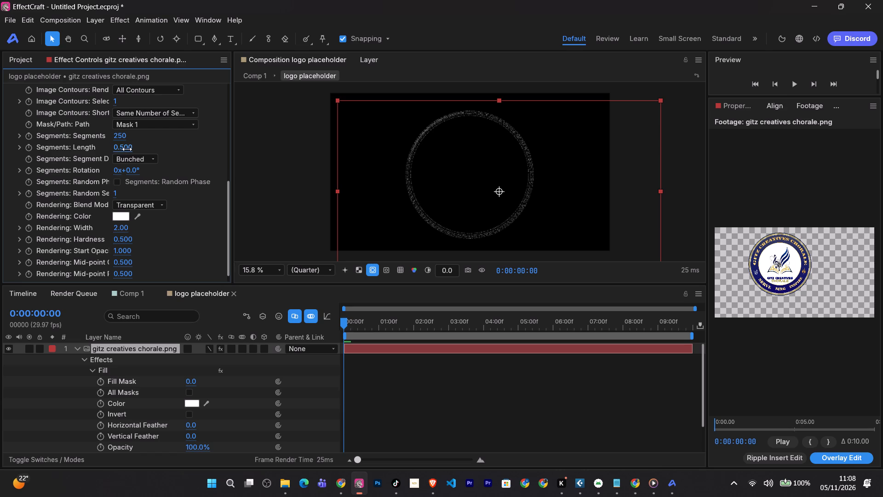
drag(127, 149, 252, 143)
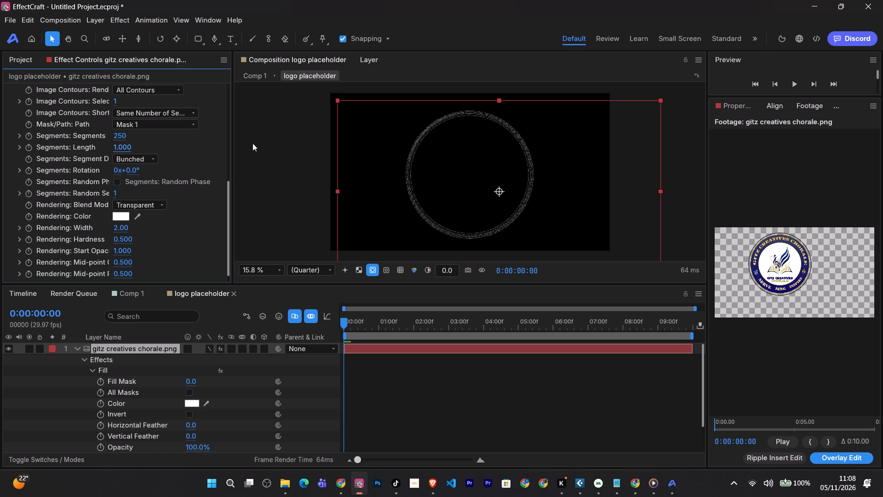
drag(252, 143, 285, 136)
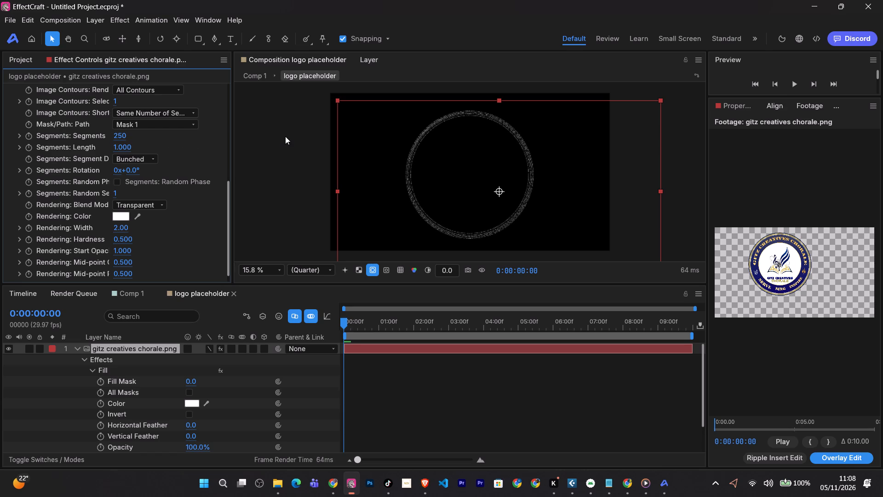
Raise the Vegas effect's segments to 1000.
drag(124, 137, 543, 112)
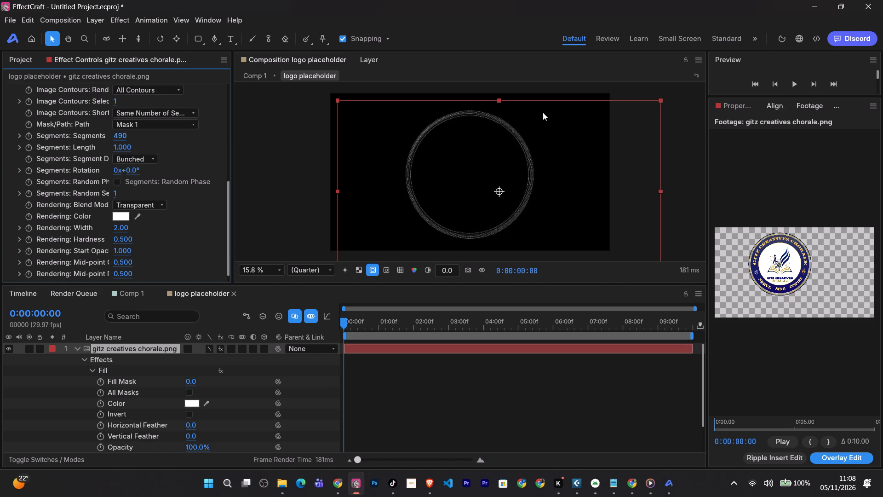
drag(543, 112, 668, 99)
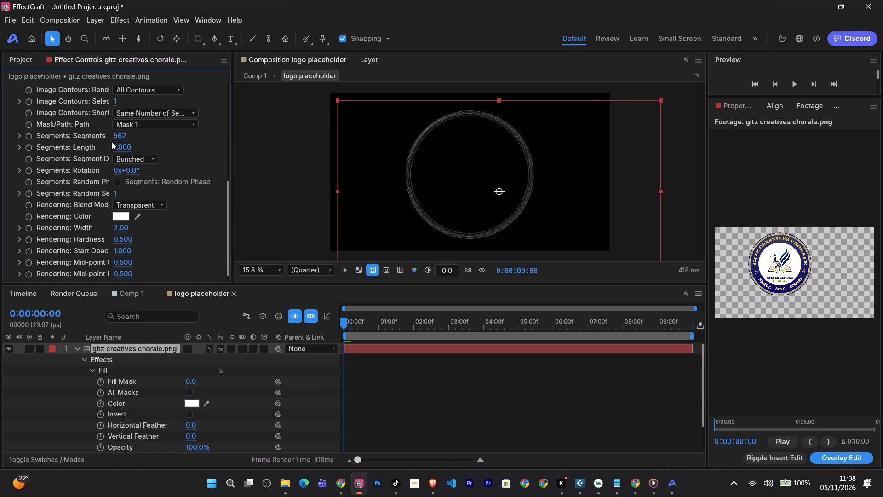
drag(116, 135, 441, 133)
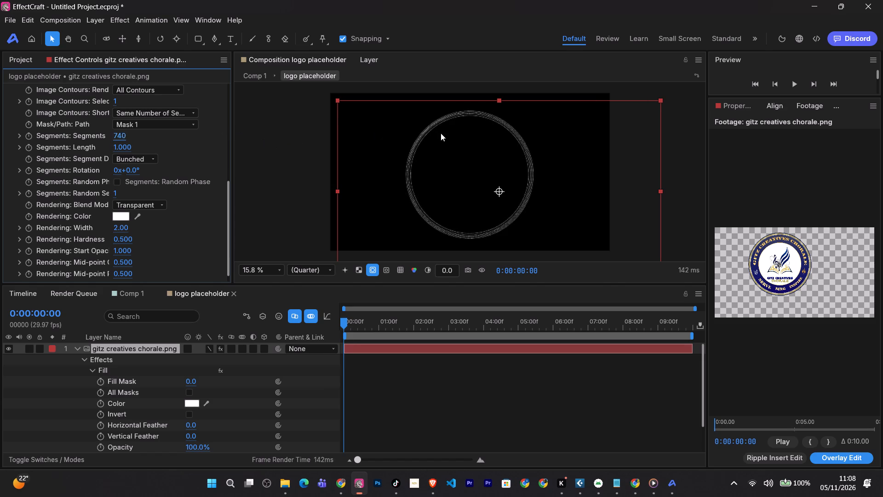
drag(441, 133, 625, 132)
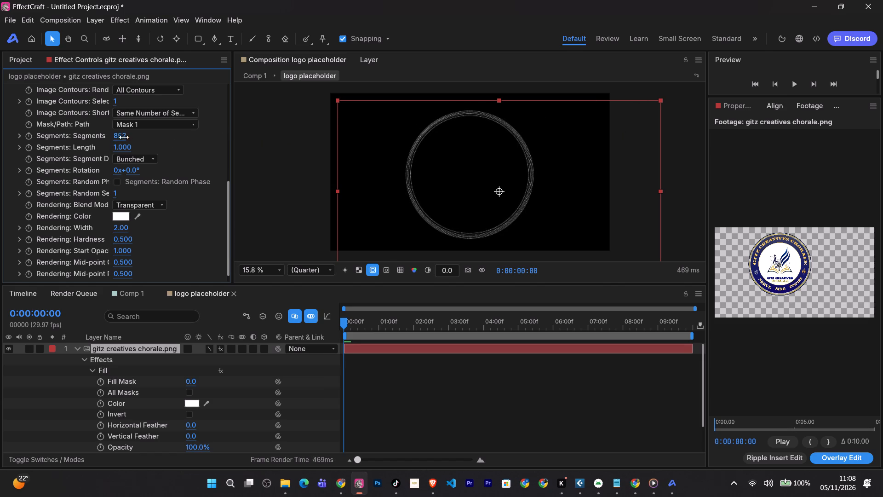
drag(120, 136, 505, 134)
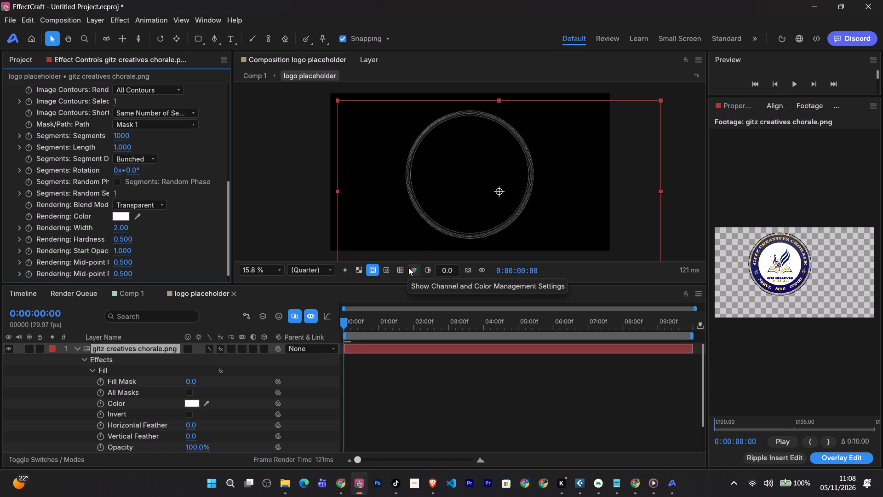
Check the Vegas settings in the stroke logo tutorial in Chrome, and set the logo layer's Vegas rendering width to 15 in EffectCraft.
click(343, 482)
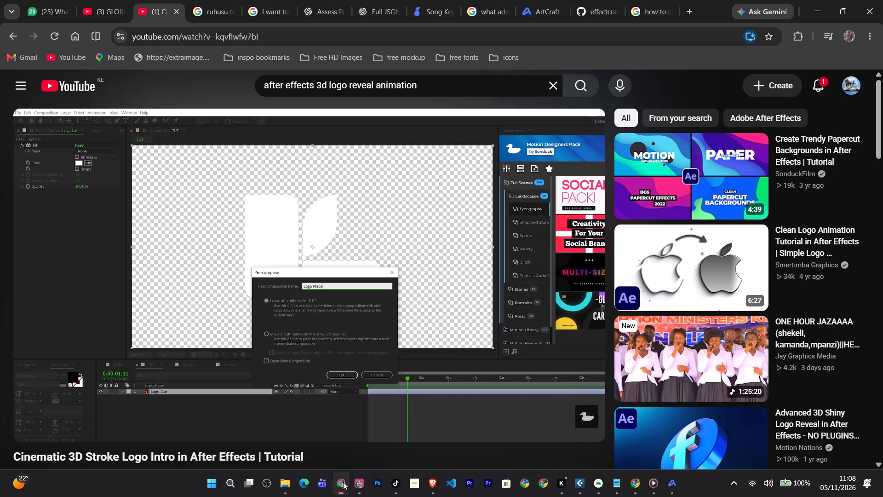
key(space)
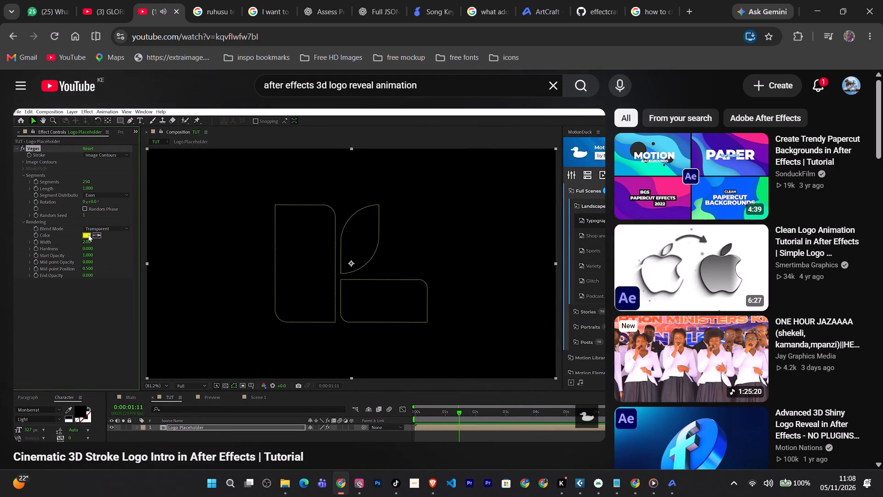
key(space)
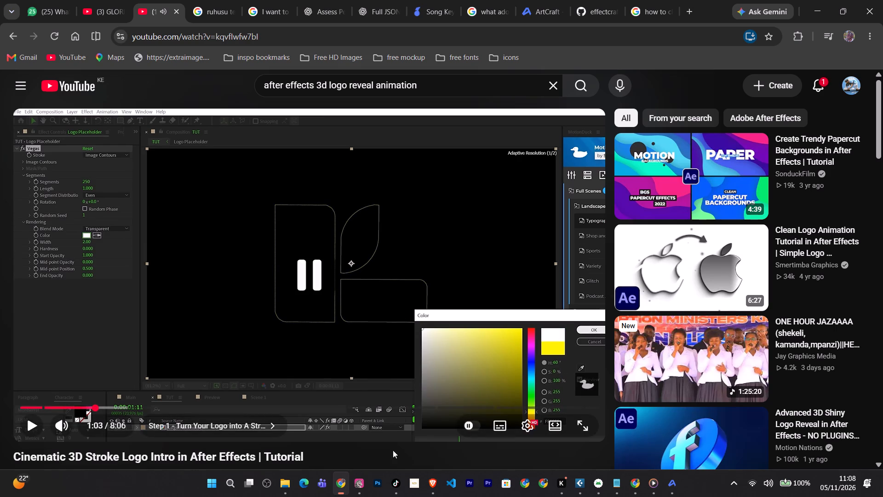
key(space)
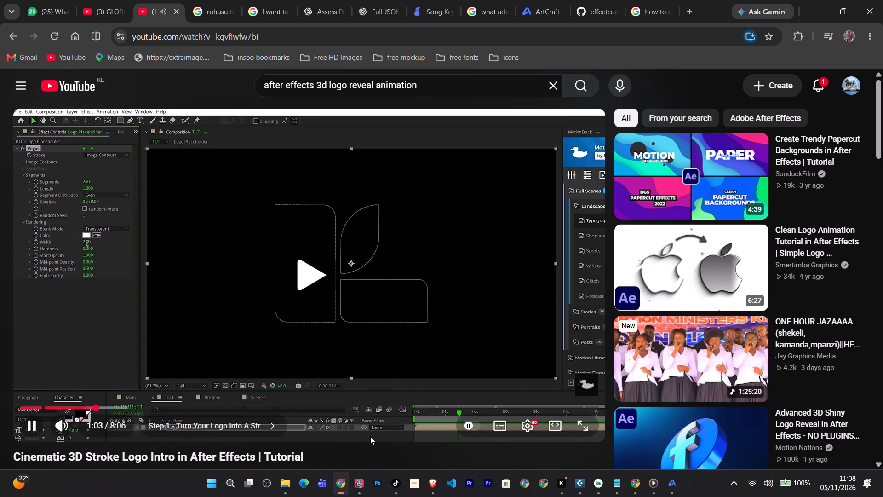
key(space)
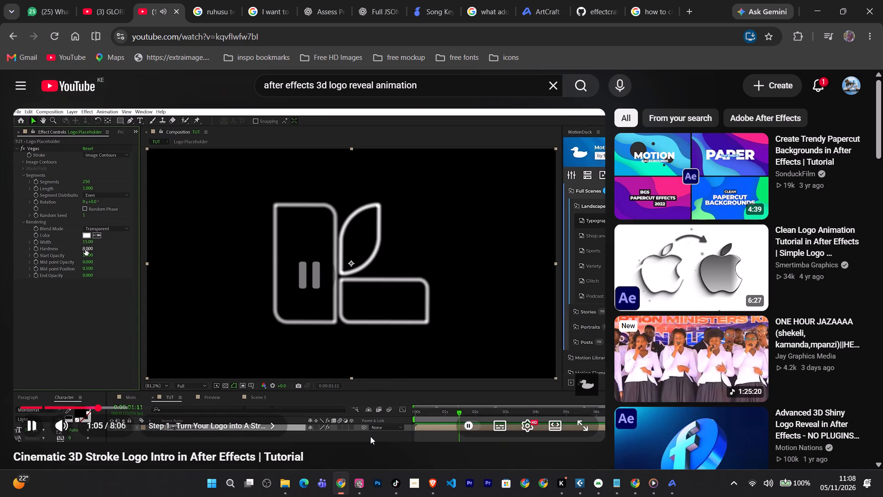
click(361, 483)
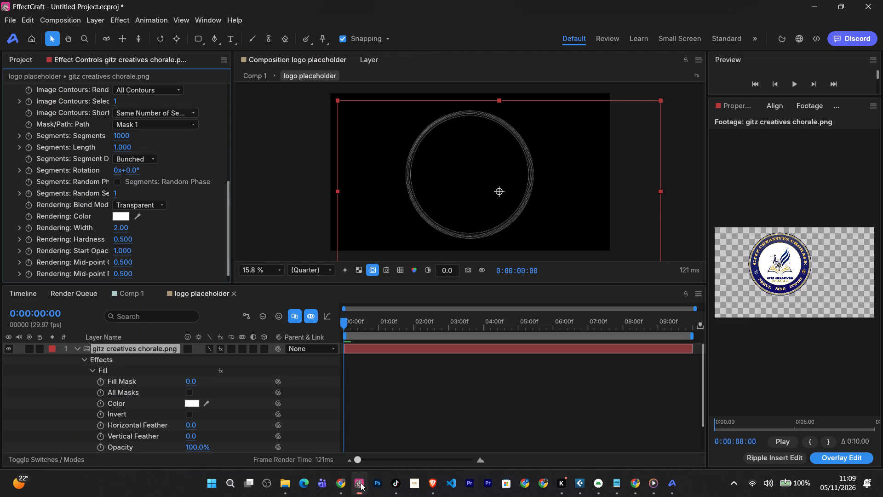
click(118, 226)
text(15)
key(Return)
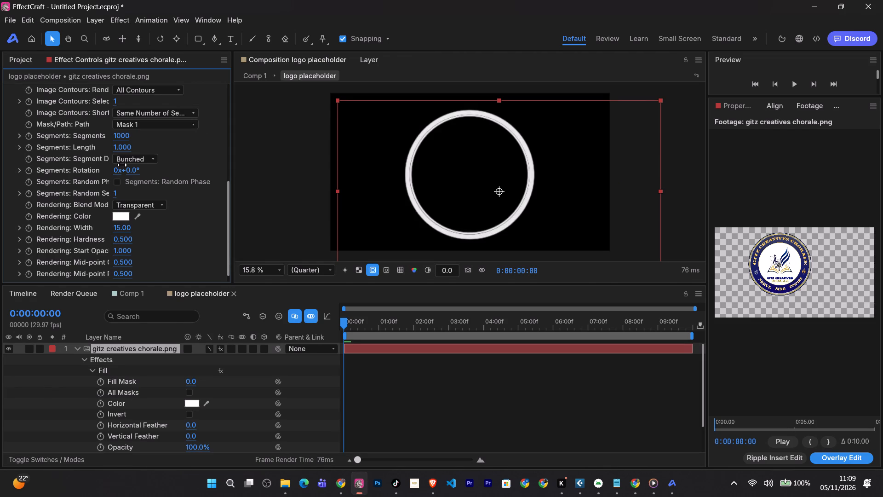
Set the Vegas effect's segments back to 250.
drag(123, 139, 27, 140)
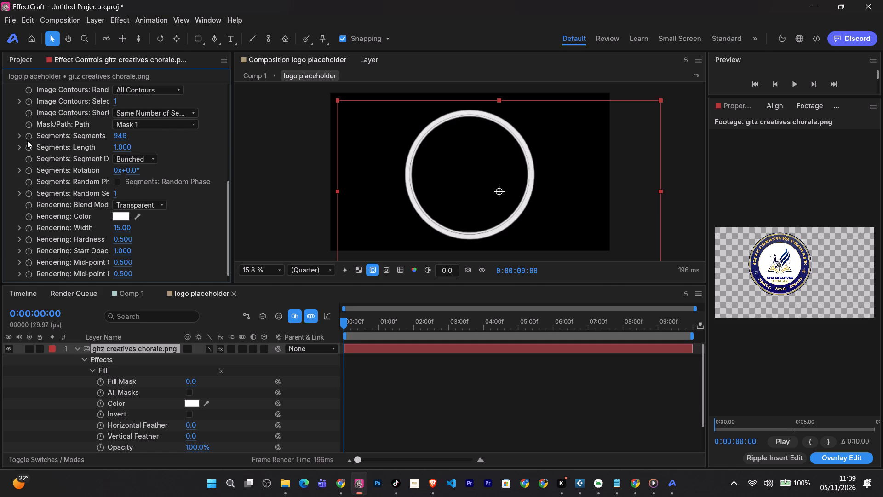
click(121, 134)
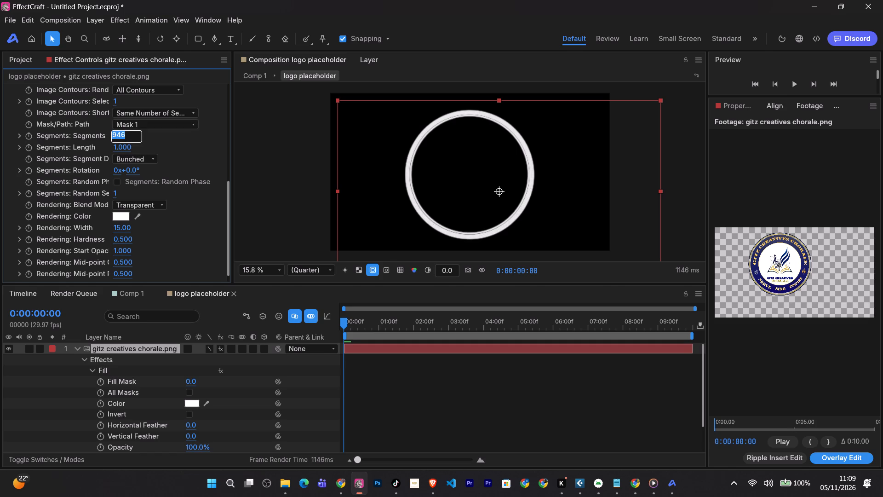
text(250)
key(Return)
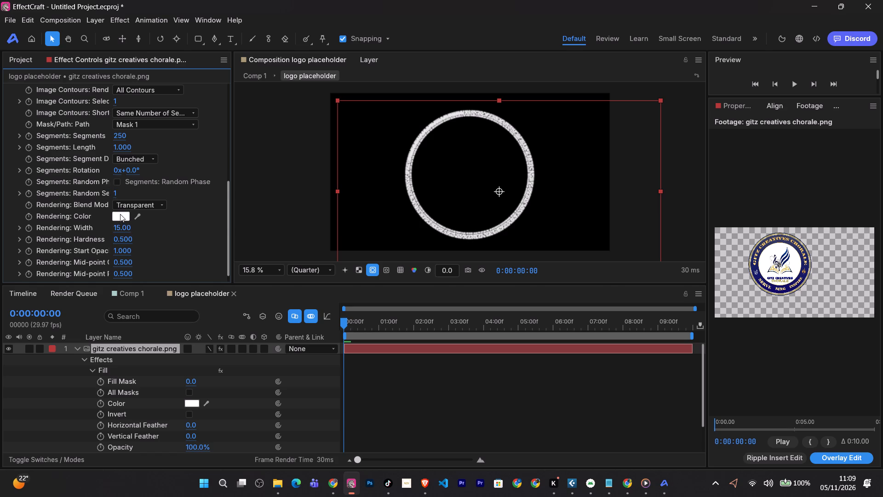
Consult the tutorial video in Chrome again, and set the Vegas rendering hardness to 1.000 in EffectCraft.
click(344, 481)
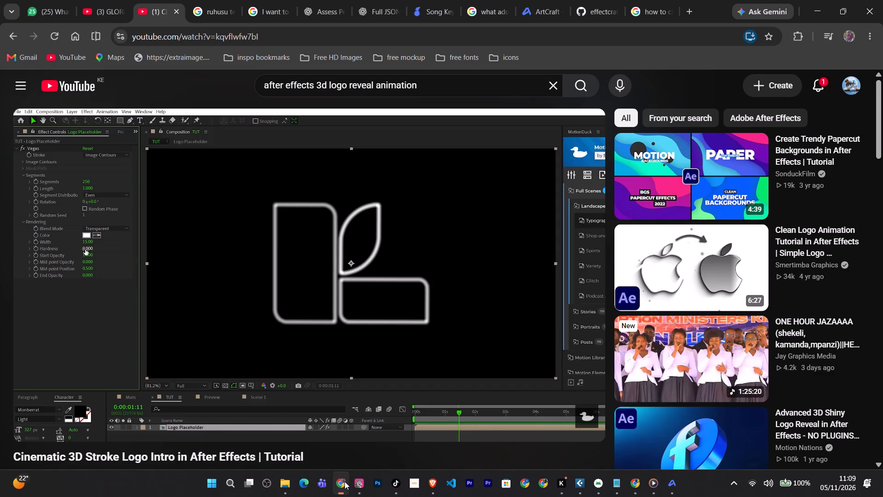
key(space)
key(space)
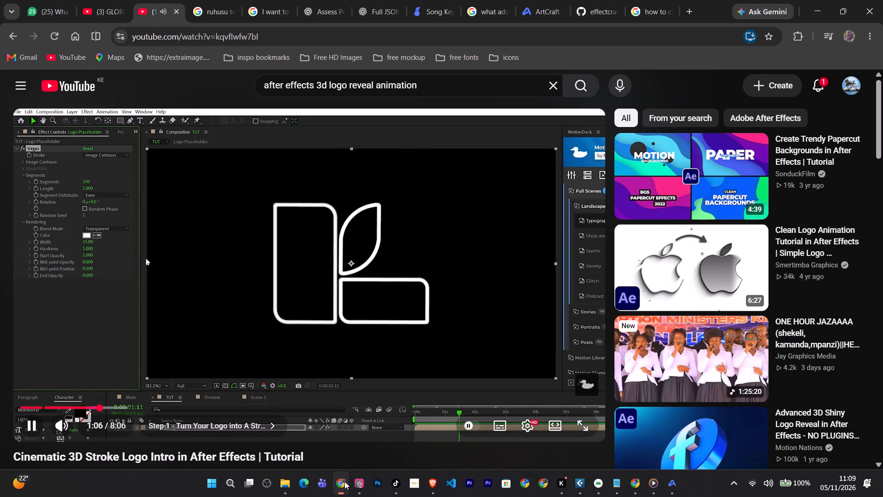
click(357, 477)
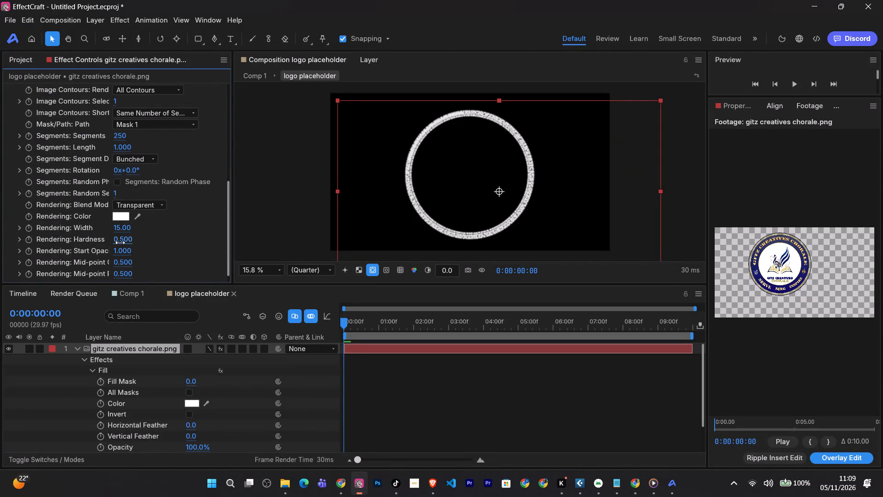
drag(120, 243, 262, 234)
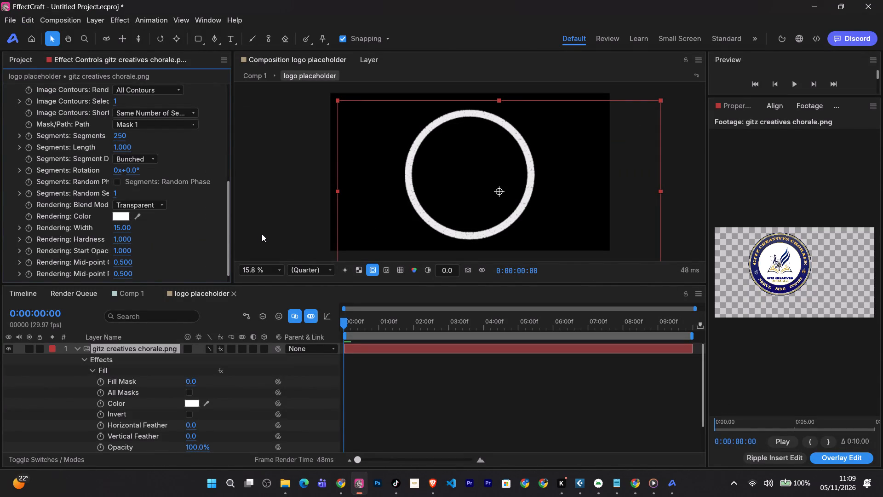
drag(121, 239, 190, 238)
drag(190, 238, 191, 238)
Follow the tutorial in Chrome, and set the Vegas end opacity, mid-point position and mid-point opacity to 1.000 in EffectCraft.
click(344, 478)
key(space)
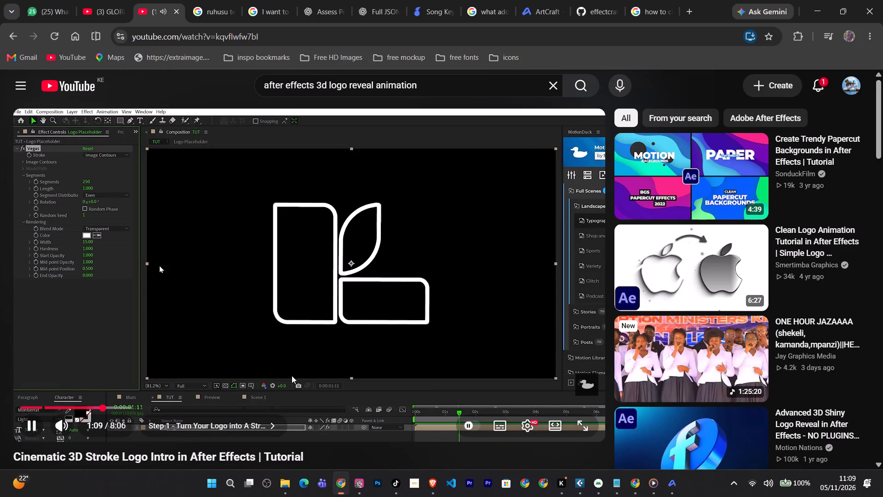
key(space)
key(space)
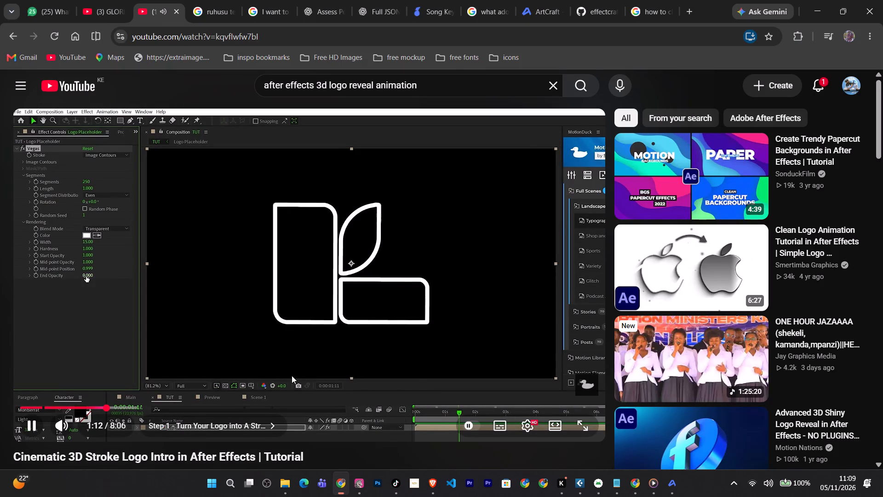
key(space)
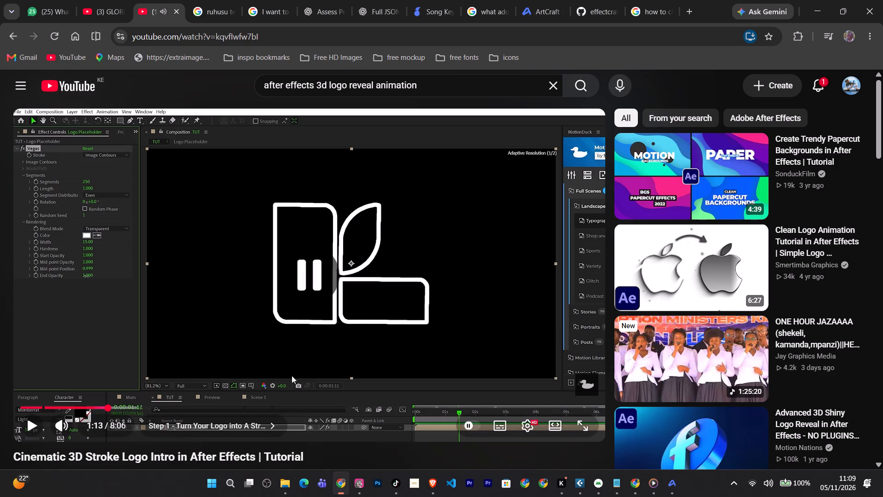
click(359, 480)
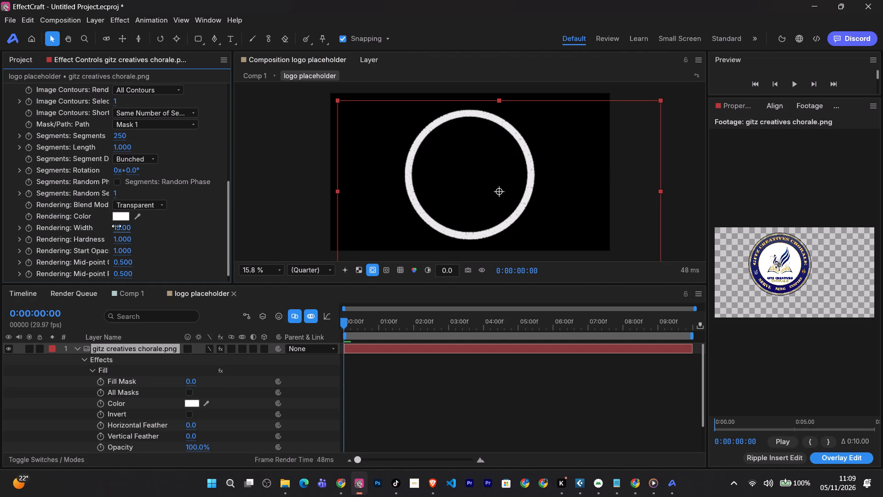
scroll(138, 245, down, 1)
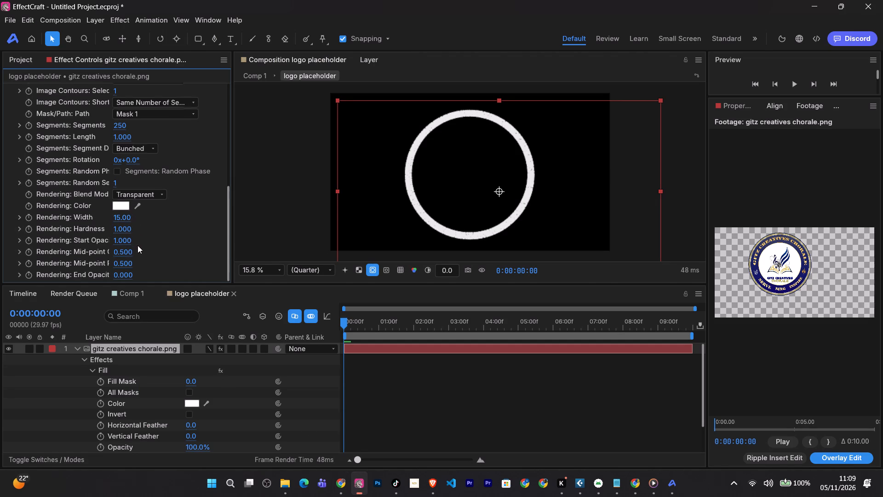
scroll(138, 245, down, 1)
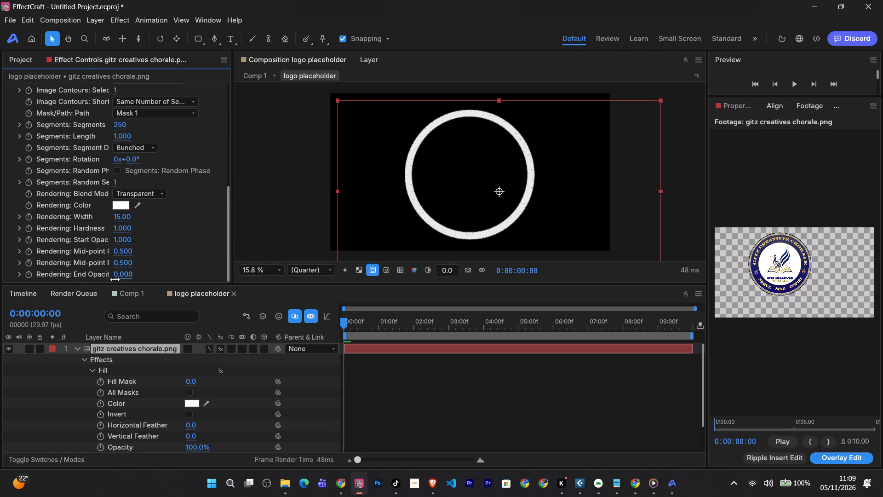
drag(116, 276, 238, 282)
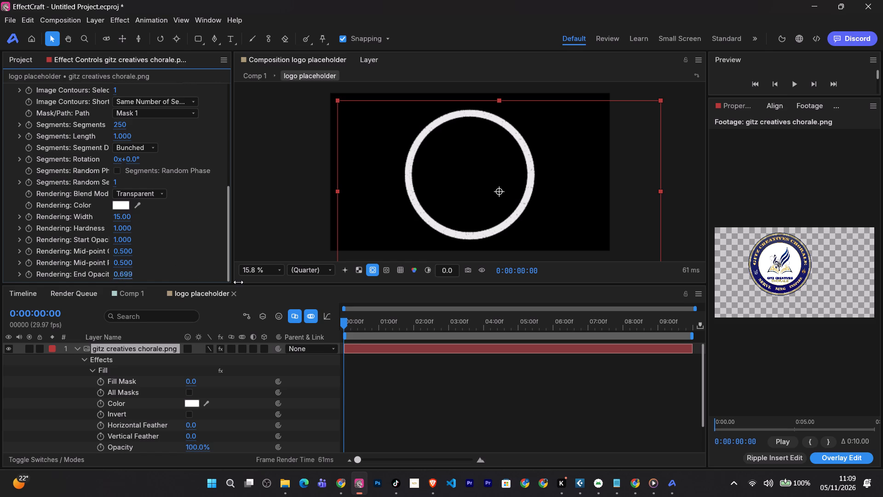
drag(238, 282, 396, 257)
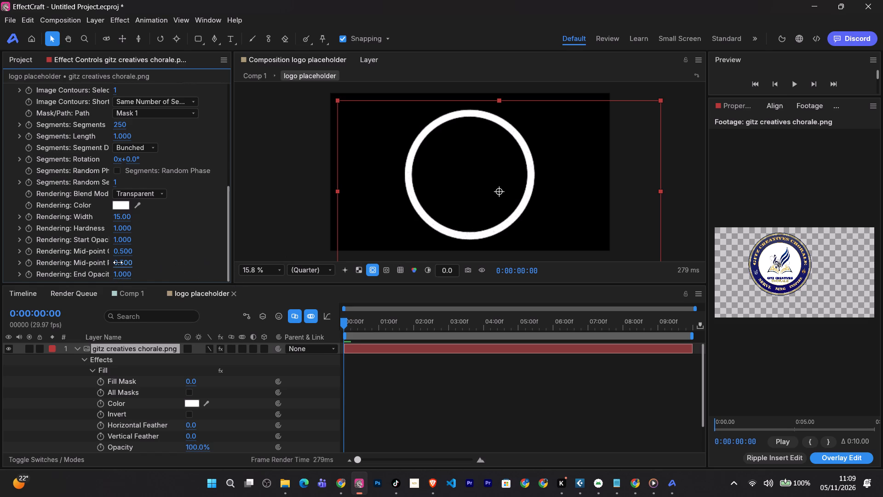
drag(118, 262, 266, 260)
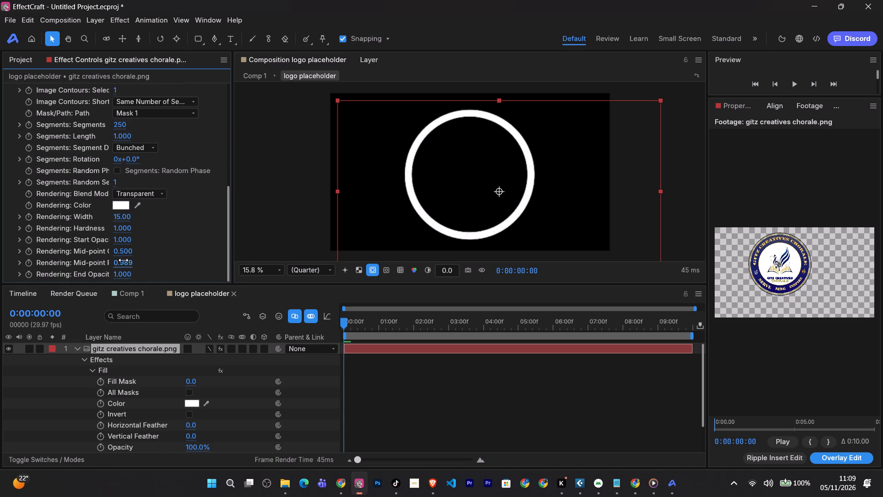
drag(123, 260, 201, 268)
drag(121, 249, 262, 243)
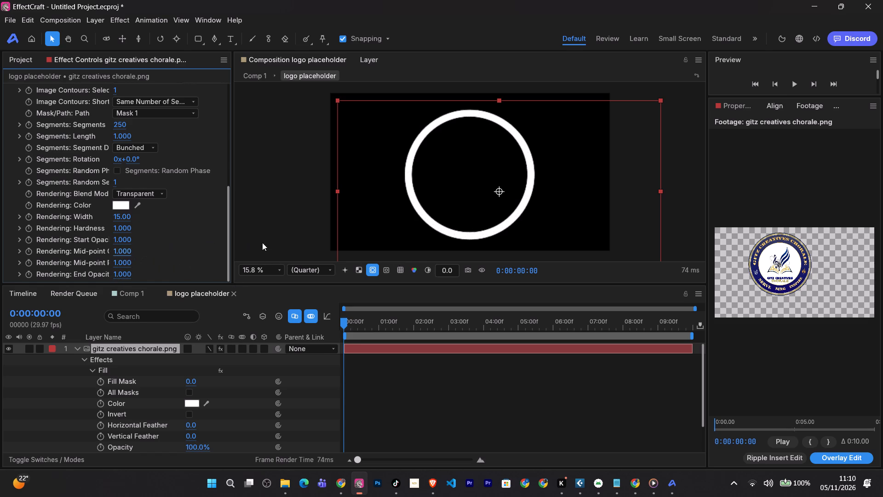
drag(262, 243, 284, 244)
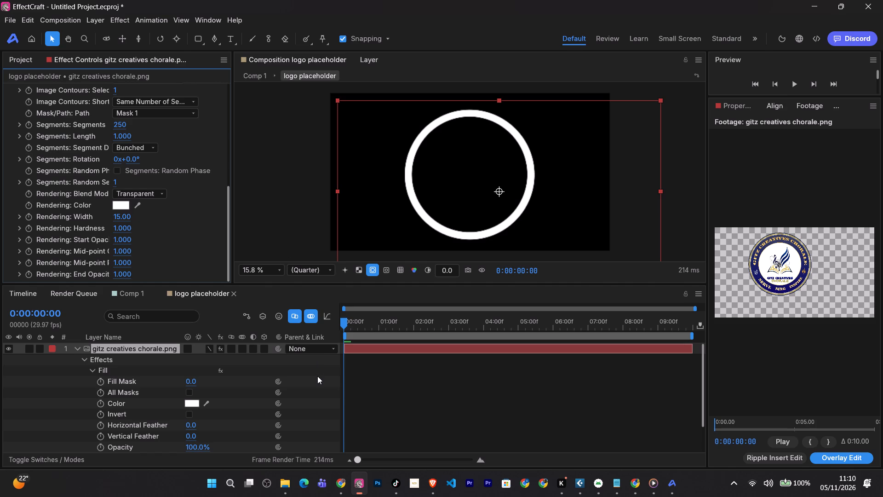
Return to the Cinematic 3D Stroke Logo Intro tutorial video in Chrome.
click(345, 480)
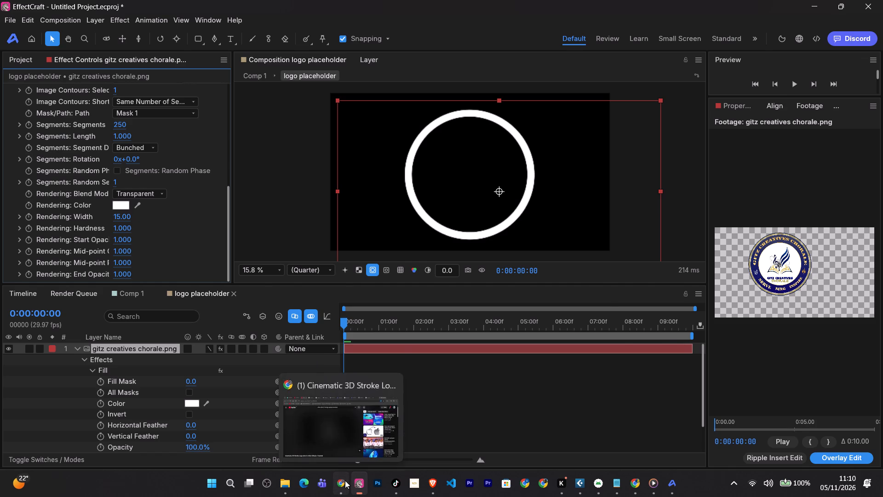
Resume the Cinematic 3D Stroke Logo Intro tutorial in Chrome and skip the advert to continue watching the Vegas effect setup.
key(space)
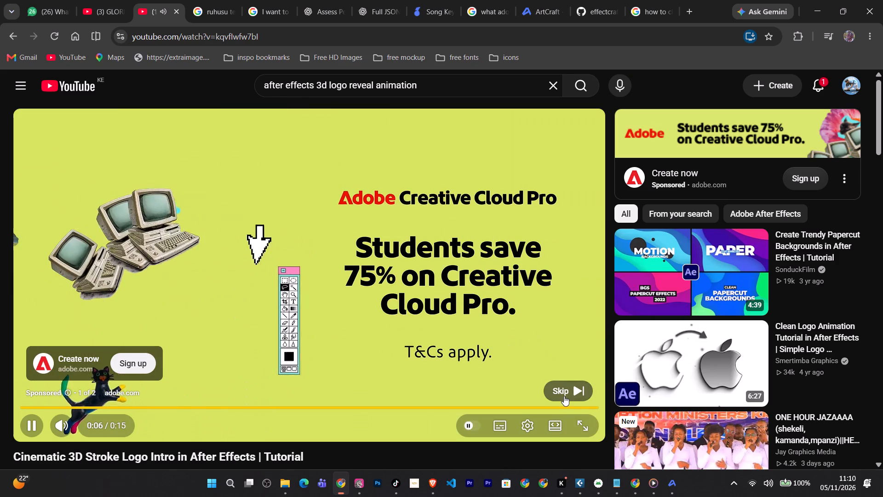
click(564, 396)
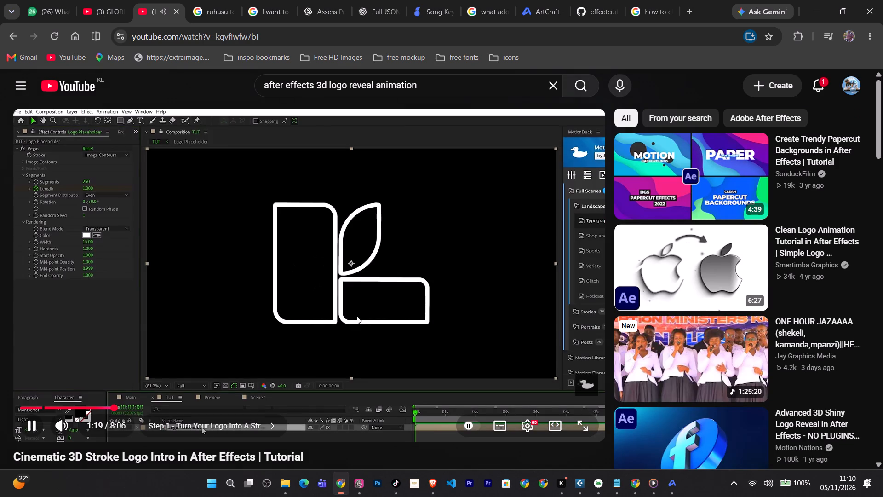
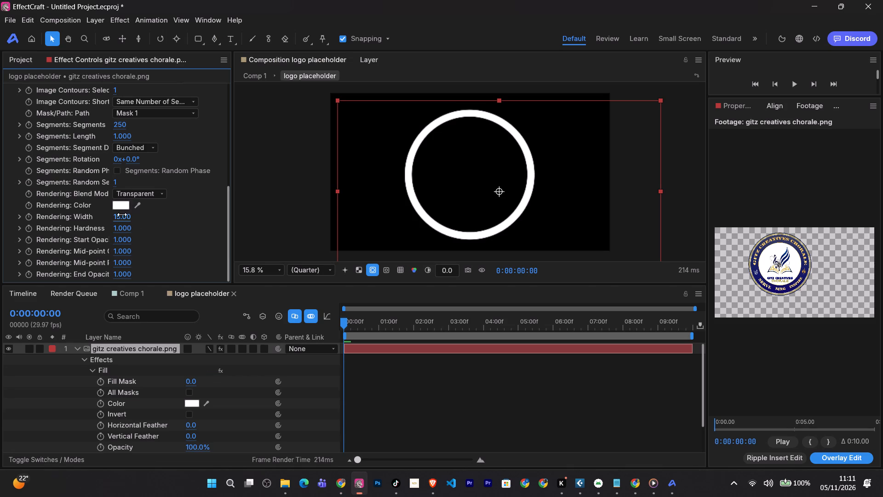
Start keyframing the Vegas segment length on the logo layer at 0:00:00:00, with the value 1.000.
scroll(101, 152, up, 1)
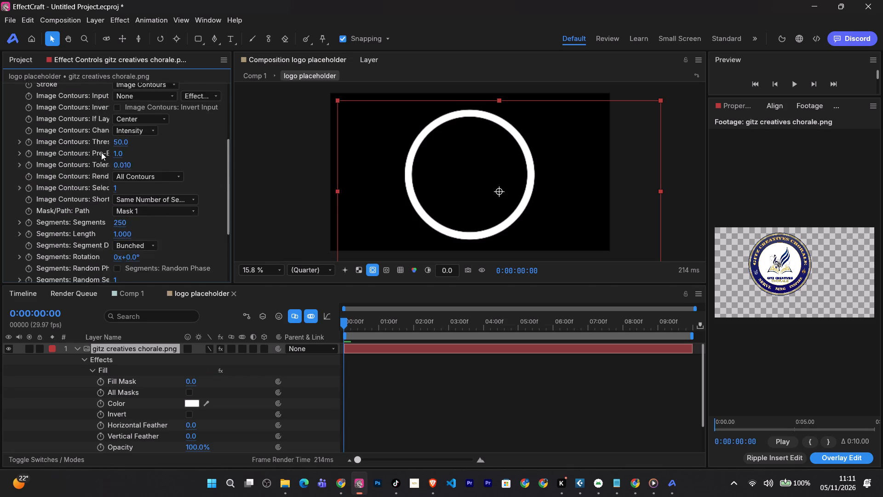
scroll(101, 152, up, 2)
scroll(101, 152, down, 2)
drag(101, 152, 104, 159)
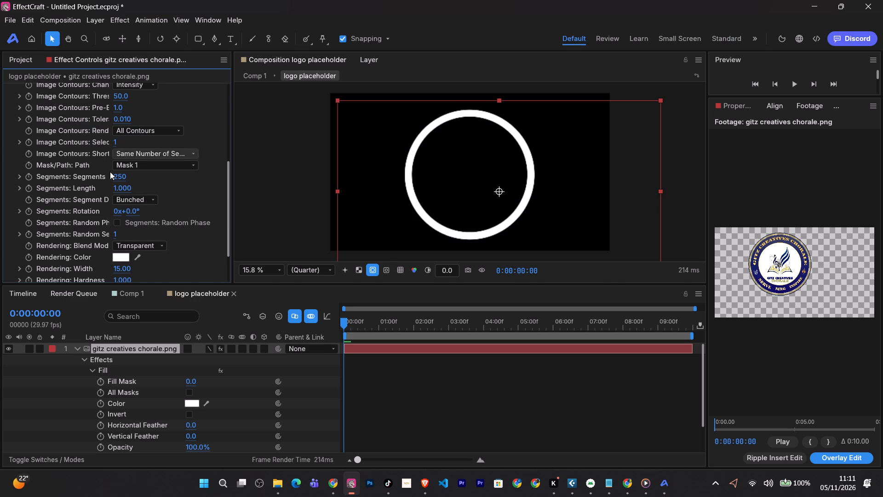
click(30, 188)
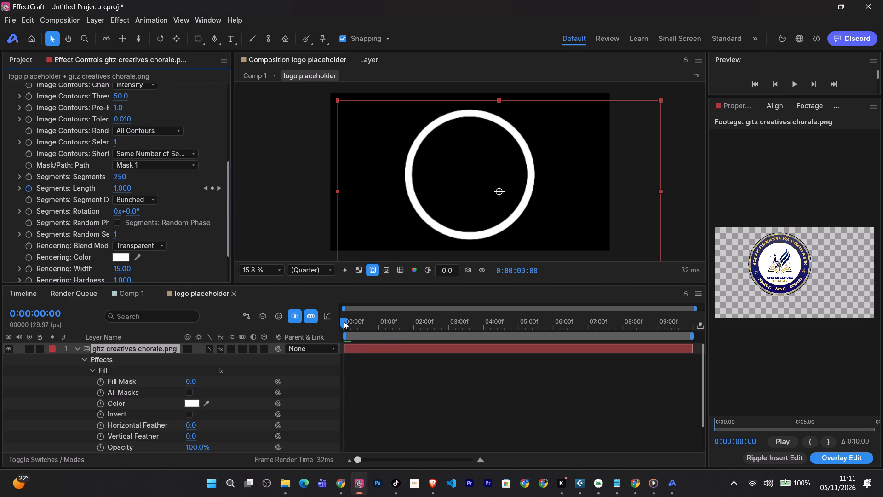
Add a second segment length keyframe at 0:00:08:00 with the length set to 0.000.
drag(344, 321, 361, 322)
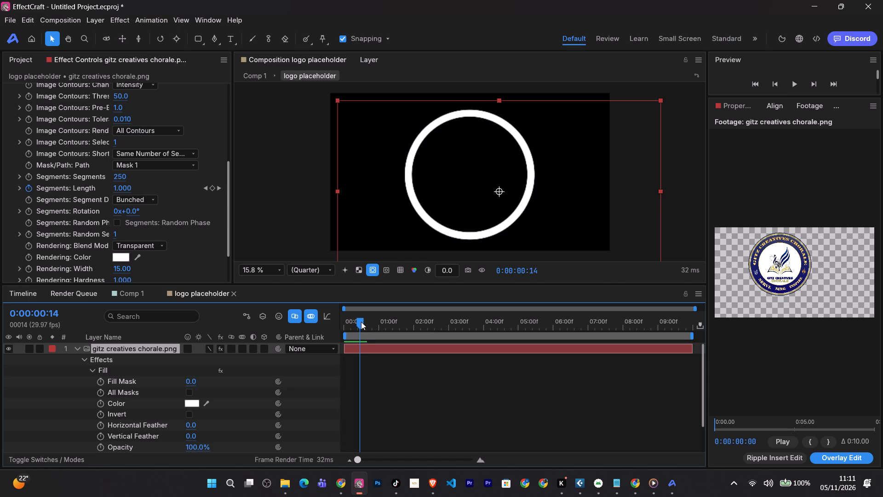
drag(361, 322, 486, 335)
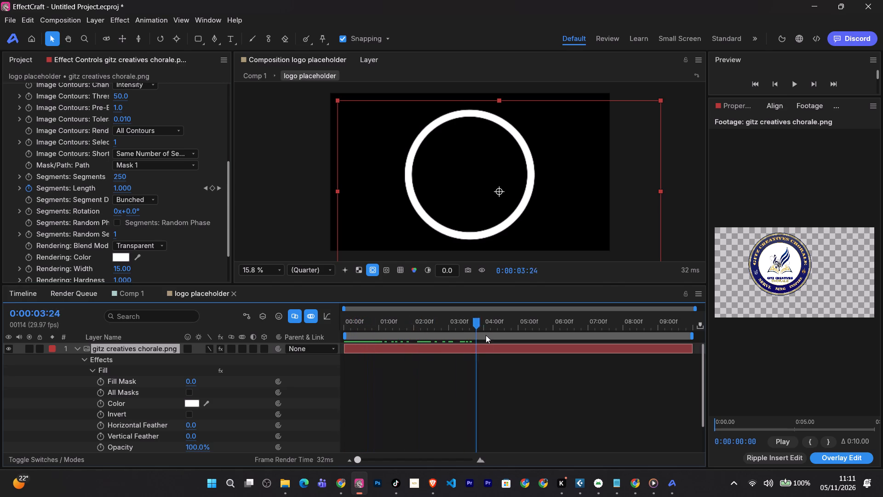
drag(486, 335, 512, 336)
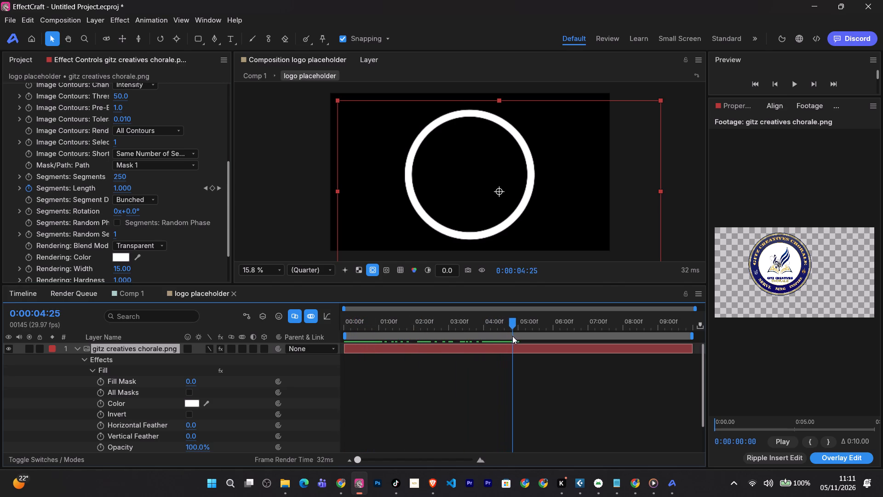
drag(512, 336, 546, 334)
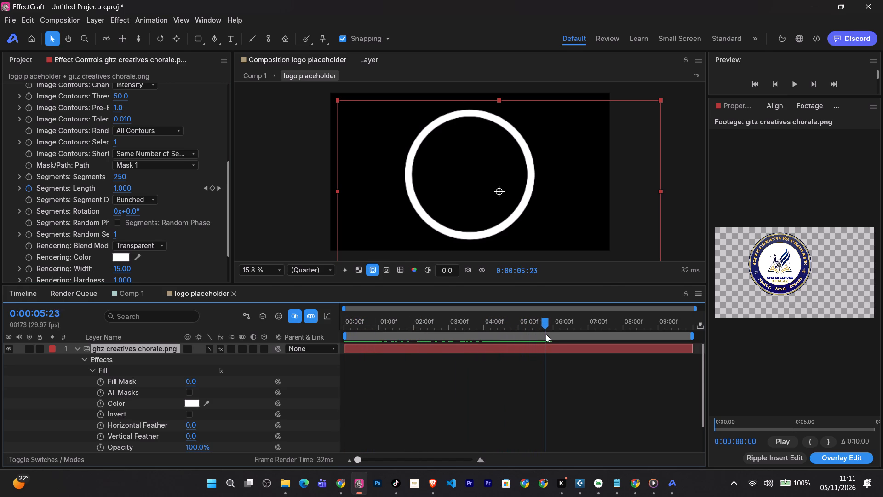
drag(546, 334, 562, 333)
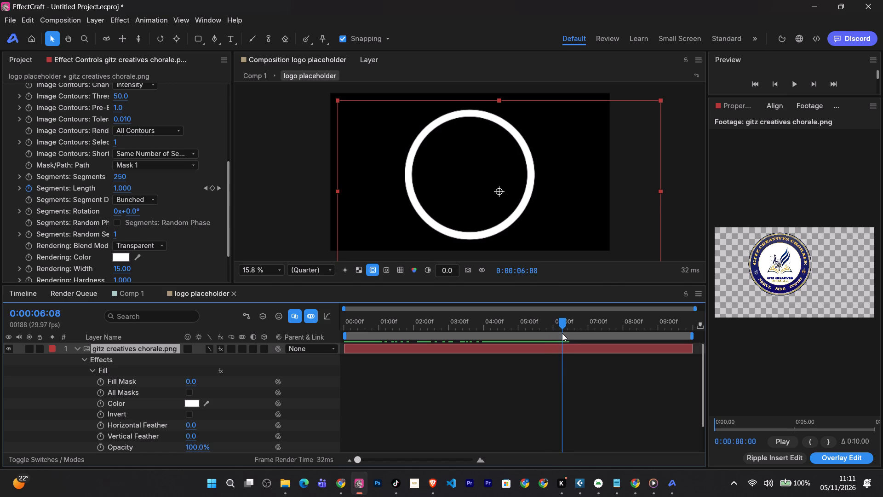
drag(562, 333, 573, 332)
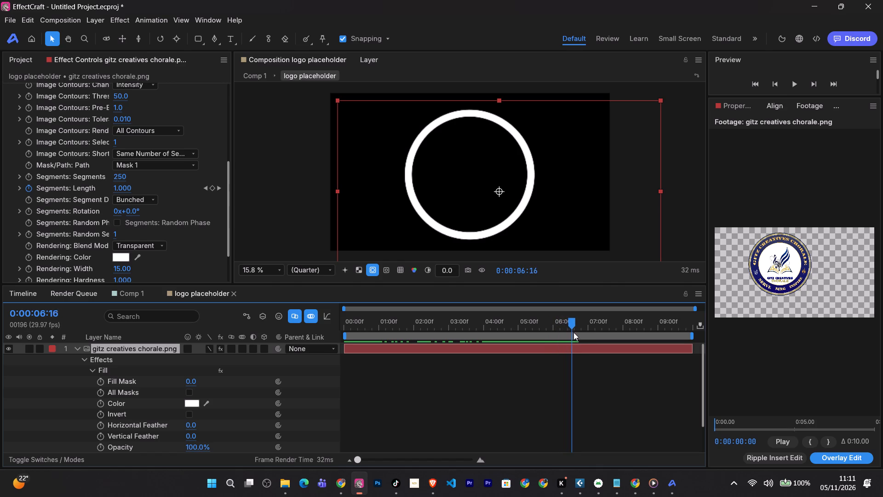
drag(573, 332, 613, 329)
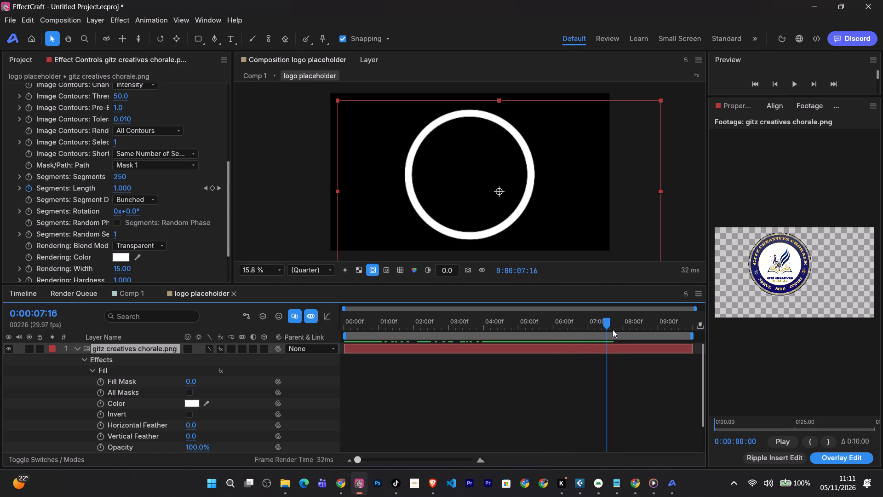
drag(613, 329, 623, 326)
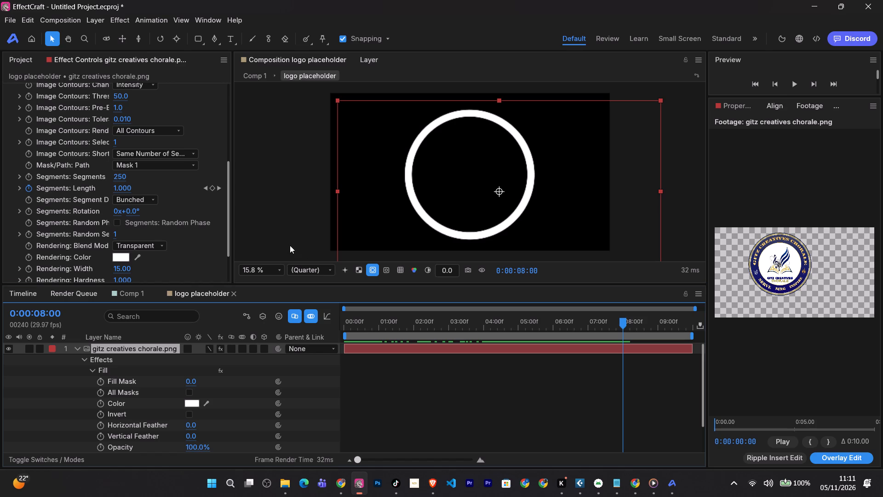
drag(120, 187, 104, 187)
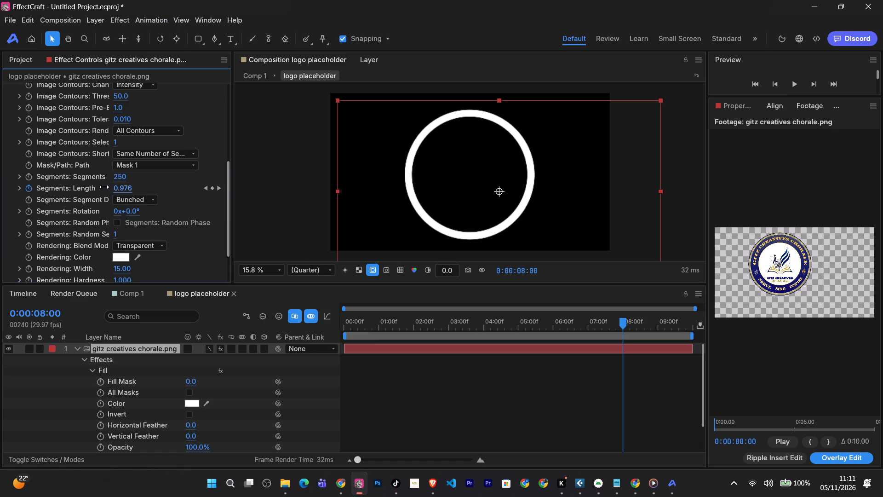
drag(104, 187, 868, 180)
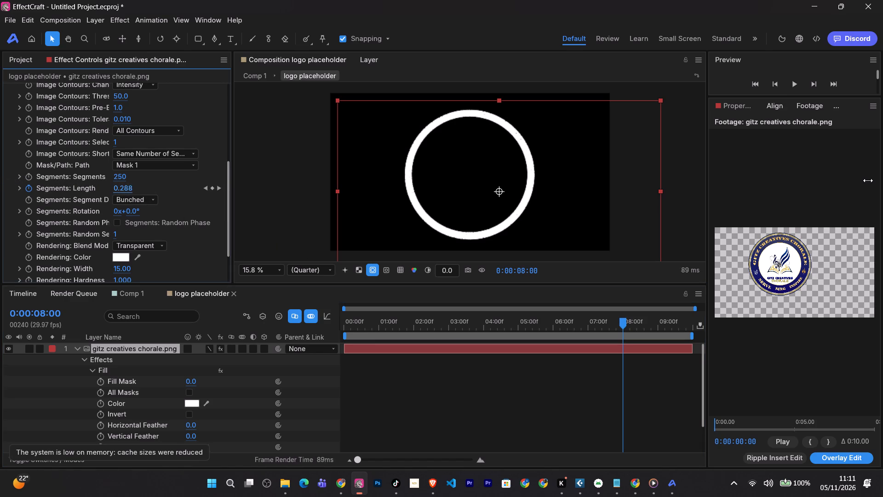
drag(868, 180, 743, 188)
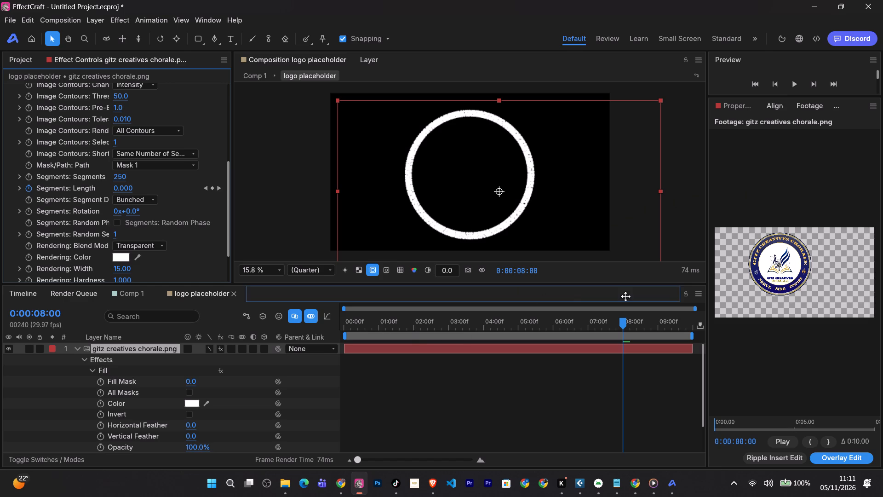
Scrub back to the start of the logo placeholder composition and preview the segment length animation.
drag(623, 320, 565, 328)
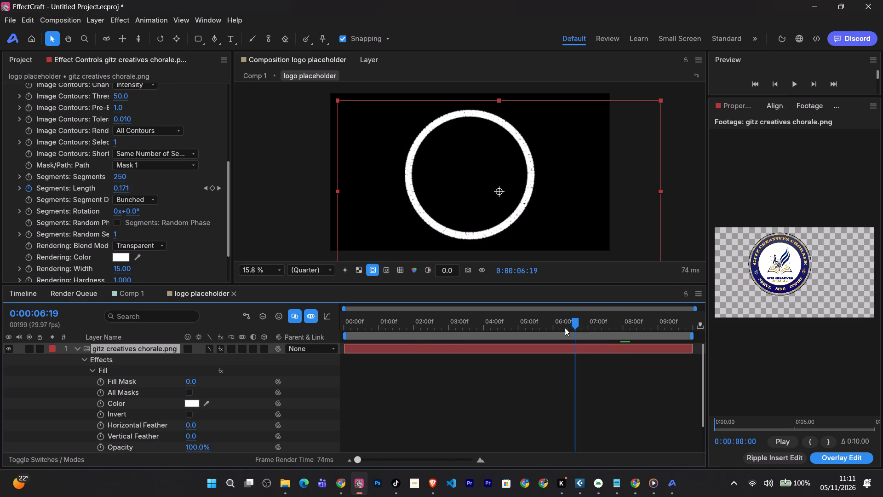
drag(565, 328, 348, 310)
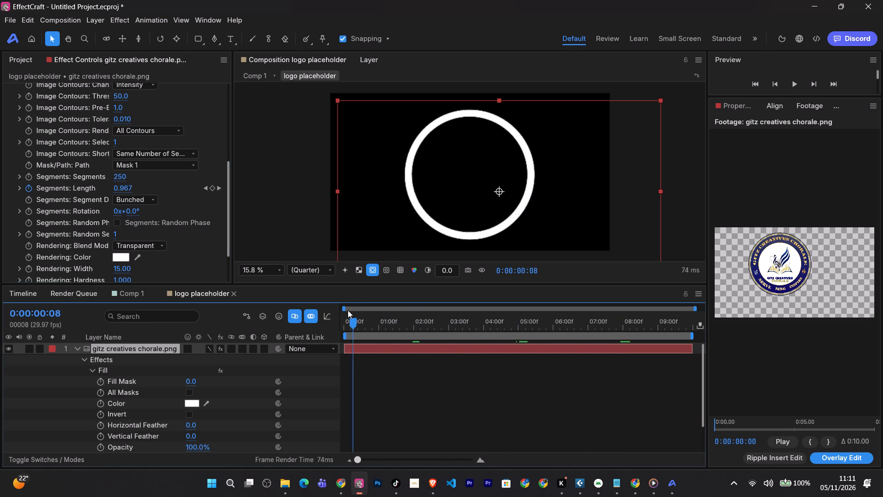
drag(348, 310, 332, 310)
key(space)
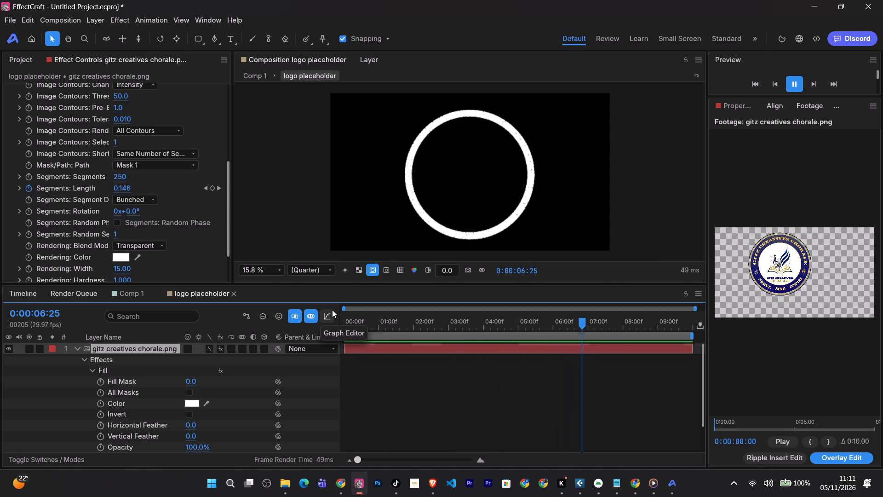
key(space)
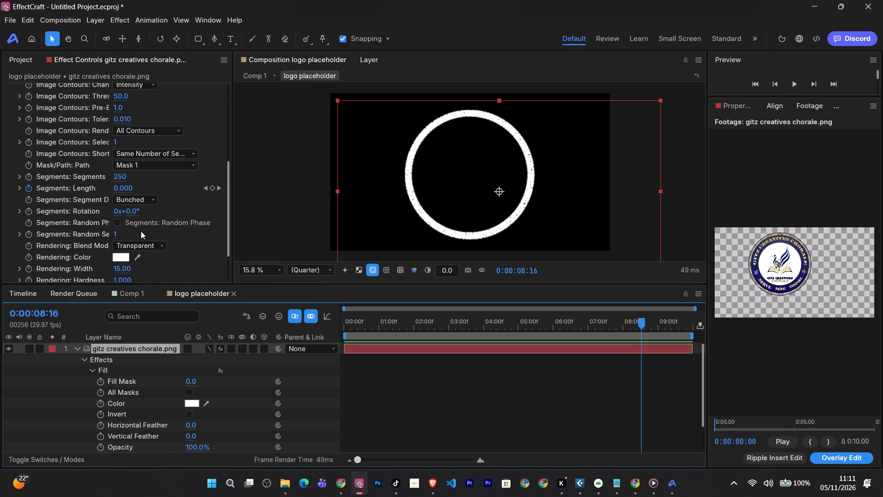
click(143, 196)
click(143, 196)
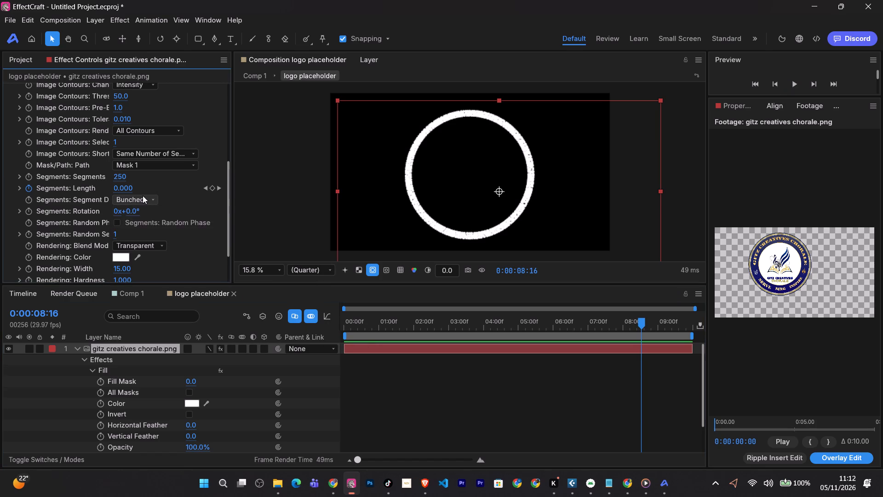
Switch to Chrome and watch the tutorial up to where an expression is entered on the Logo Placeholder's position.
click(334, 479)
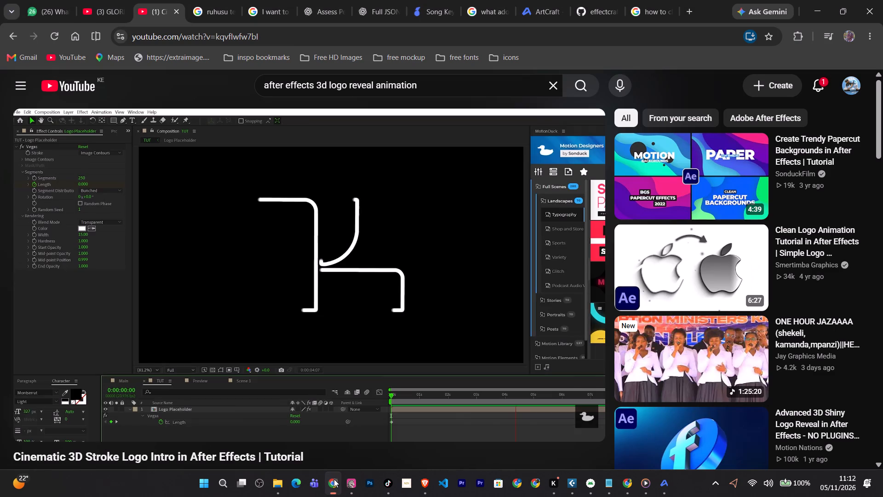
key(space)
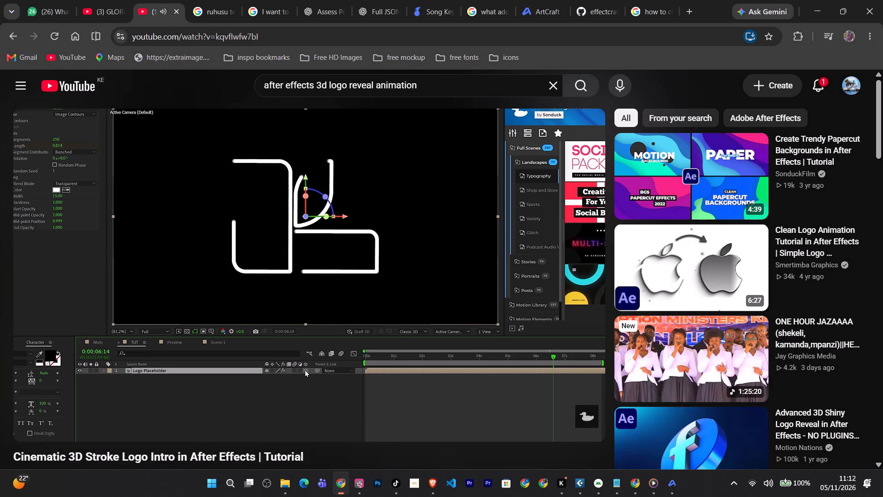
click(292, 354)
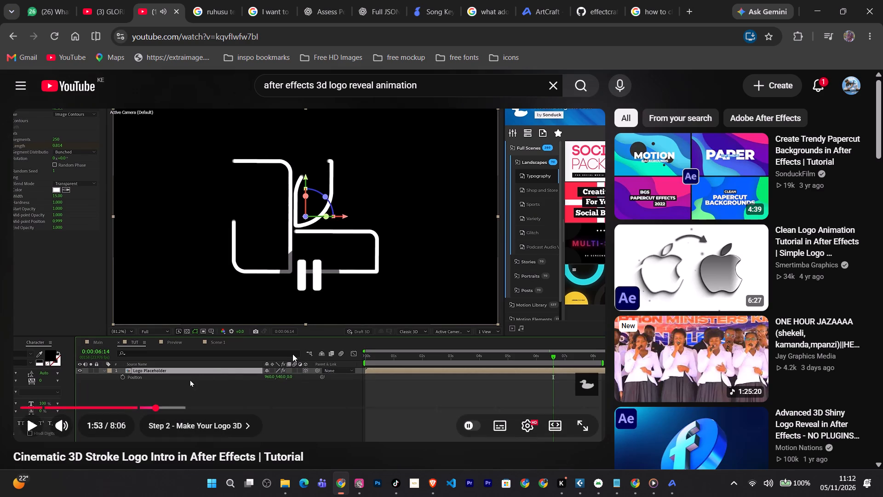
key(space)
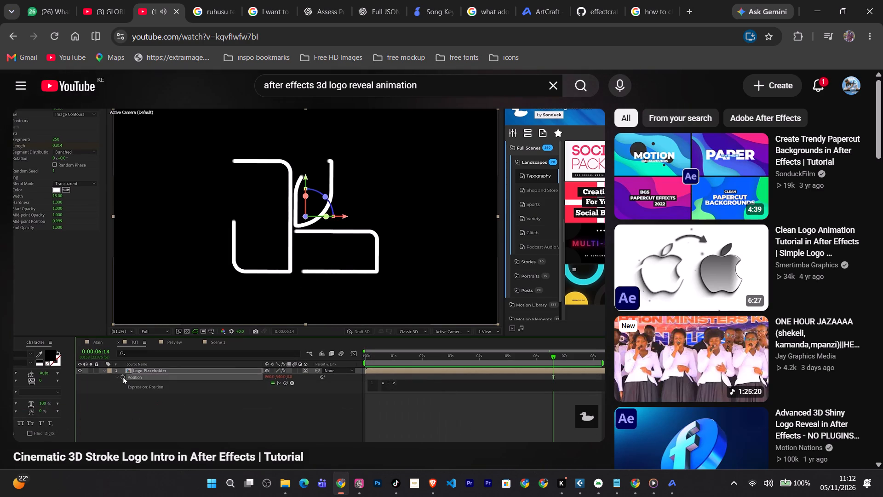
key(space)
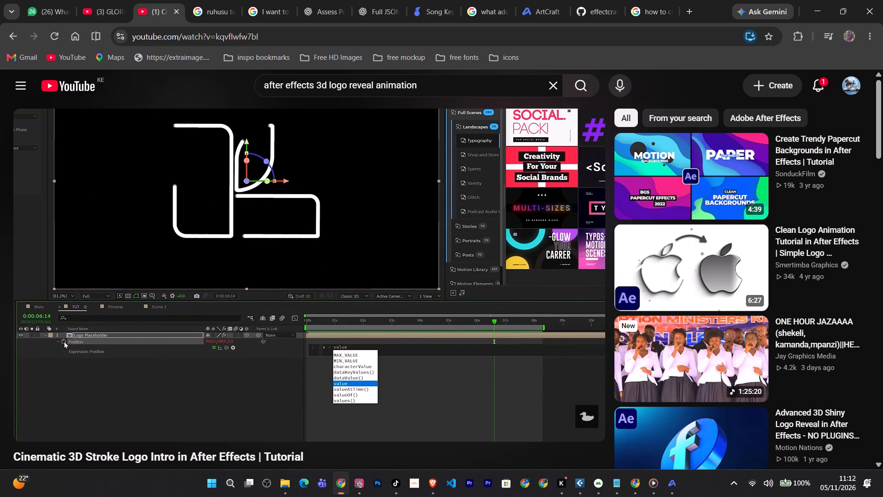
Rewind the tutorial and rewatch the length animation and the start of Step 2, studying how the Logo Placeholder layer is made 3D.
key(Left)
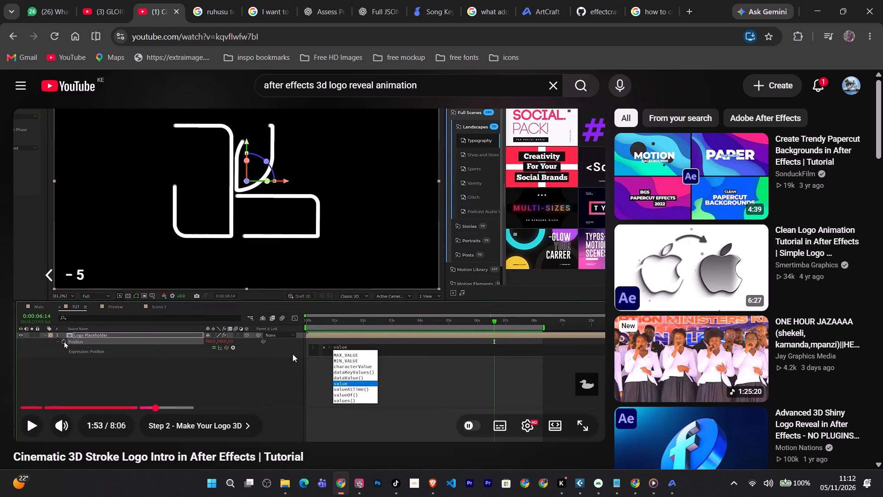
key(Left)
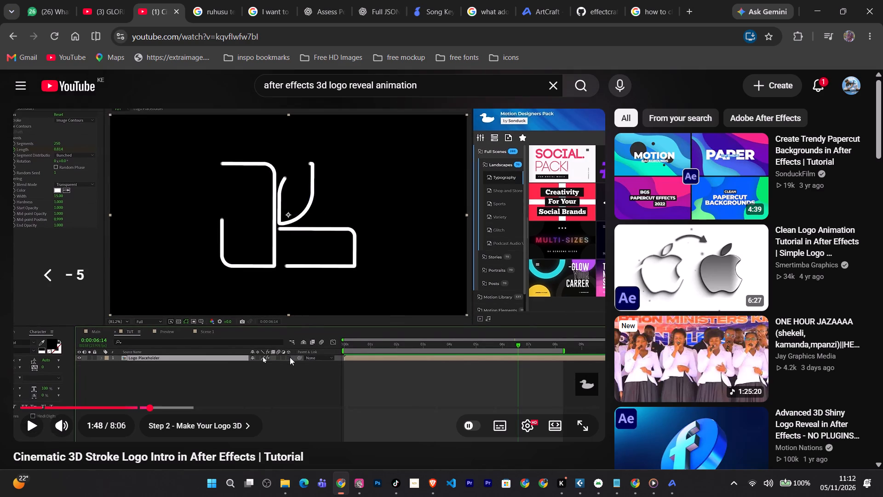
click(290, 357)
key(space)
key(space)
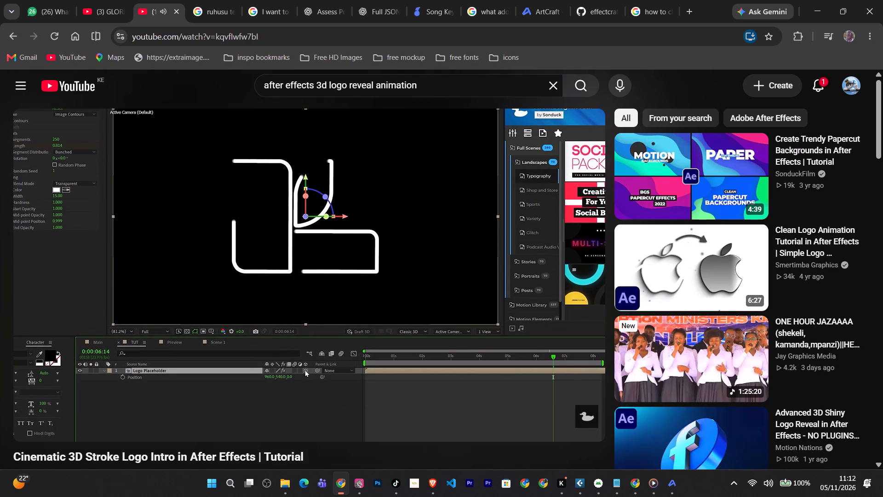
key(space)
key(Left)
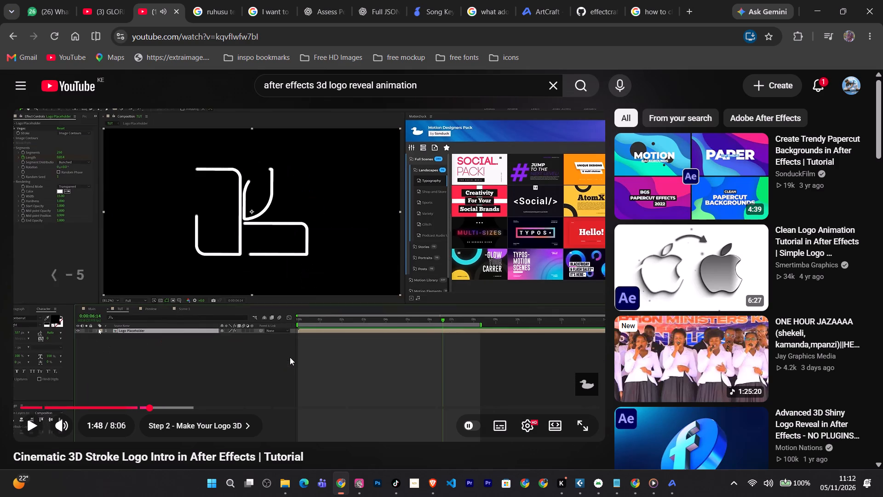
key(Left)
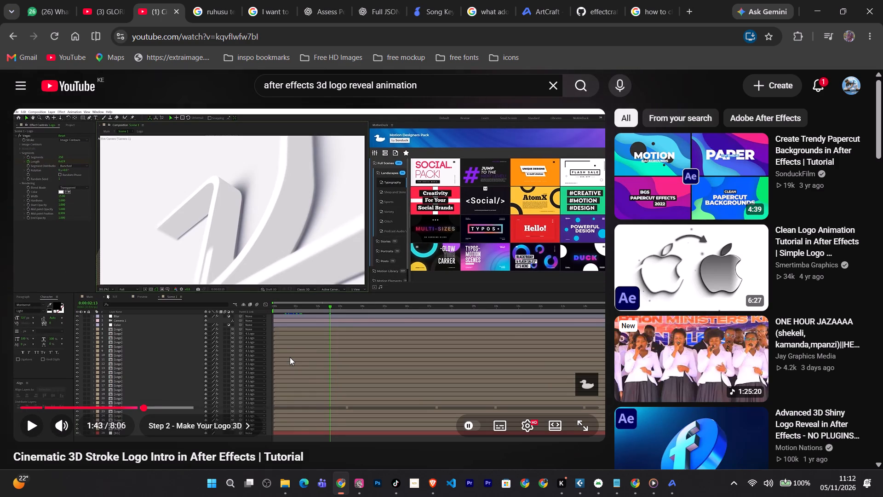
key(Left)
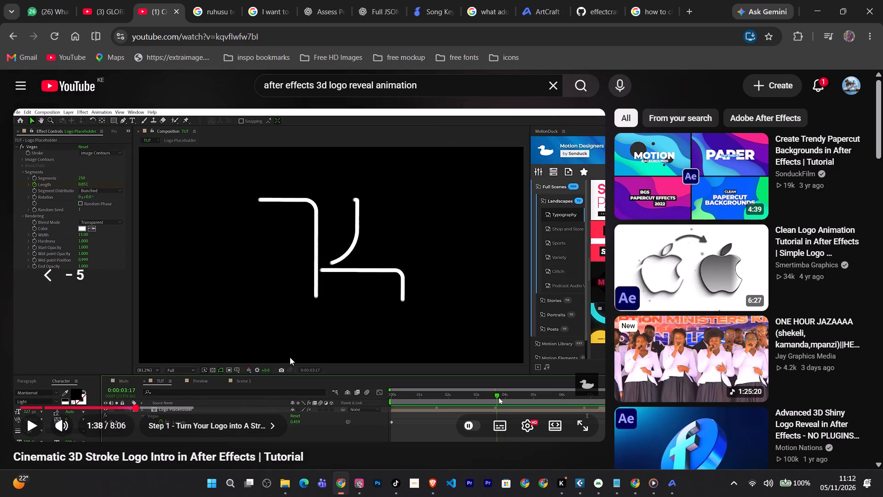
key(Left)
key(space)
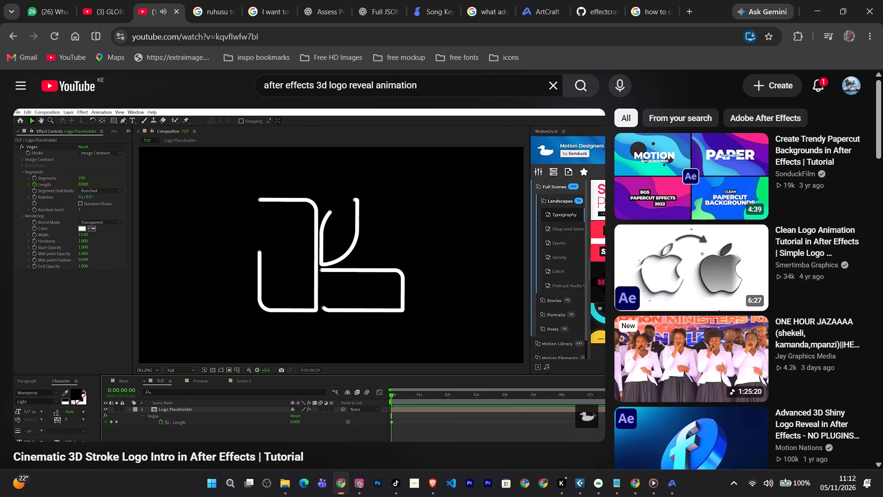
key(space)
key(space)
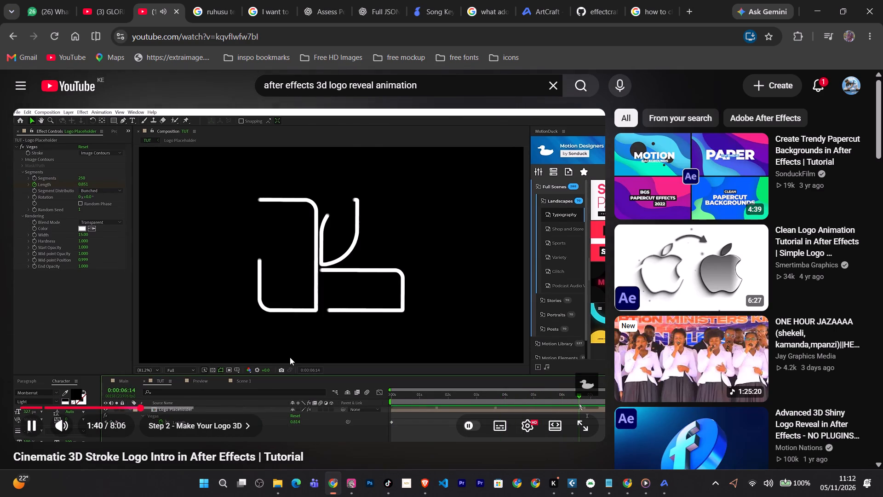
key(space)
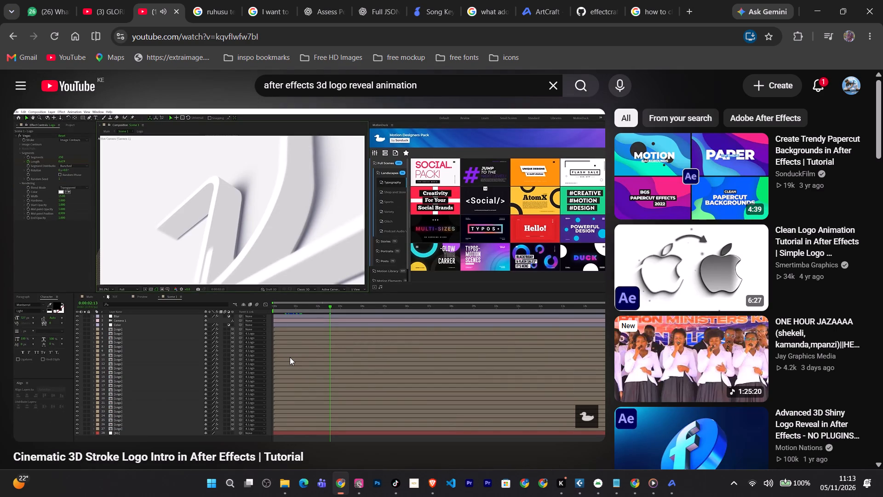
key(space)
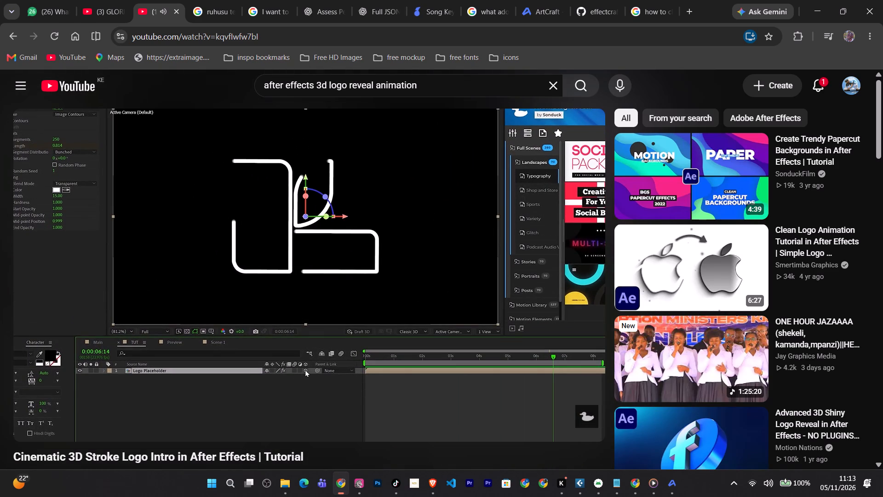
key(space)
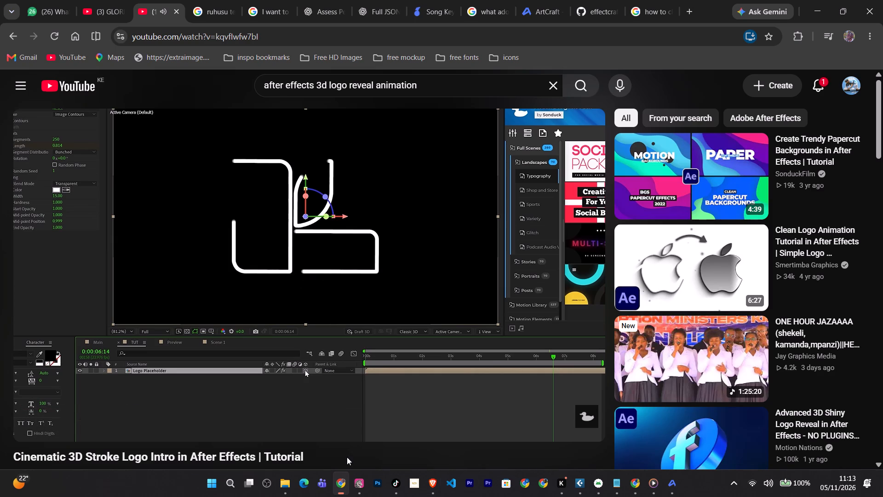
Switch to EffectCraft and make the gitz creatives chorale.png layer 3D in the logo placeholder composition.
click(354, 487)
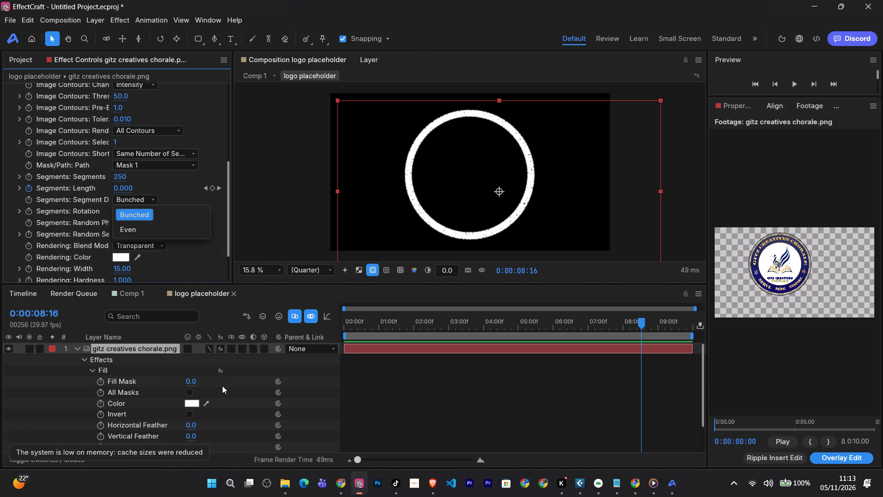
click(76, 346)
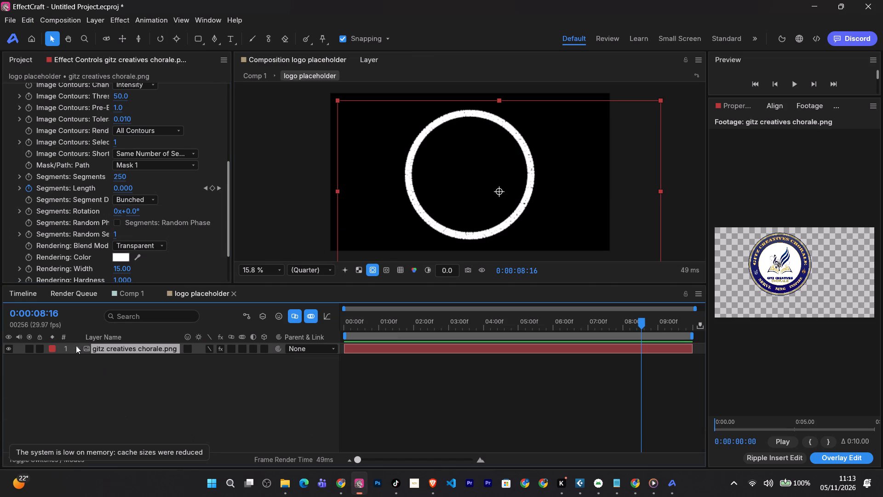
click(264, 351)
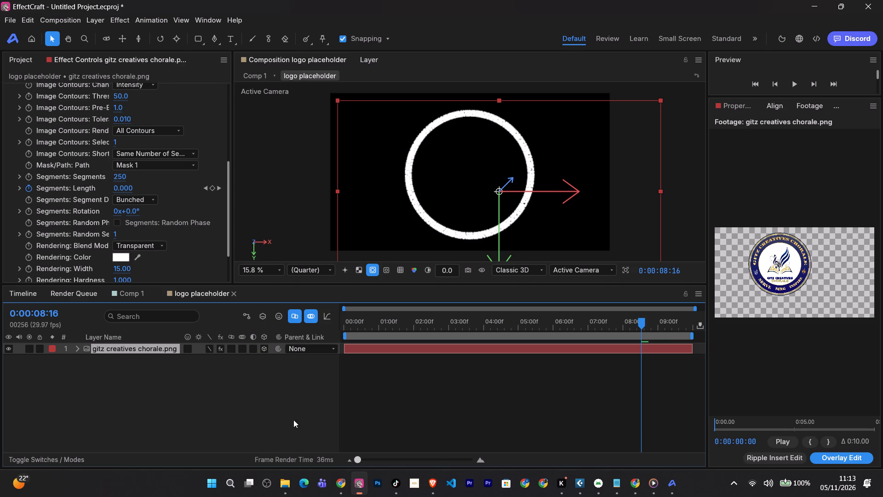
Switch to Chrome and watch the tutorial's Step 2 to see how an expression is started on the Logo Placeholder's Position.
click(339, 480)
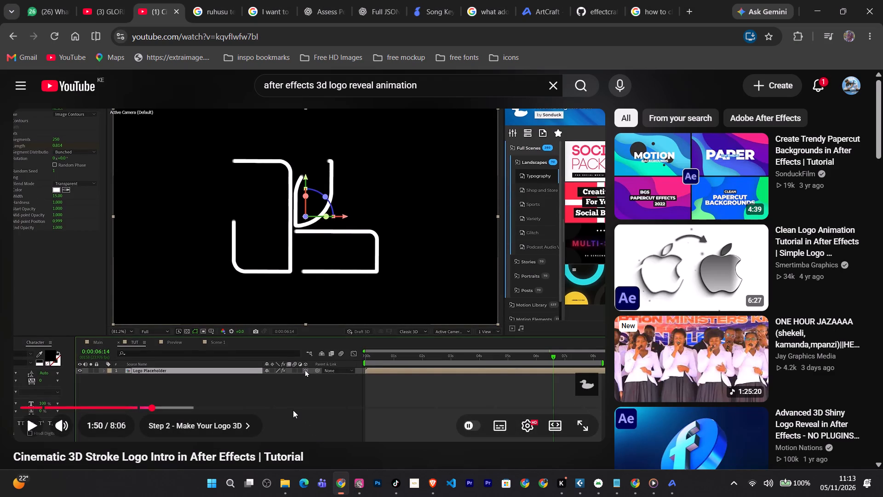
key(space)
key(space)
key(space)
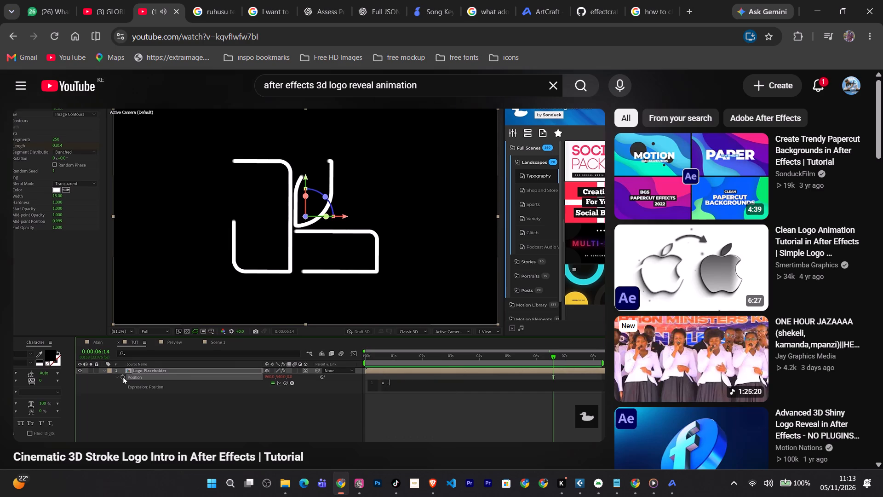
key(space)
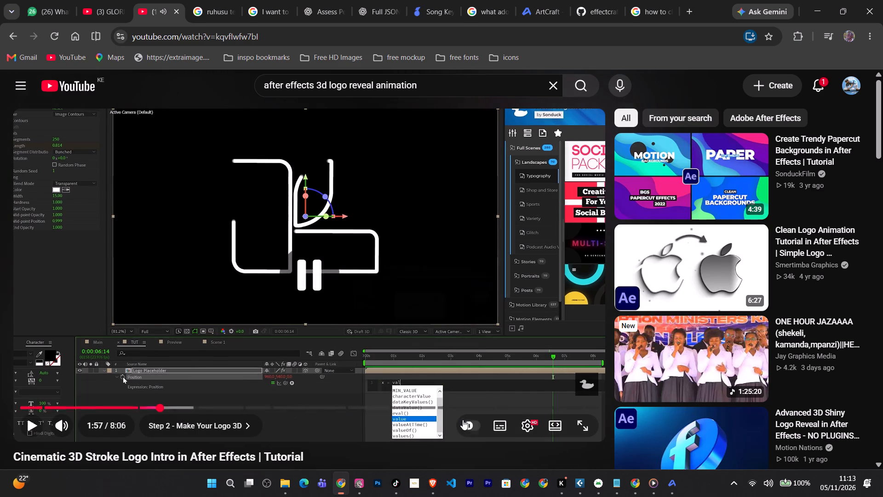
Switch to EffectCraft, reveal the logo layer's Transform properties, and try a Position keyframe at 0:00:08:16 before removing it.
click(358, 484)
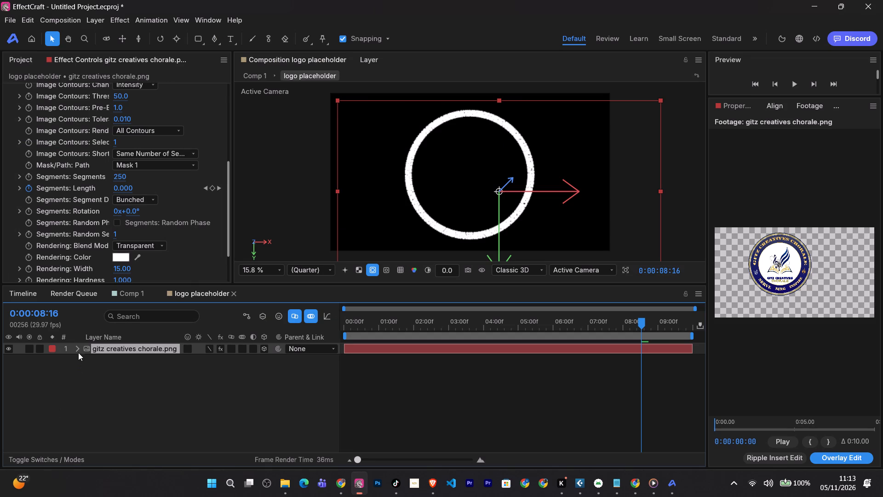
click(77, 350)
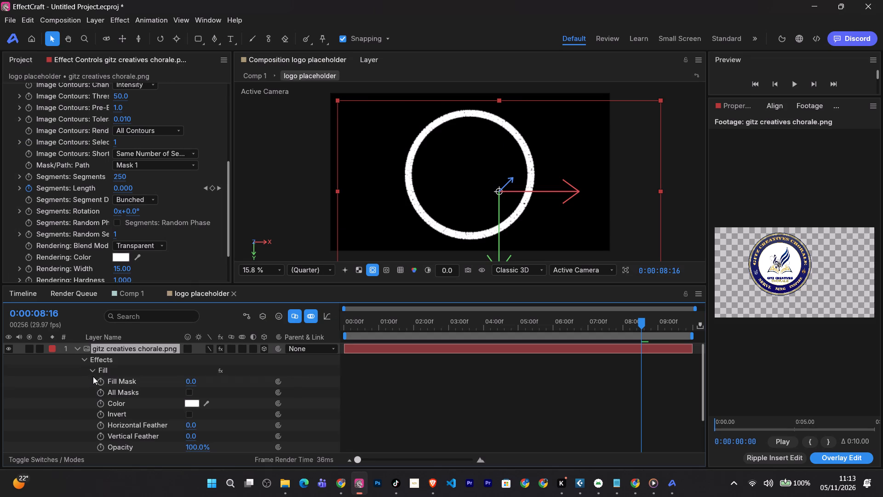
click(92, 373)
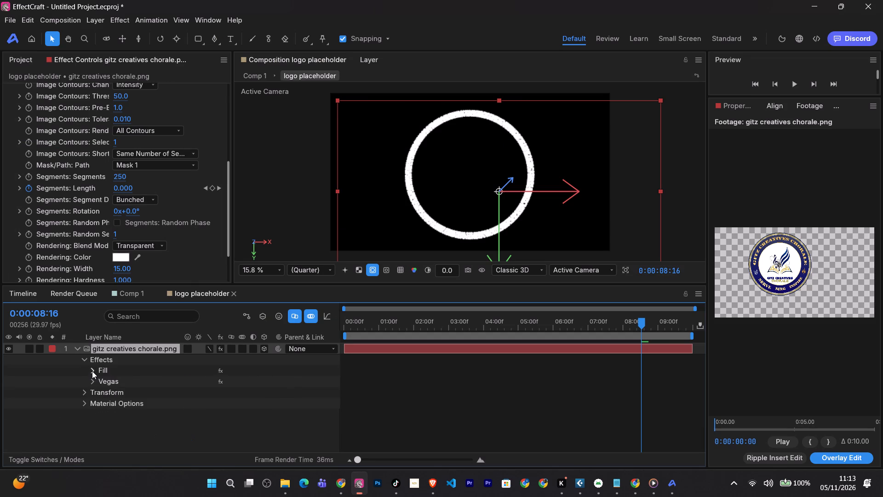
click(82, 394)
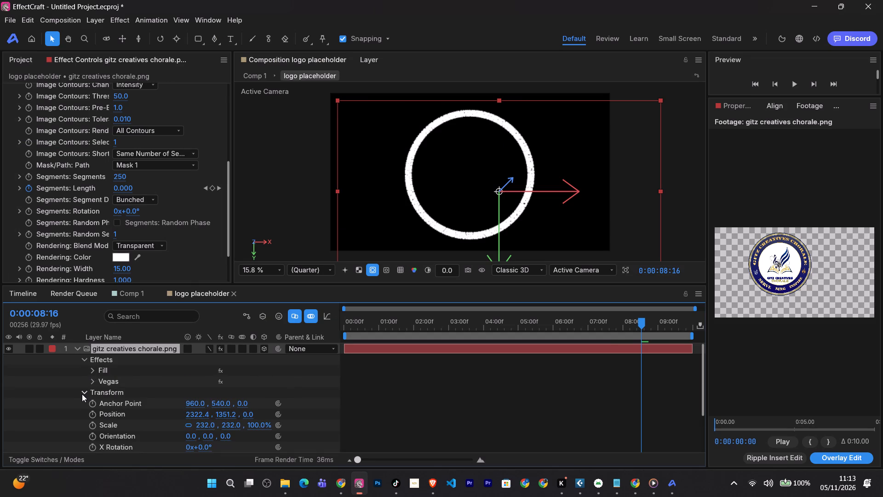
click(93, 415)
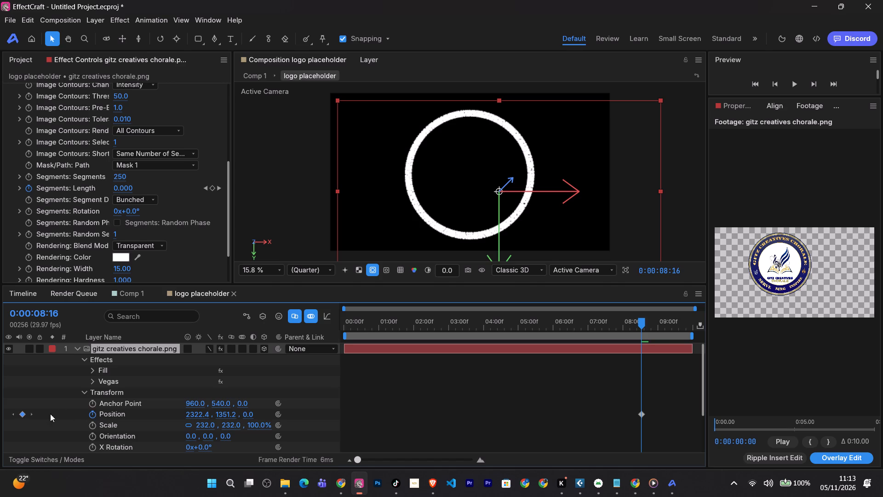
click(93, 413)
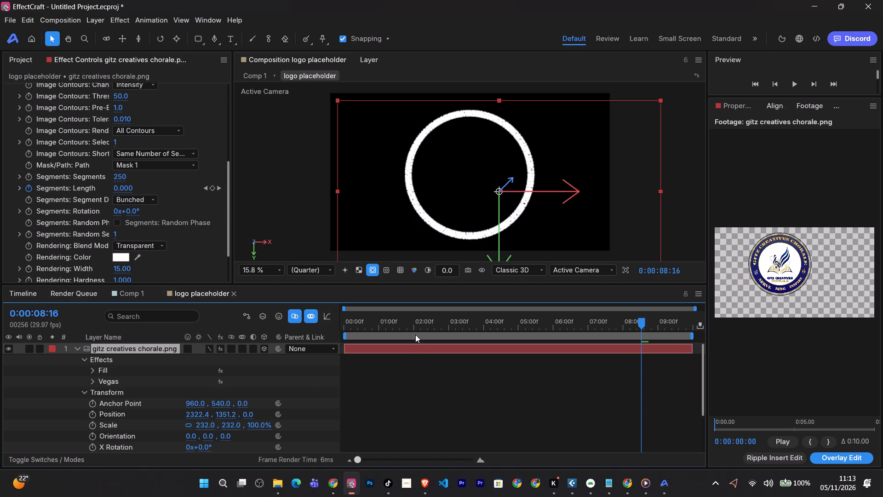
Return the playhead to 0:00:00:00 and look through the logo layer's Transform properties and Material Options.
drag(639, 322, 481, 320)
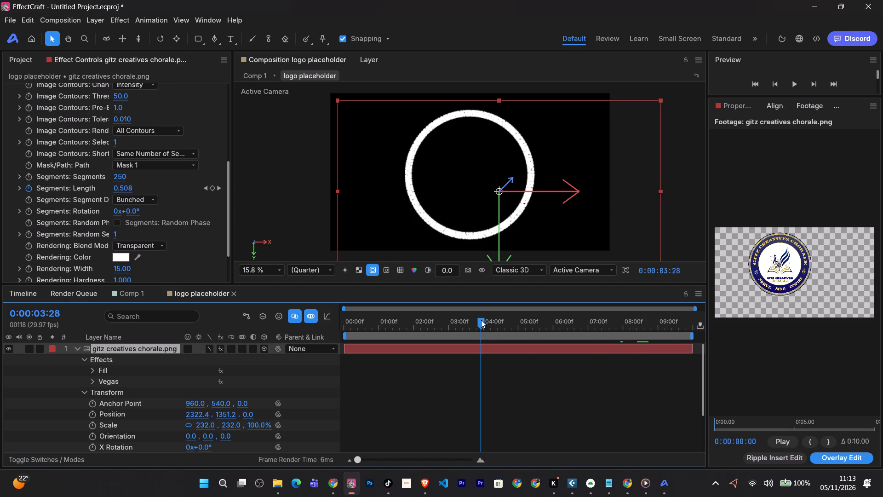
drag(481, 320, 317, 312)
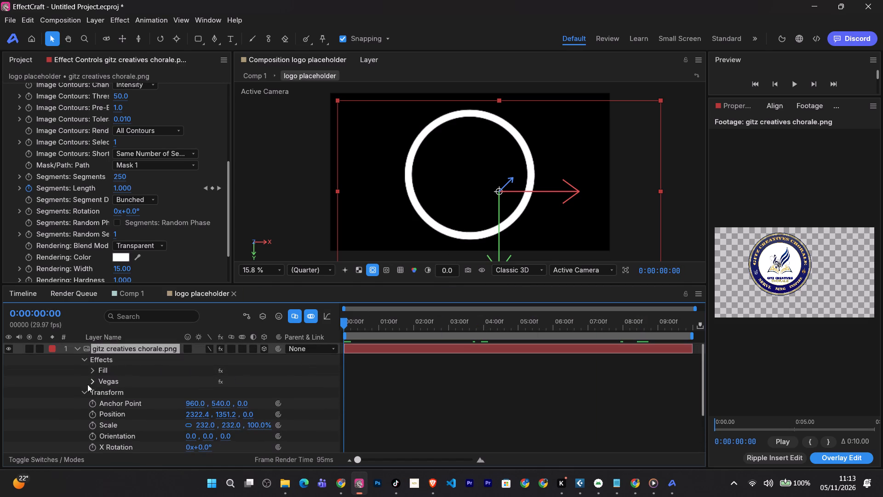
click(83, 359)
scroll(89, 393, down, 1)
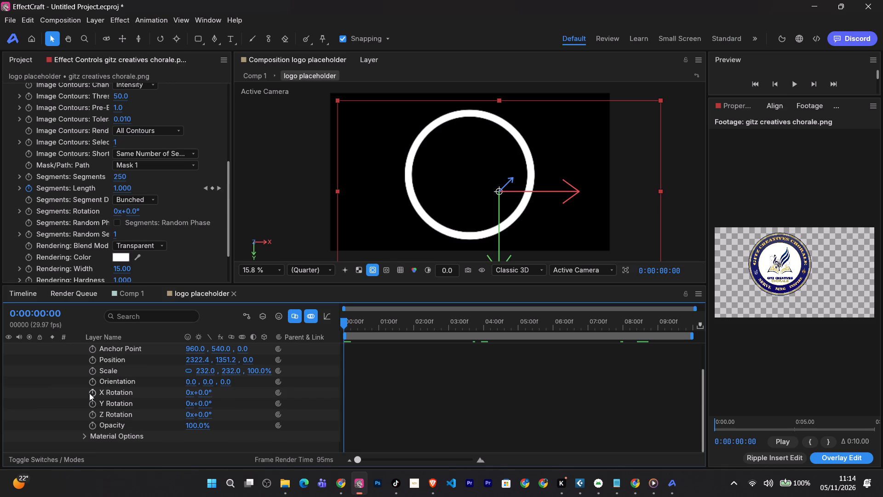
scroll(89, 393, down, 1)
click(81, 439)
scroll(96, 419, down, 1)
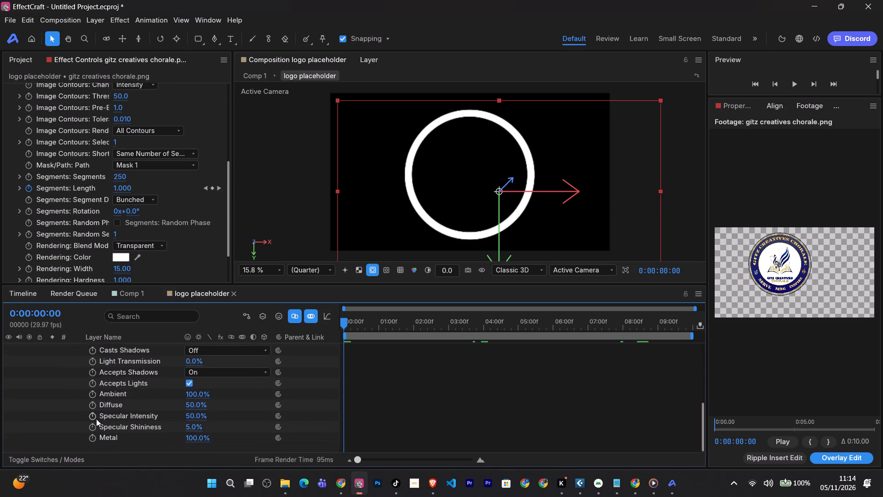
scroll(96, 419, down, 1)
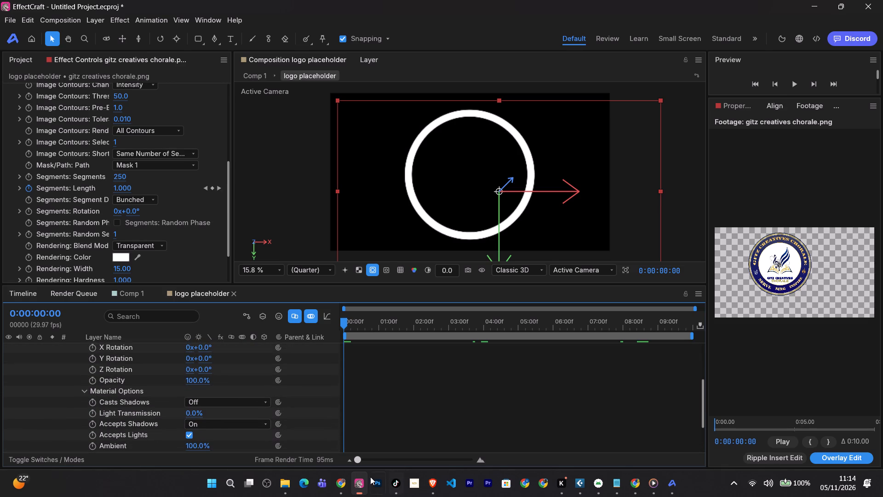
Switch to Chrome and rewatch the start of Step 2, studying how the Position property is revealed and its expression opened.
click(342, 485)
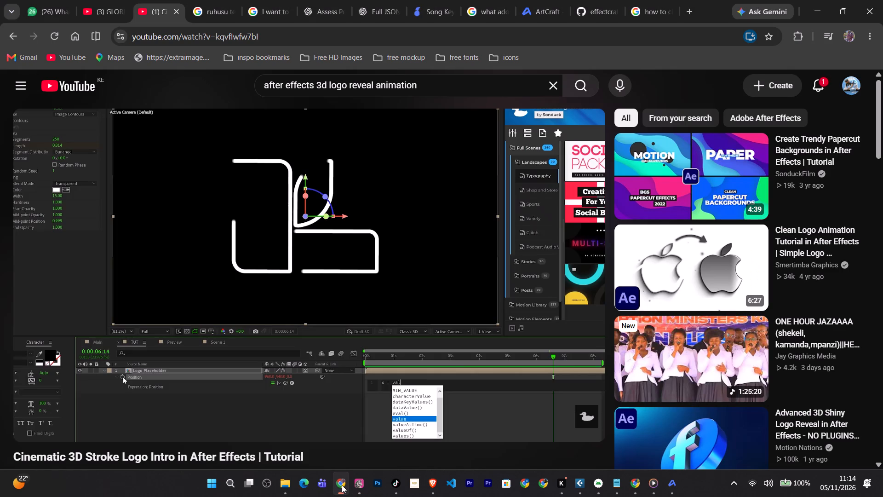
key(space)
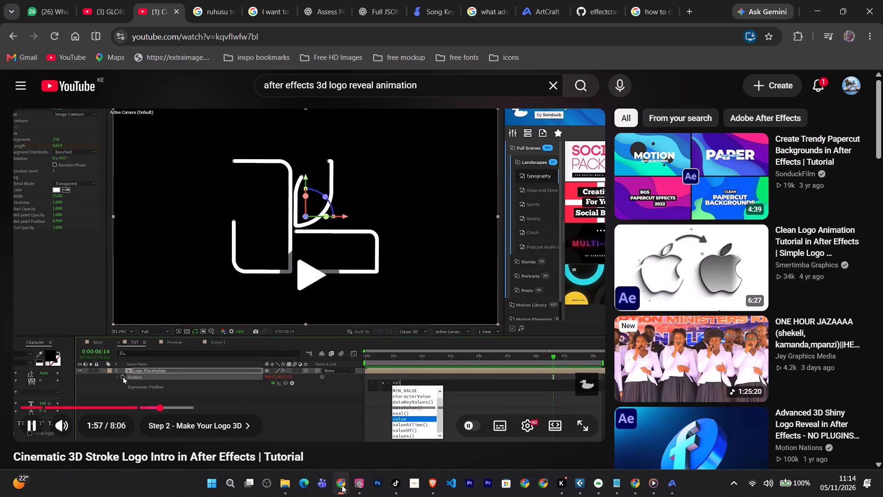
key(space)
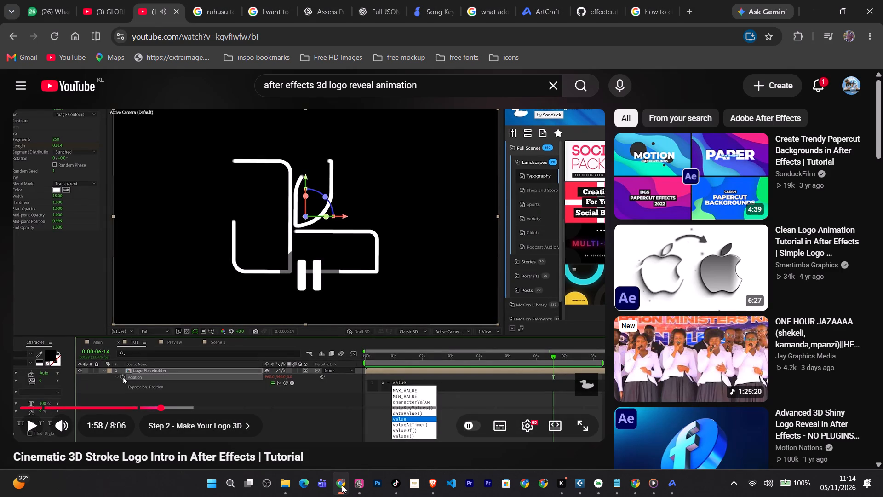
key(Left)
key(Left)
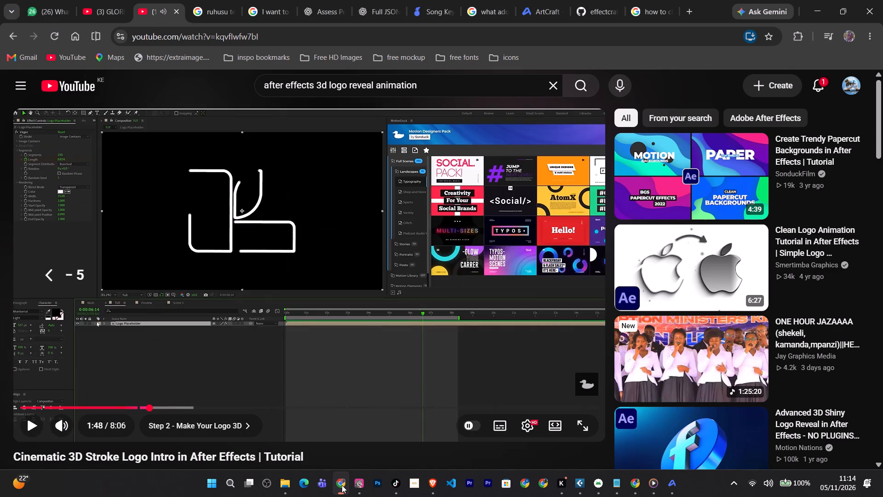
key(space)
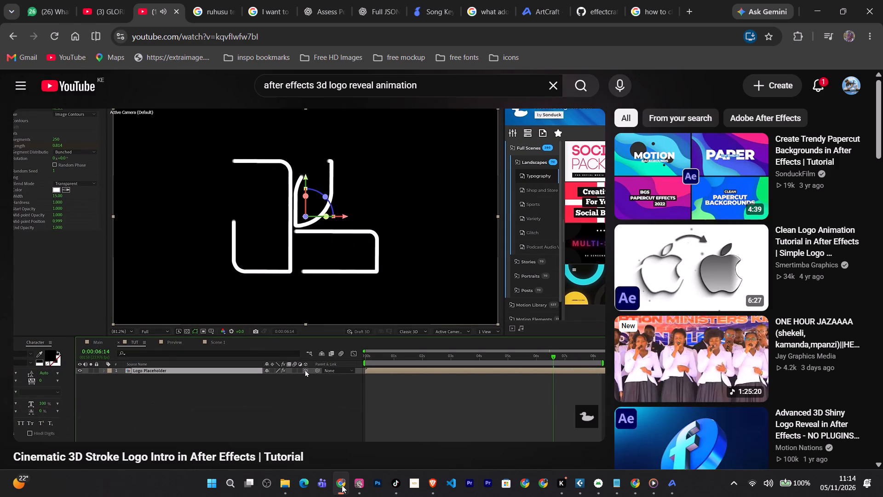
key(space)
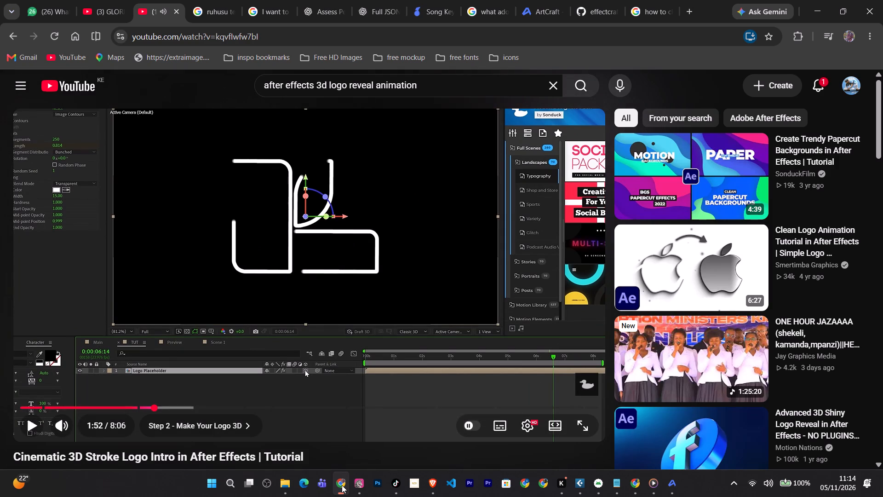
key(space)
key(space)
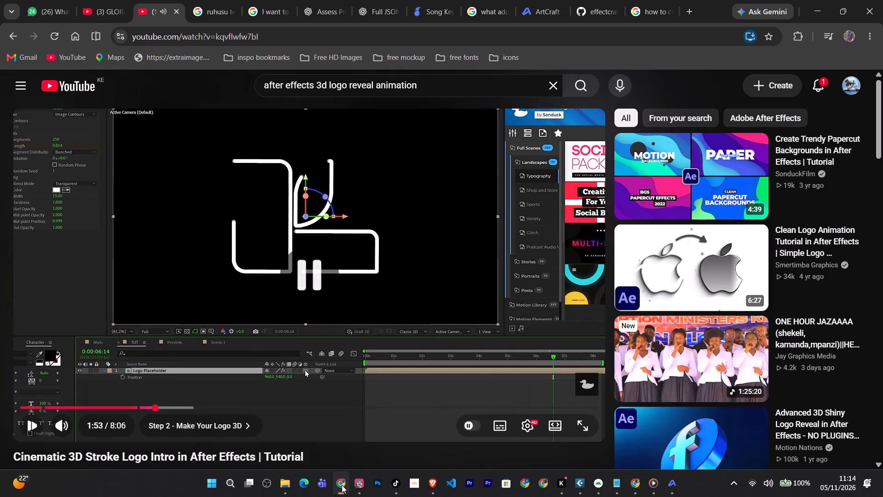
key(space)
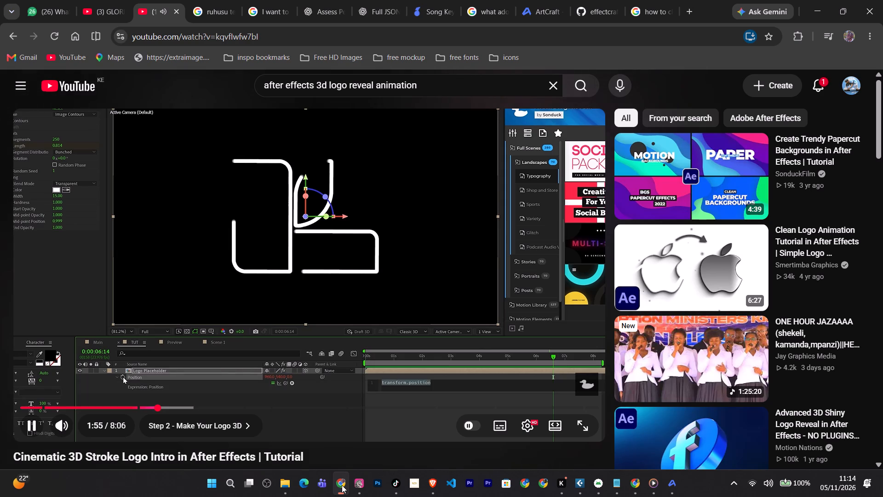
key(space)
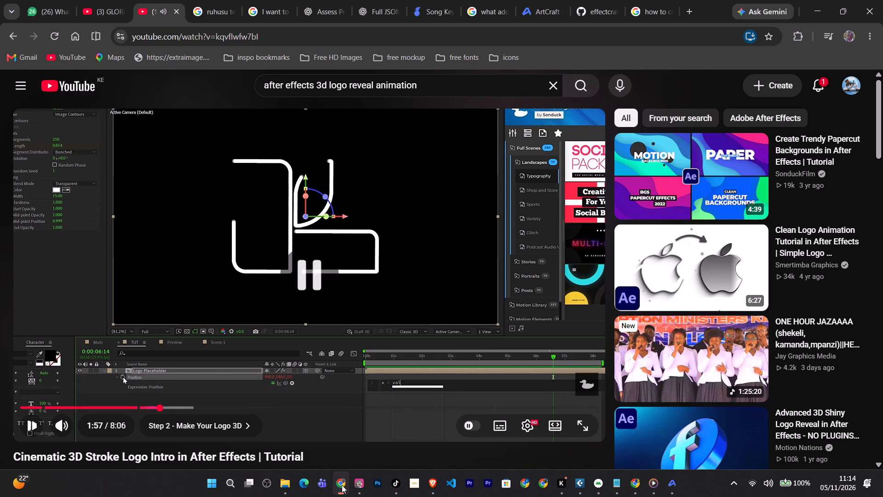
key(Left)
key(space)
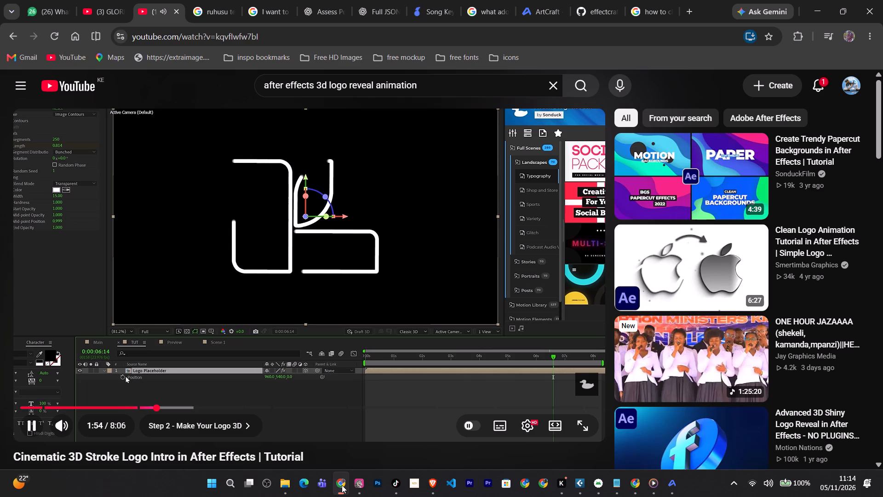
key(space)
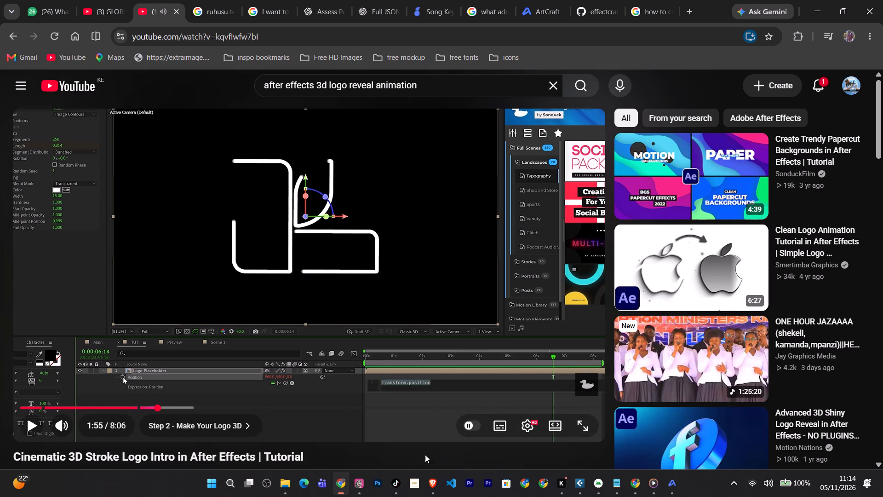
Switch to EffectCraft and add an expression to the gitz creatives chorale.png layer's Position property.
click(361, 485)
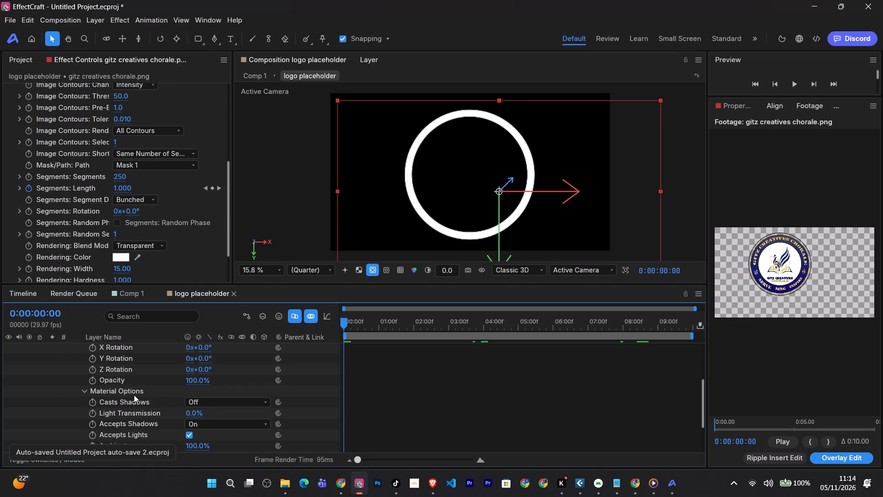
scroll(136, 399, up, 1)
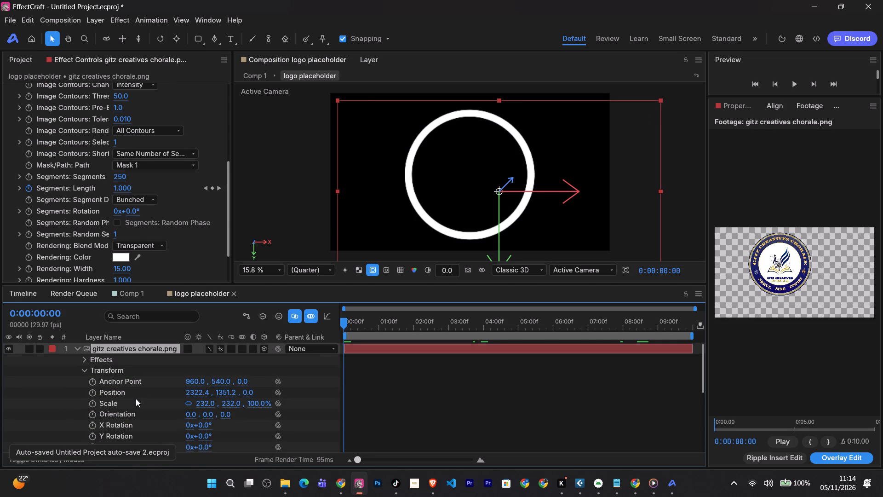
alt+click(92, 392)
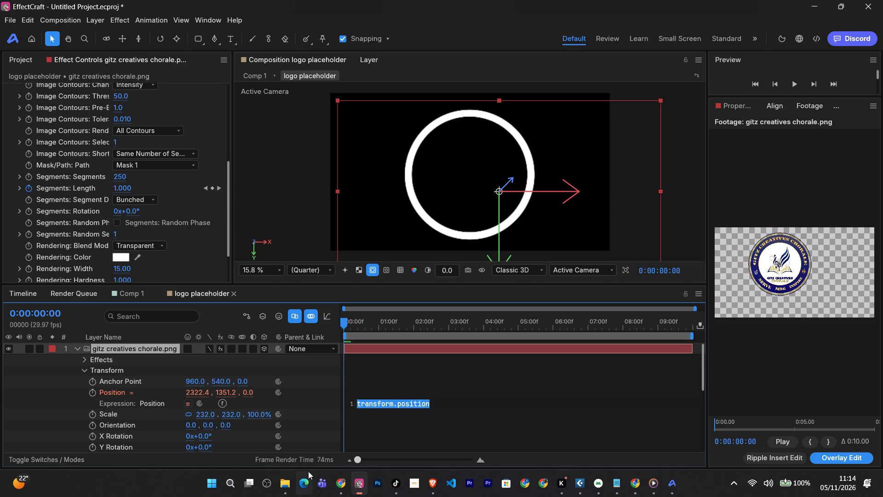
Switch to Chrome and play the tutorial on to the complete Position expression code, pausing it there.
click(344, 477)
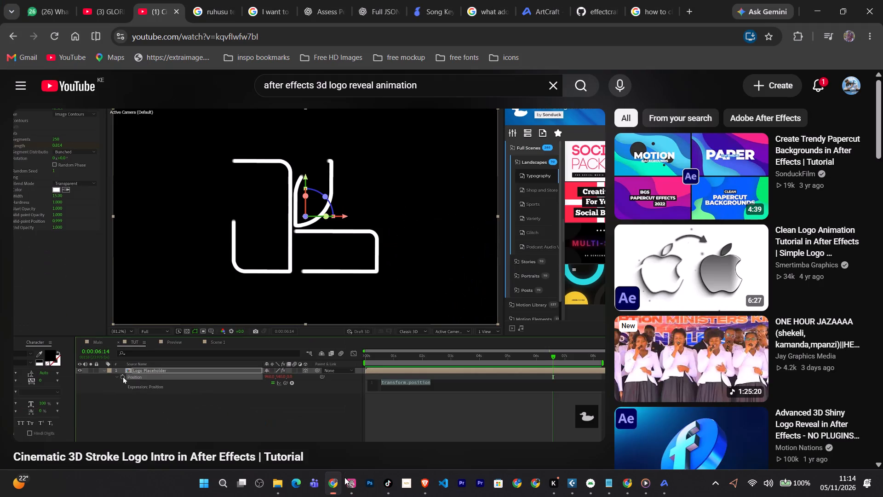
key(space)
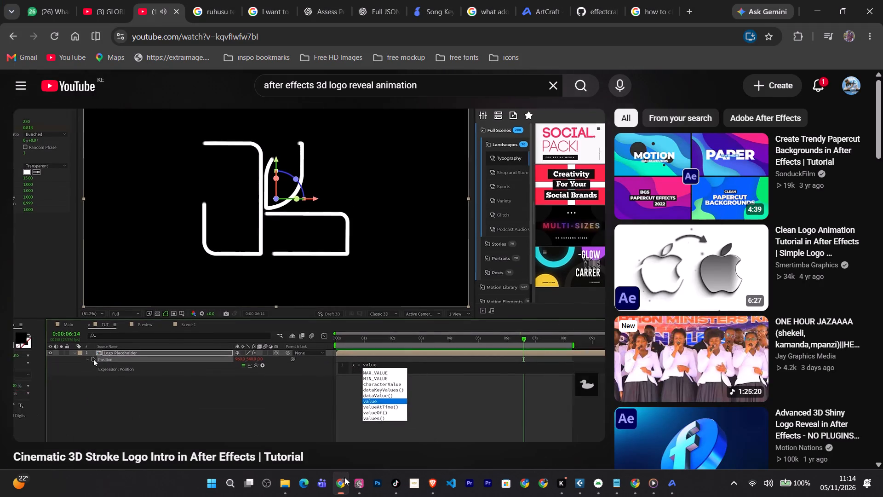
key(space)
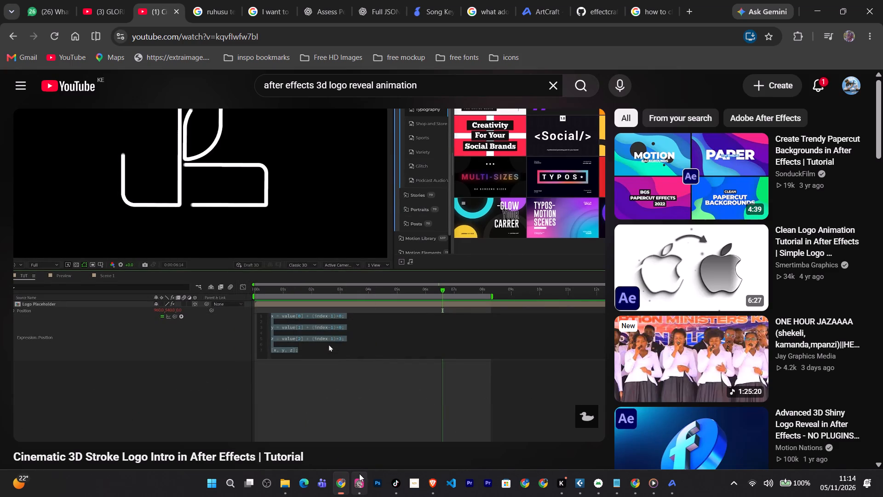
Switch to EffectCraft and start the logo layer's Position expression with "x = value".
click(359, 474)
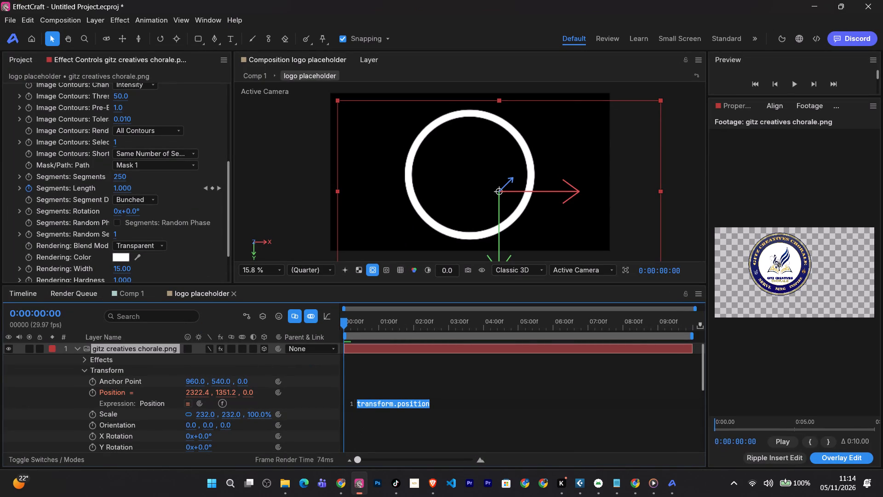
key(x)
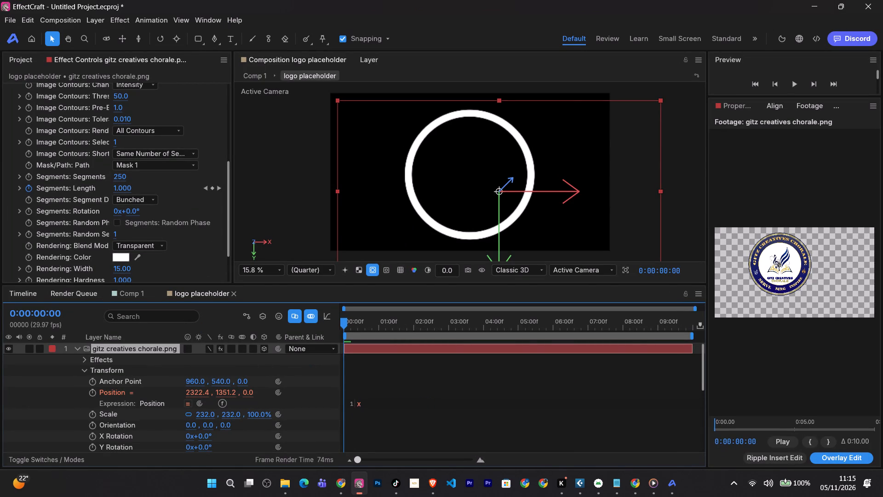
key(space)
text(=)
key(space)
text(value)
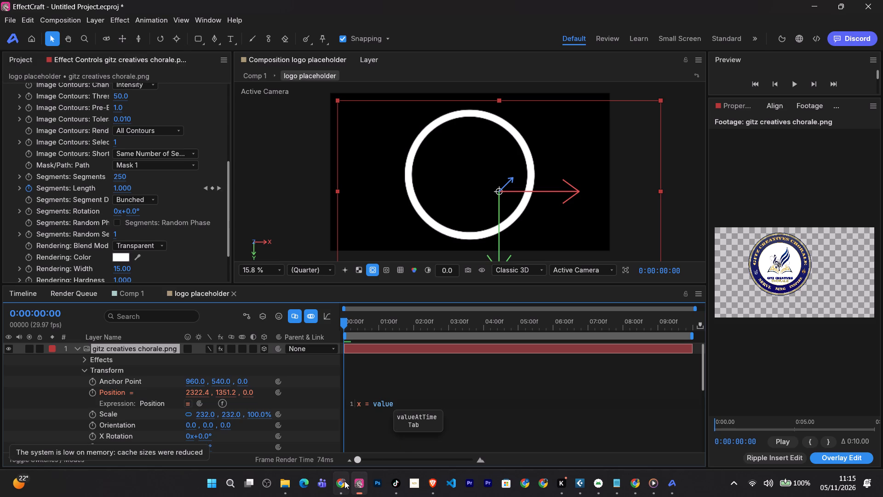
Switch to Chrome and check the expression code in the paused tutorial.
click(339, 454)
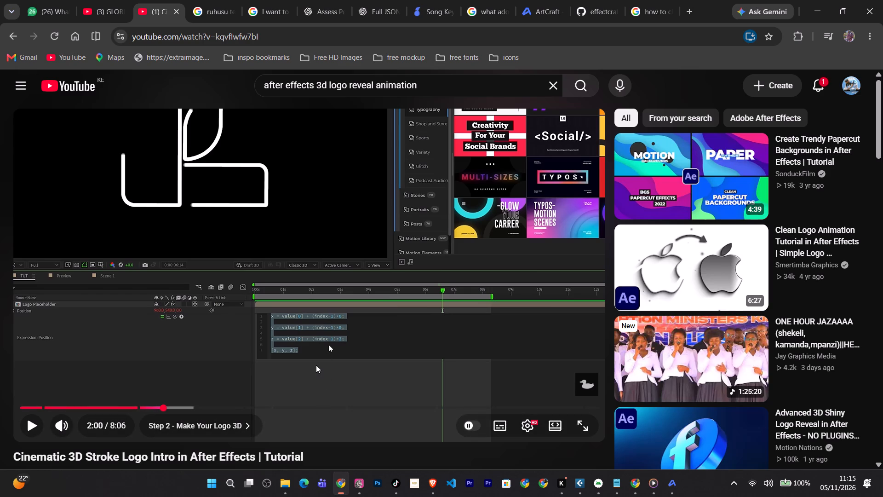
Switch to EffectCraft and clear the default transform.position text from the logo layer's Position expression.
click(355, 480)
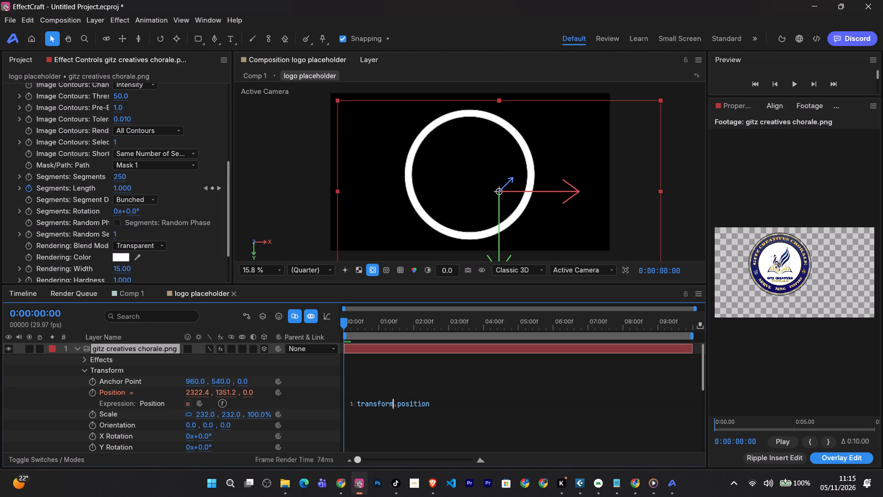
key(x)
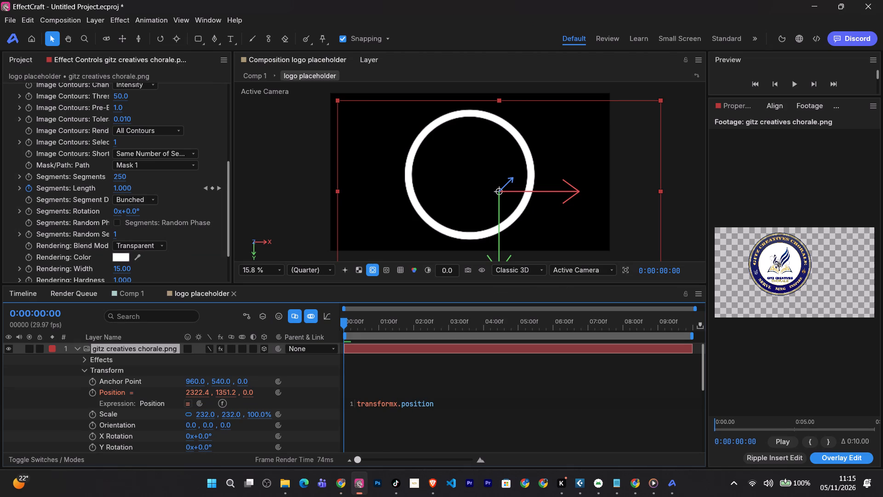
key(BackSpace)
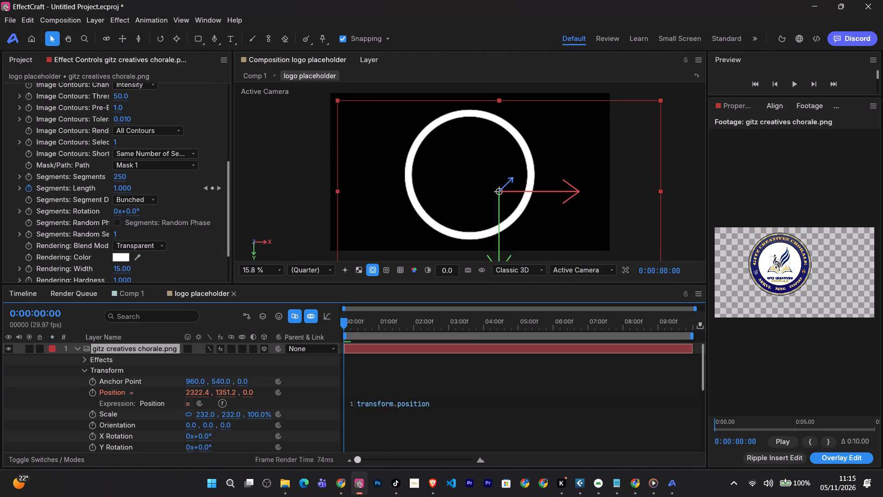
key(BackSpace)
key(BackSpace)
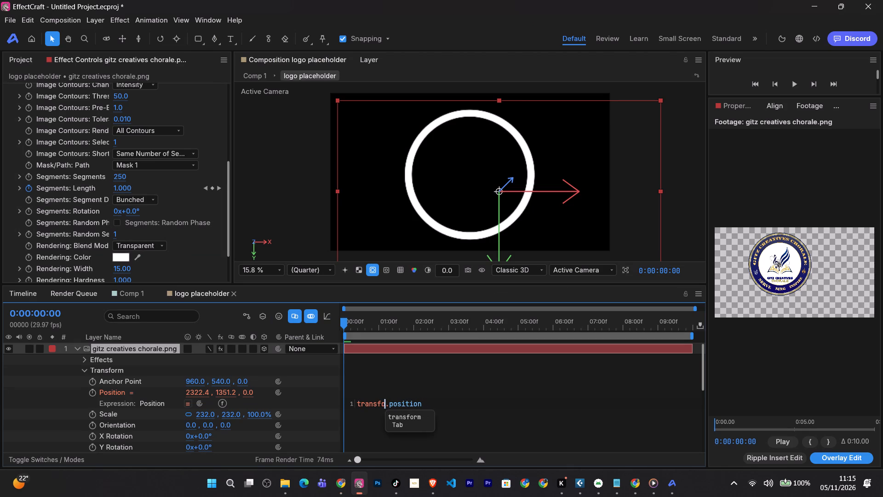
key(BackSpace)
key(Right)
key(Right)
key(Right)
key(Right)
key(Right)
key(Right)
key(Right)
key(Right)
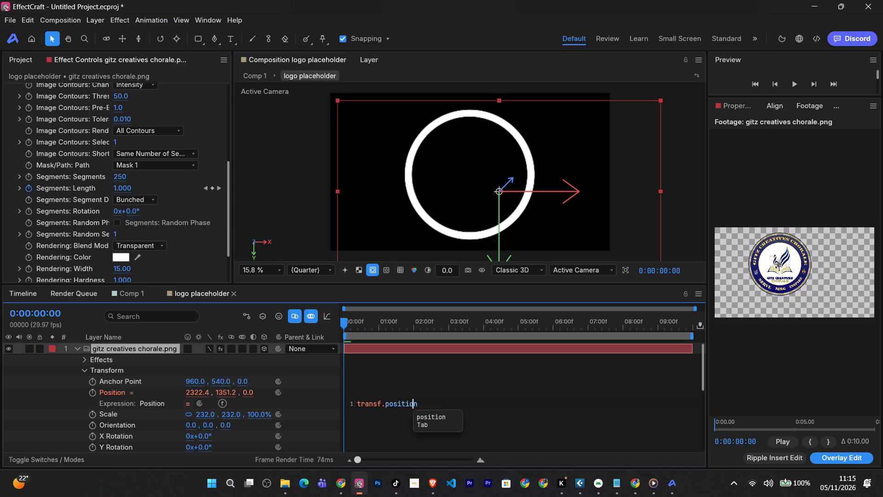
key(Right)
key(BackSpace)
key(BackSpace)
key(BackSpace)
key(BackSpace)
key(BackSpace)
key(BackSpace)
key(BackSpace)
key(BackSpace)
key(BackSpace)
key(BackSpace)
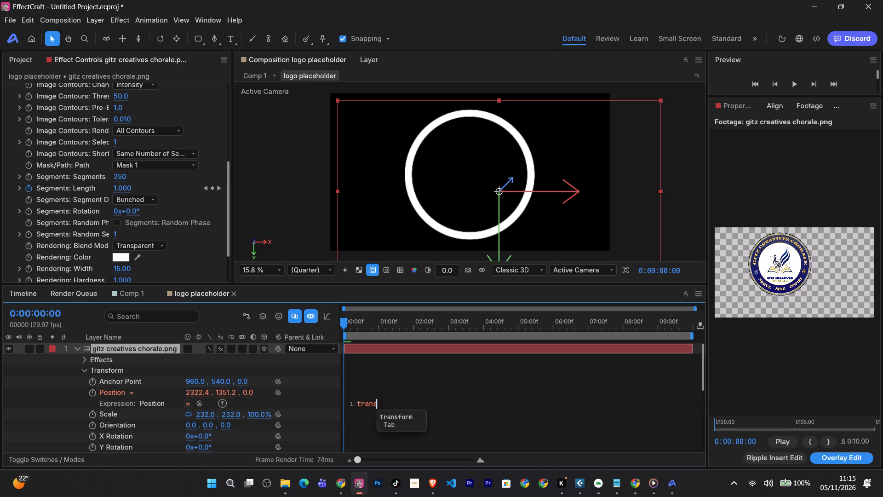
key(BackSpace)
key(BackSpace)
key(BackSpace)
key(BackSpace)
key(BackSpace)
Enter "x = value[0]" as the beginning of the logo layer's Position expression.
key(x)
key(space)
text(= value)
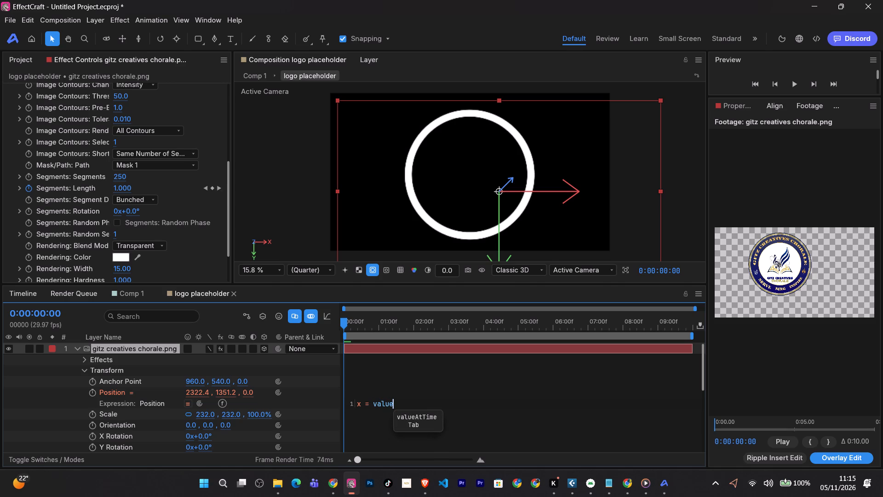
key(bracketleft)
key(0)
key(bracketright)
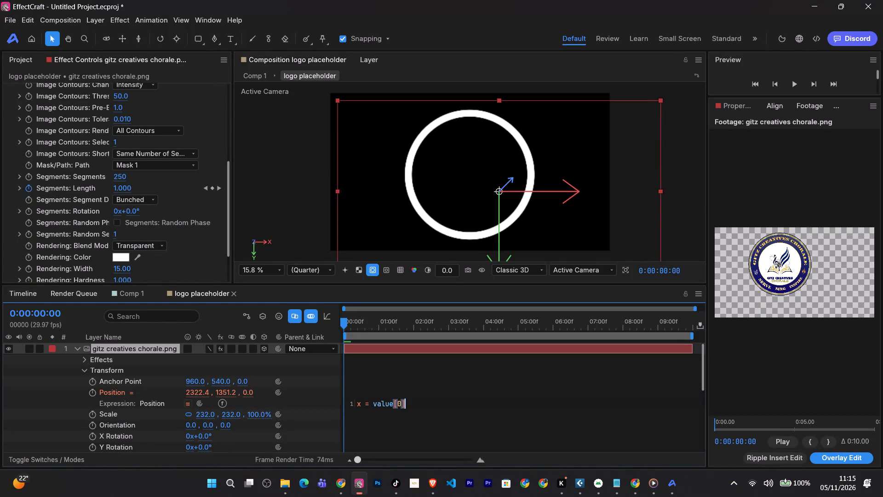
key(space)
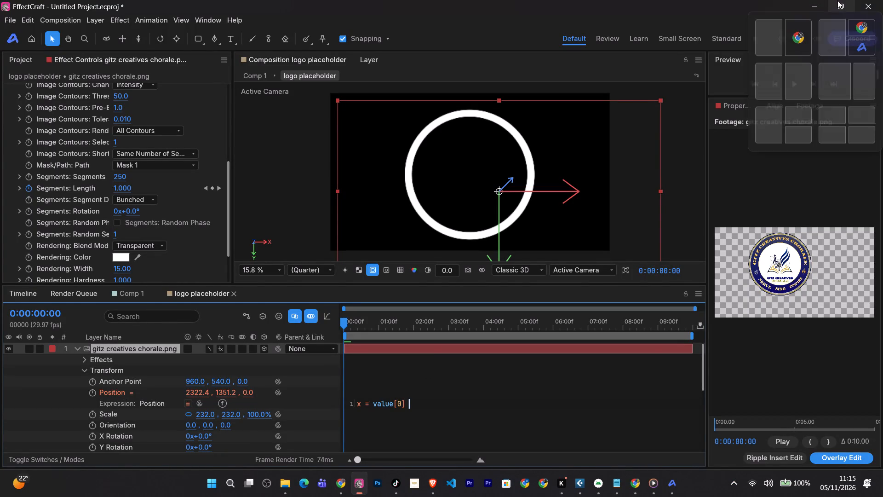
Arrange the EffectCraft window and the Chrome tutorial side by side, and bring Chrome into focus.
click(772, 37)
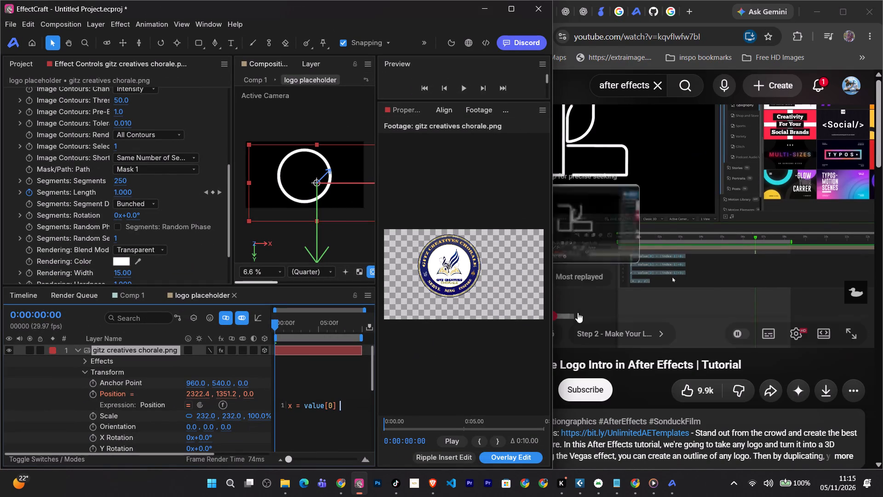
click(829, 332)
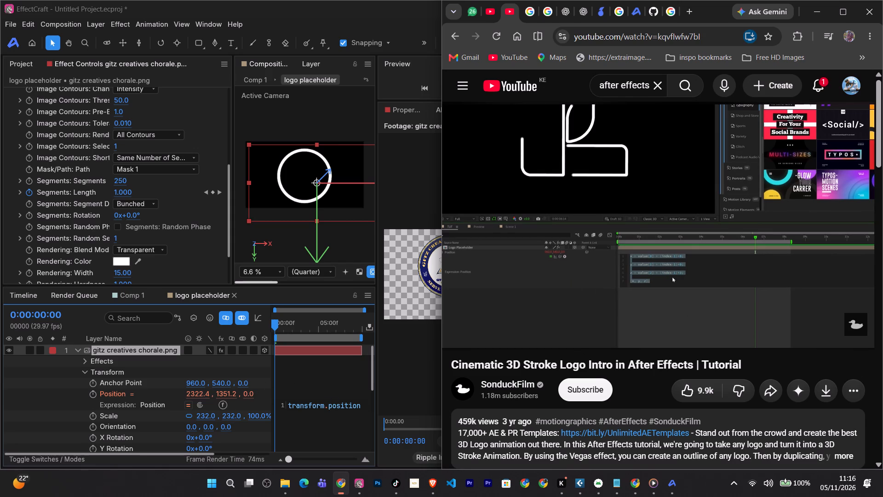
Enlarge the Chrome window to full size and briefly play the tutorial, pausing it at the Position expression code.
click(847, 5)
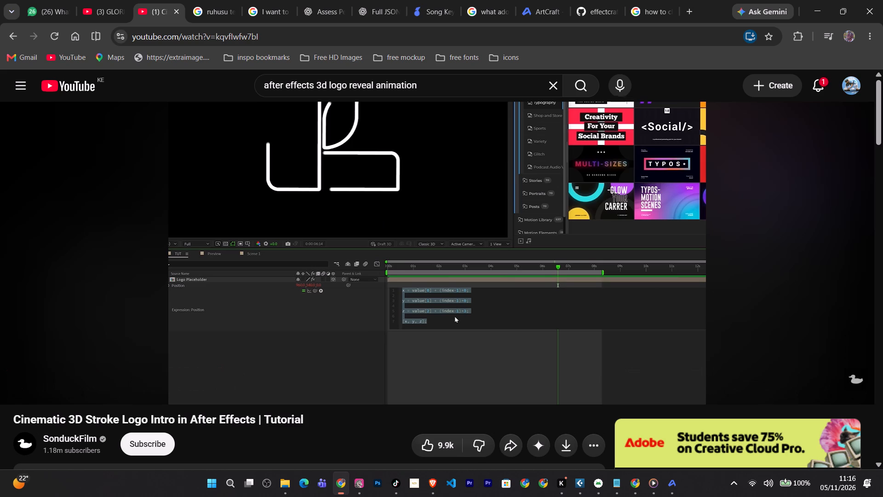
click(462, 292)
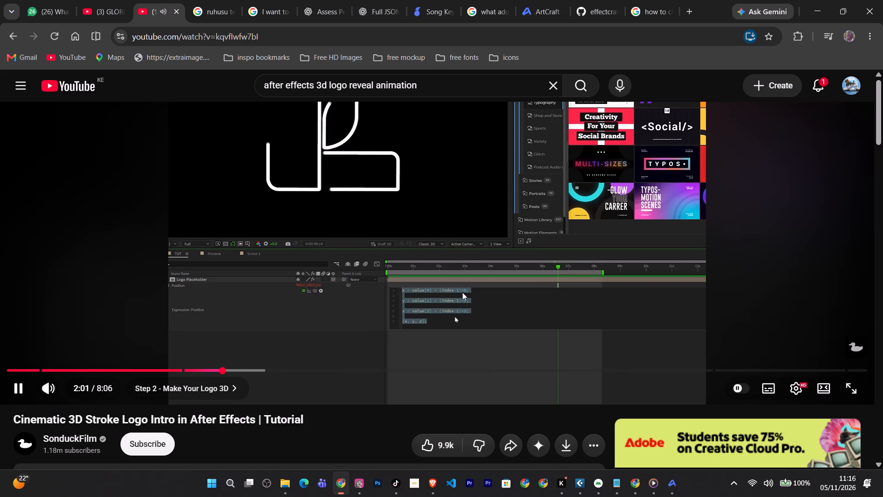
click(462, 292)
Open the playback settings of the paused tutorial video.
click(793, 388)
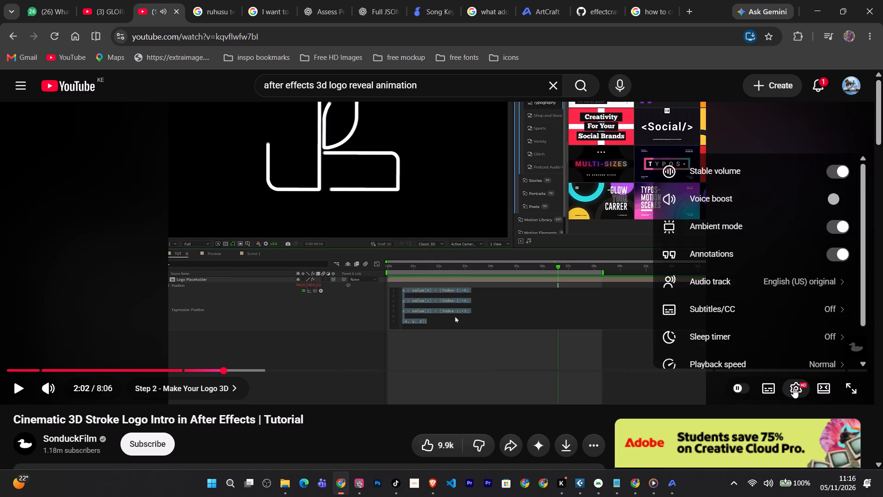
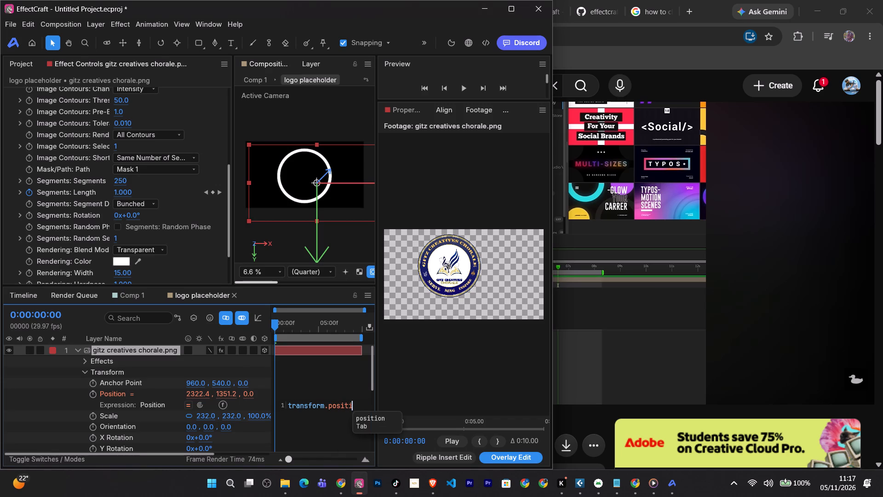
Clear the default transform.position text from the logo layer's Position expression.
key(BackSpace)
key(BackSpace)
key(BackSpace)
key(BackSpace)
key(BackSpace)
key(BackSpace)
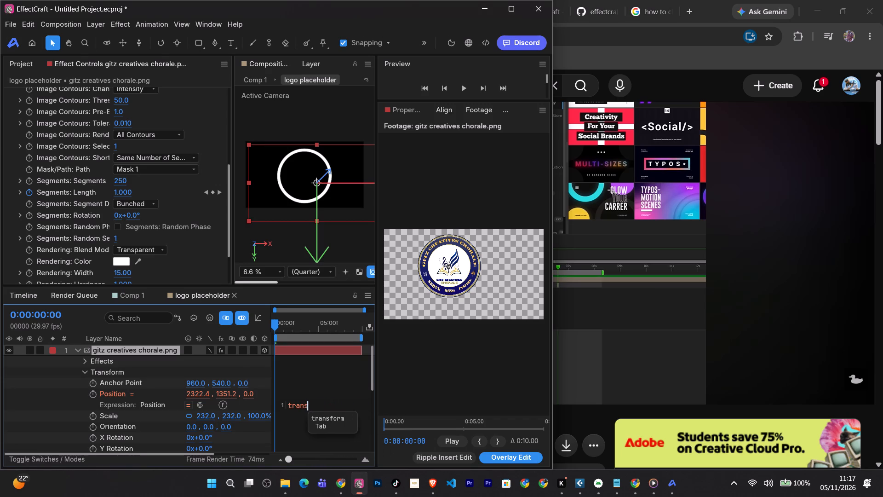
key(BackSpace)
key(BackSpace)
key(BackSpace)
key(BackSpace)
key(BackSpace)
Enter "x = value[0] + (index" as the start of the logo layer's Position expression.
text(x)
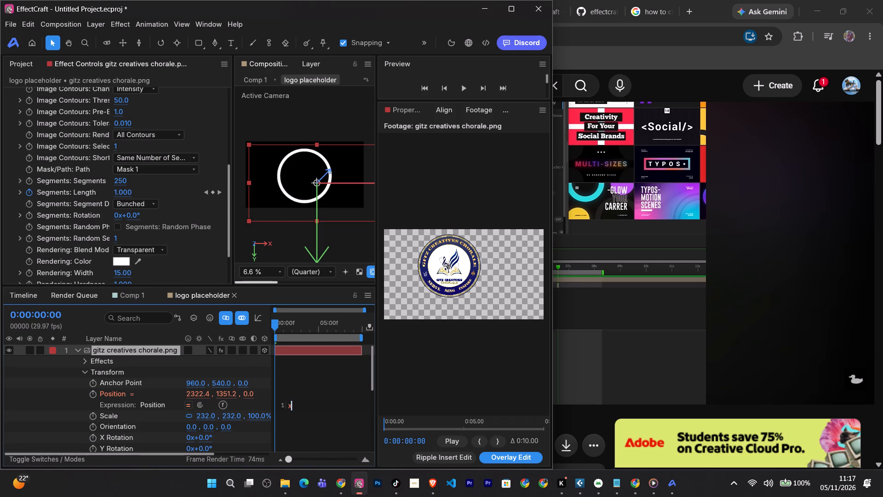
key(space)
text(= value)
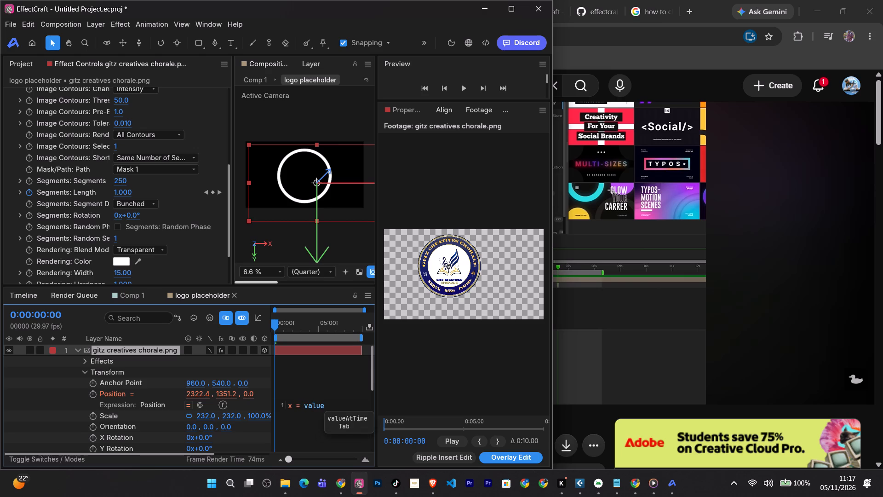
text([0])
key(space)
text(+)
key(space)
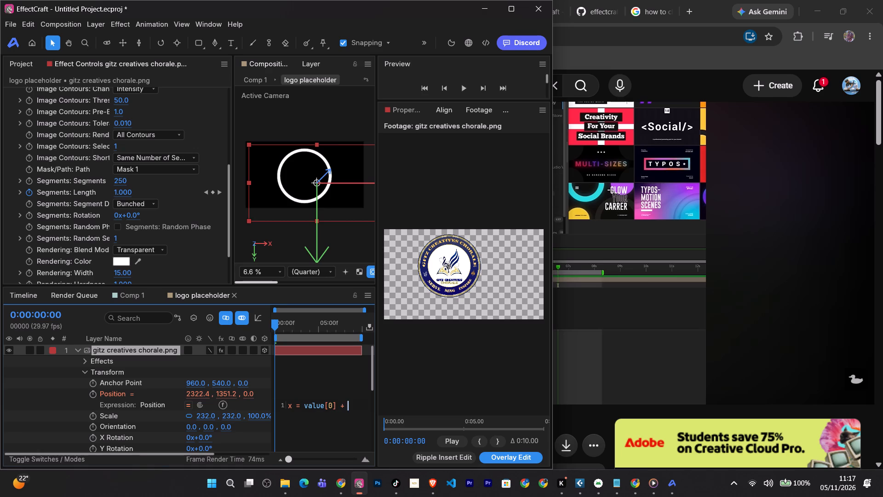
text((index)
Switch to Chrome with the tutorial placed beside EffectCraft, showing the paused expression code.
click(771, 45)
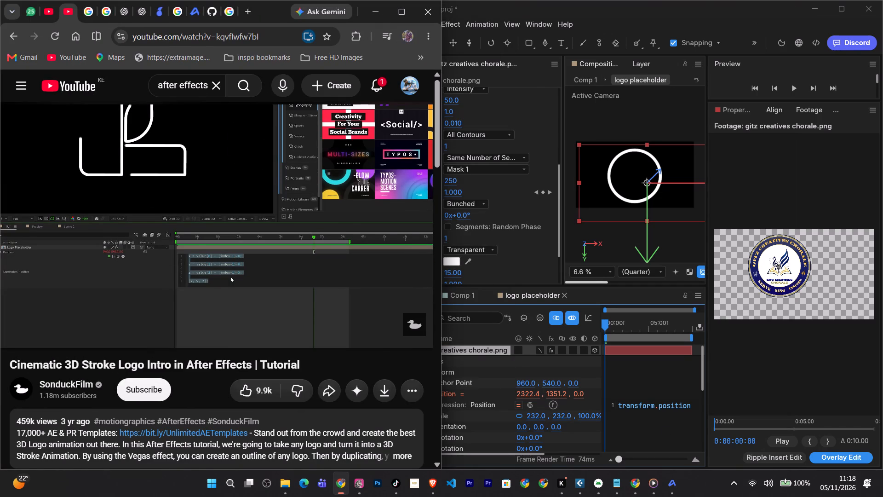
Switch to EffectCraft and clear the default transform.position text from the logo layer's Position expression.
click(694, 407)
key(BackSpace)
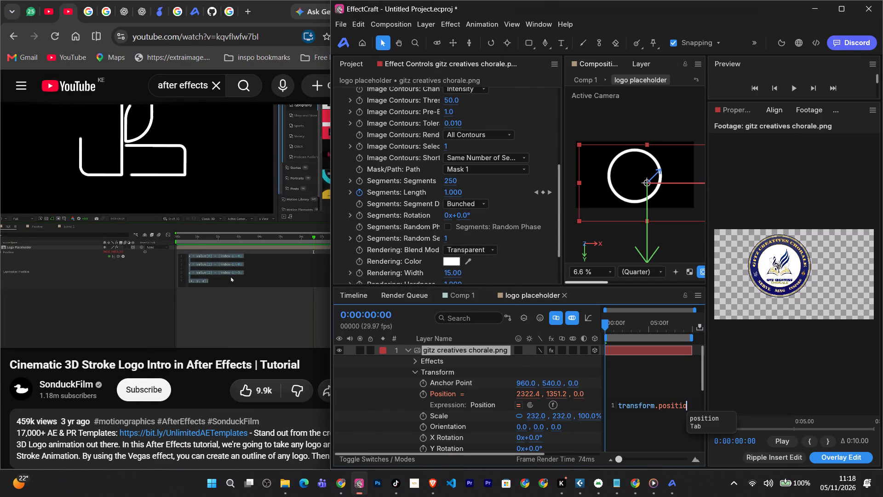
key(BackSpace)
key(BackSpace)
key(BackSpace)
key(BackSpace)
key(BackSpace)
key(BackSpace)
key(BackSpace)
key(BackSpace)
key(BackSpace)
key(BackSpace)
key(BackSpace)
key(BackSpace)
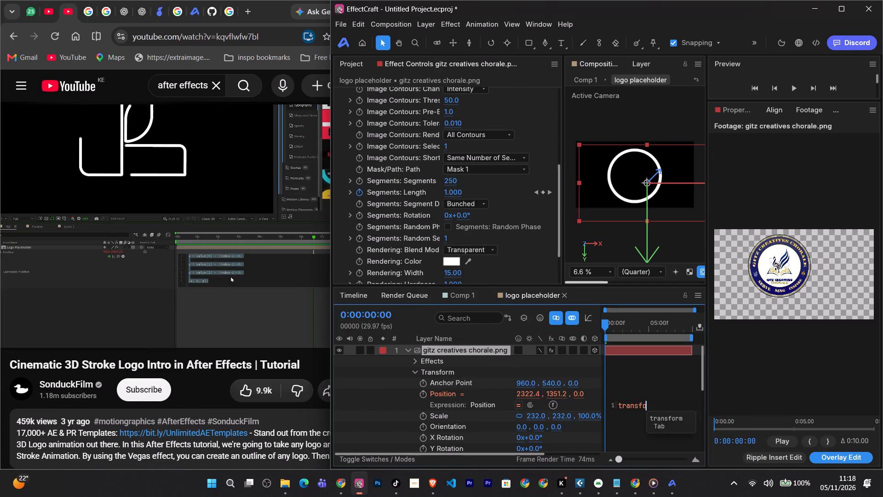
key(BackSpace)
key(BackSpace)
key(BackSpace)
key(BackSpace)
key(BackSpace)
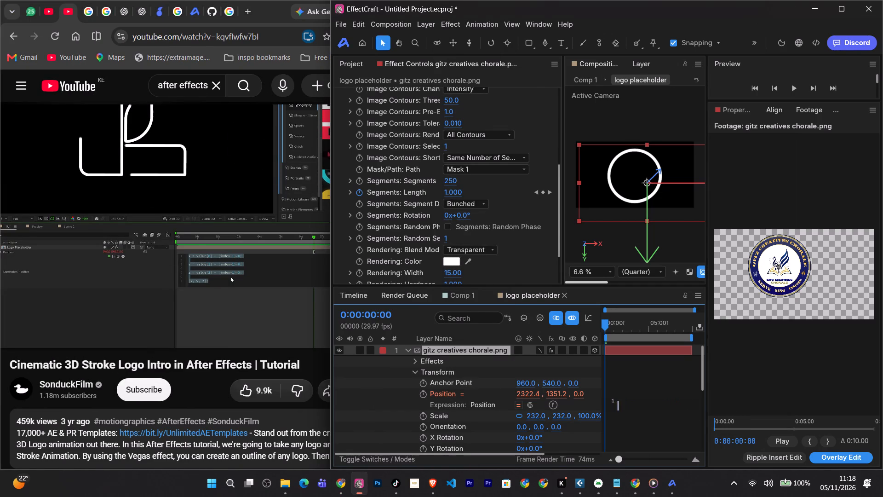
Enter "x = value[0] + (index=1) + 0;" as the first line of the Position expression and start a second line.
key(x)
key(space)
text(= value)
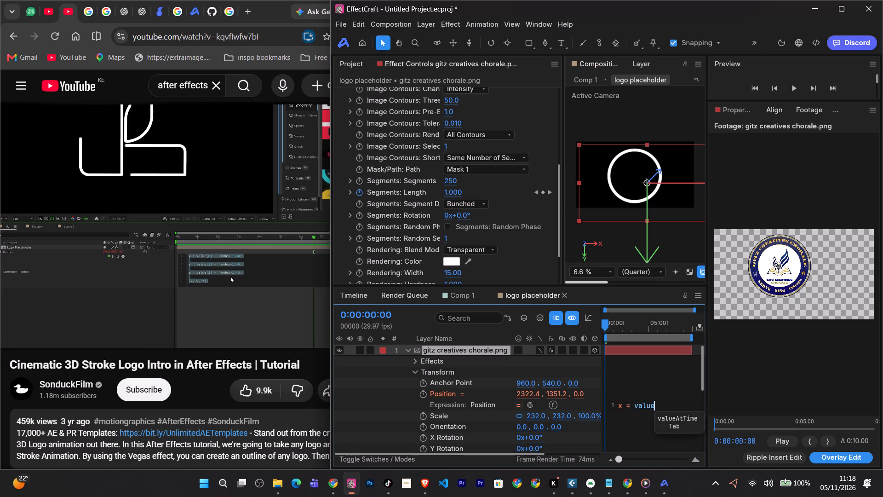
text([0])
key(space)
text(+)
key(space)
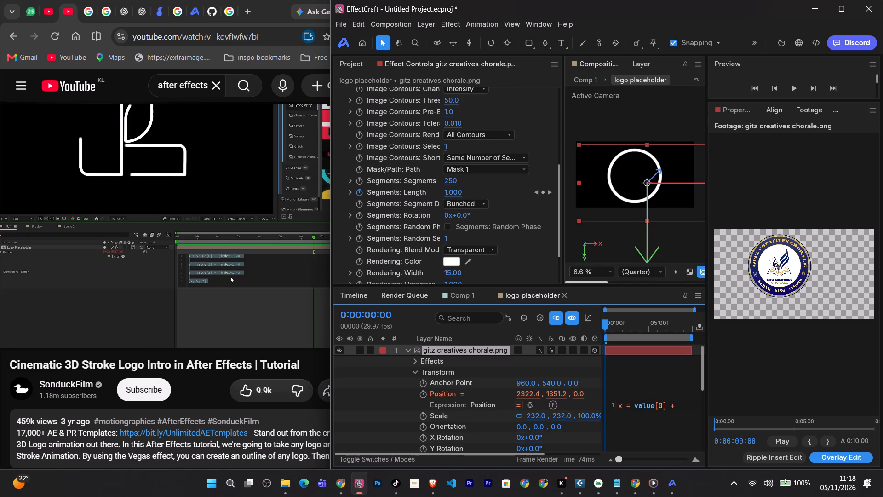
text((index)
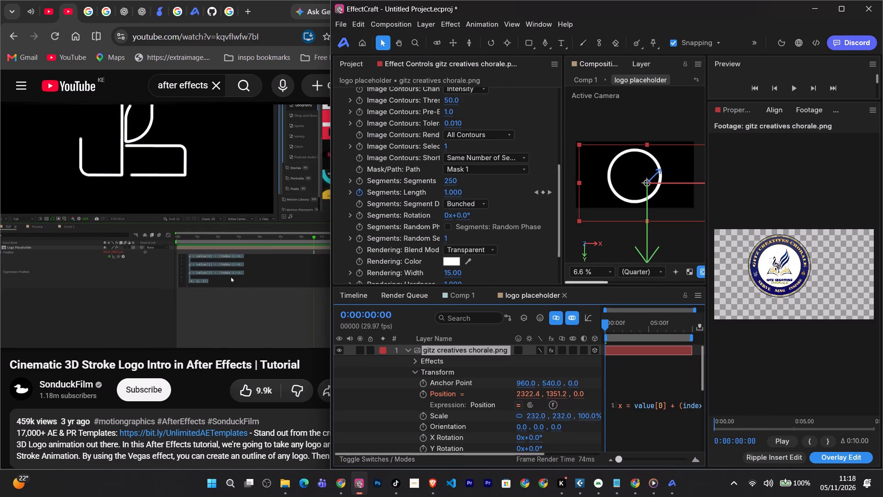
key(equal)
key(1)
key(shift+parenright)
key(space)
text(+)
key(space)
text(0)
key(semicolon)
key(Return)
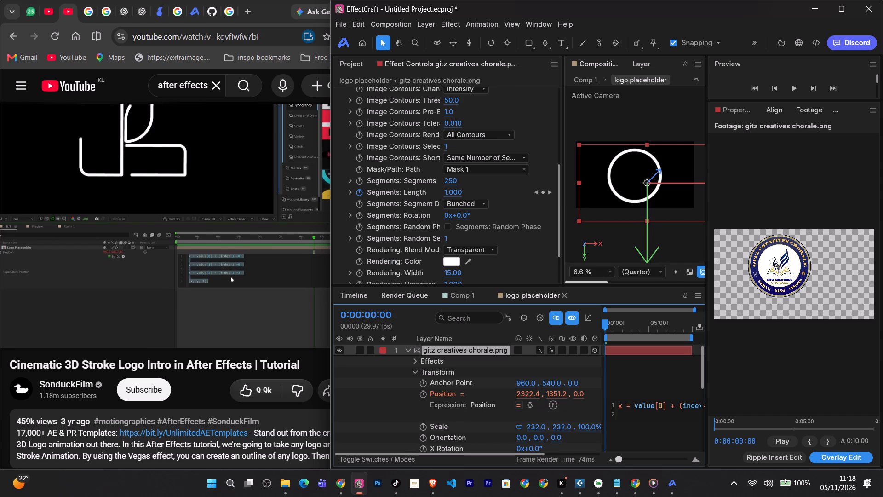
Enter "y = value[1] + (index - 1" as the beginning of the Position expression's second line.
key(y)
key(space)
text(=)
key(space)
text(value)
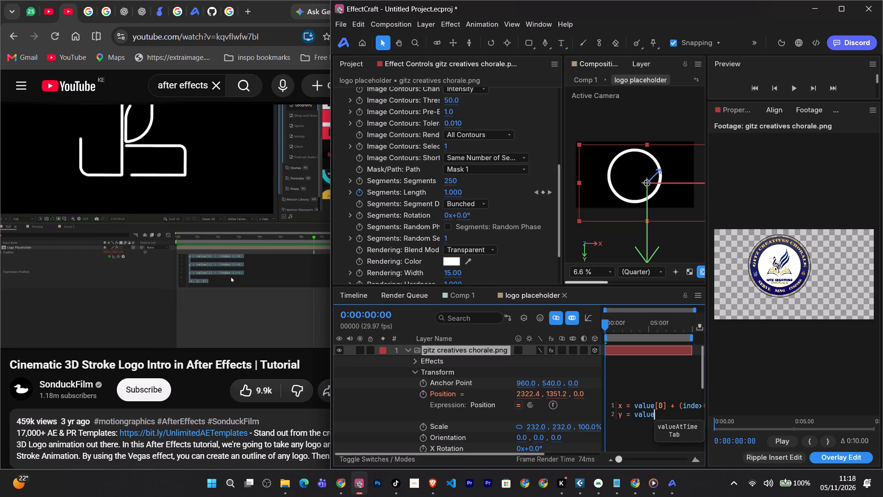
key(bracketleft)
key(1)
key(bracketright)
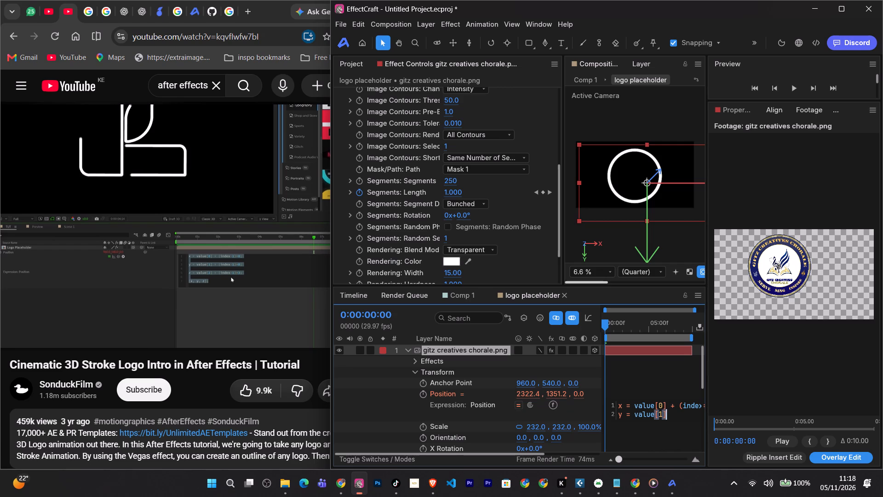
key(space)
text(+)
key(space)
text((index)
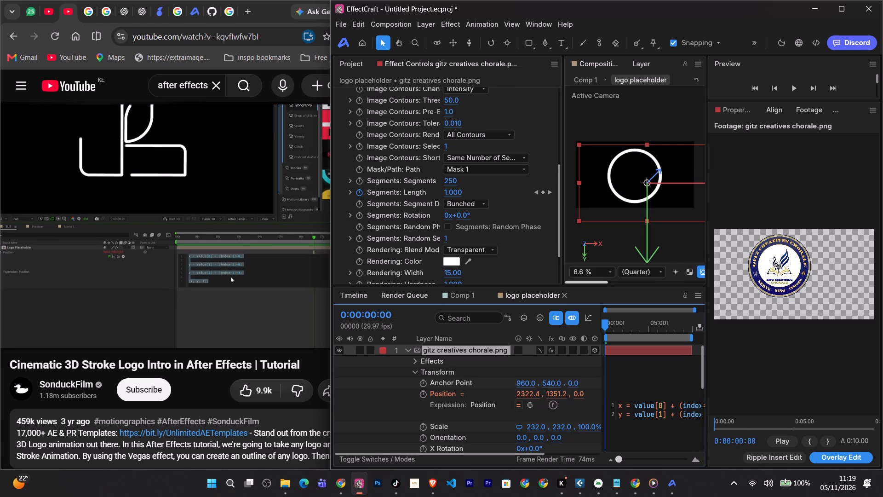
key(space)
key(minus)
key(1)
key(BackSpace)
key(space)
text(1)
key(space)
Widen the Composition and Timeline area until the expression lines fit in full.
drag(707, 359, 800, 356)
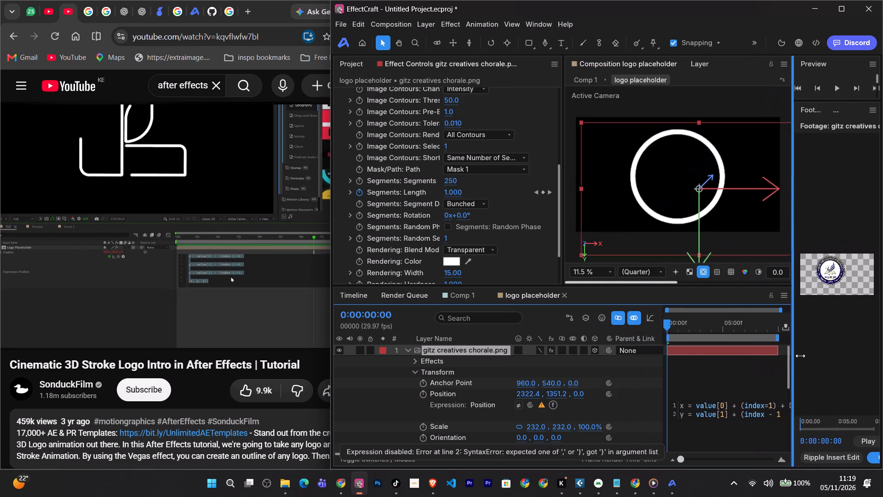
drag(800, 356, 838, 349)
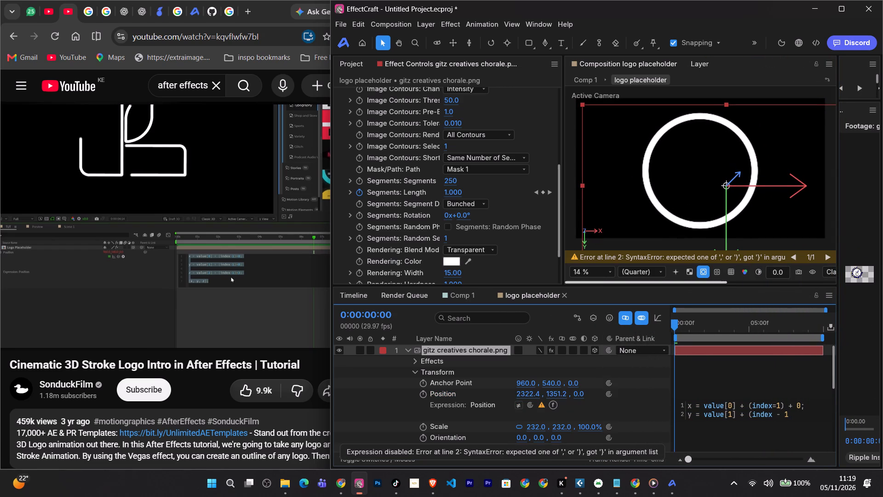
Complete the Position expression's second line as "y = value[1] + (index - 1) * 0;" and start a third line.
click(784, 418)
click(790, 416)
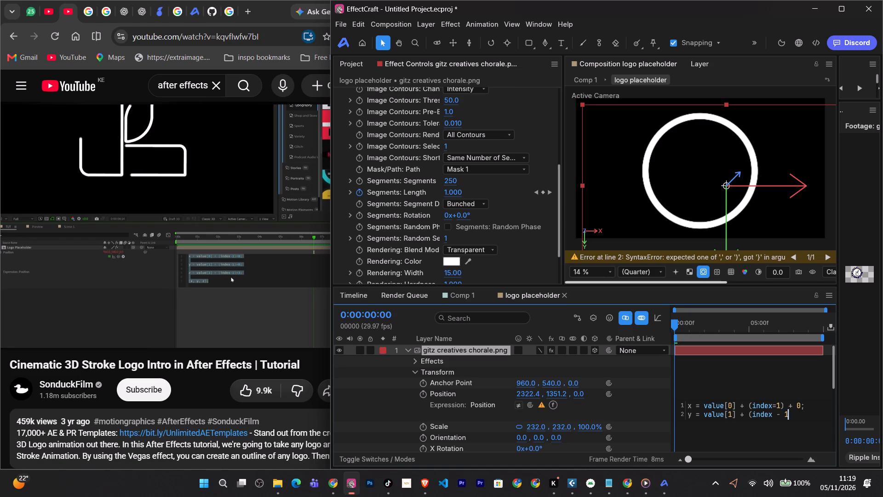
text())
key(space)
key(shift+asterisk)
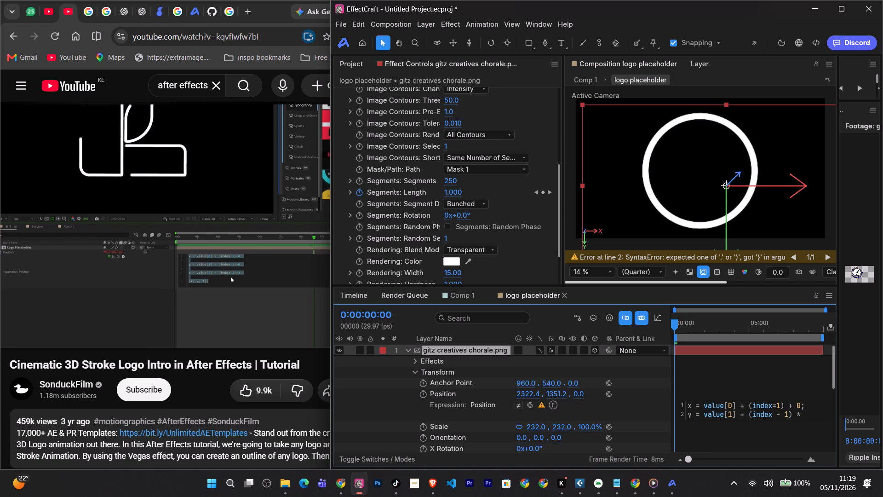
key(space)
key(0)
key(semicolon)
key(Return)
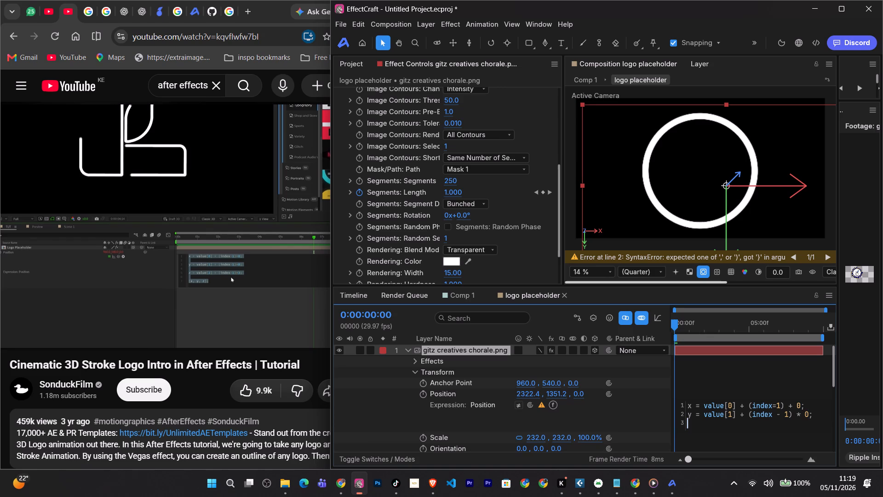
Correct the Position expression's first line to "x = value[0] + (index = 1) * 0;", replacing the final plus with multiplication and spacing the parentheses.
click(792, 405)
key(BackSpace)
key(shift+asterisk)
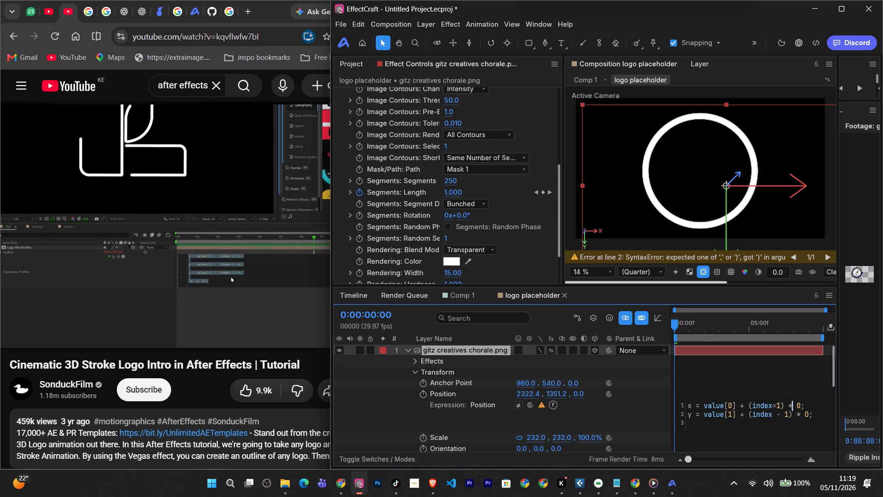
click(773, 405)
key(space)
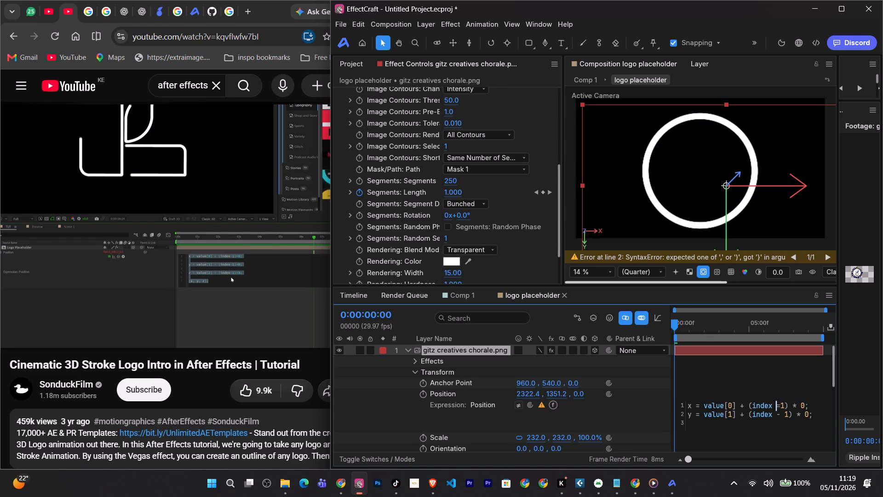
click(782, 405)
click(781, 403)
key(space)
Begin the Position expression's third line with "z = value[2]".
click(816, 417)
key(Return)
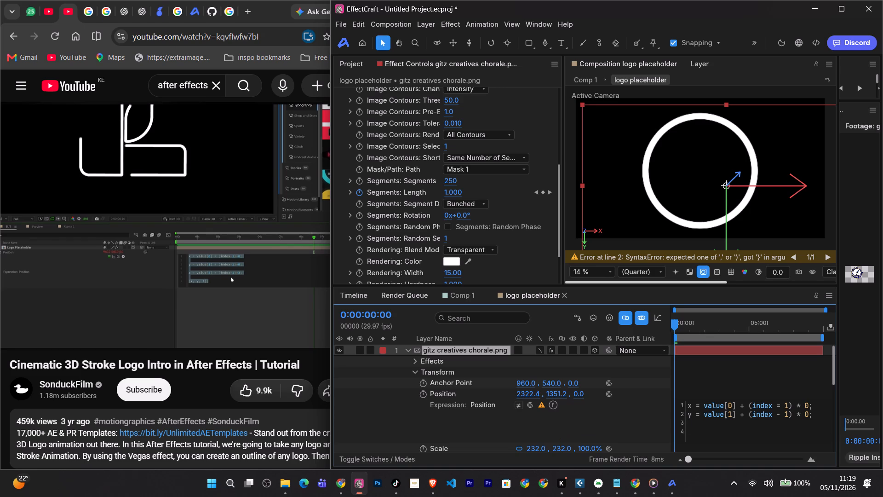
key(z)
key(space)
text(=)
key(space)
text(value)
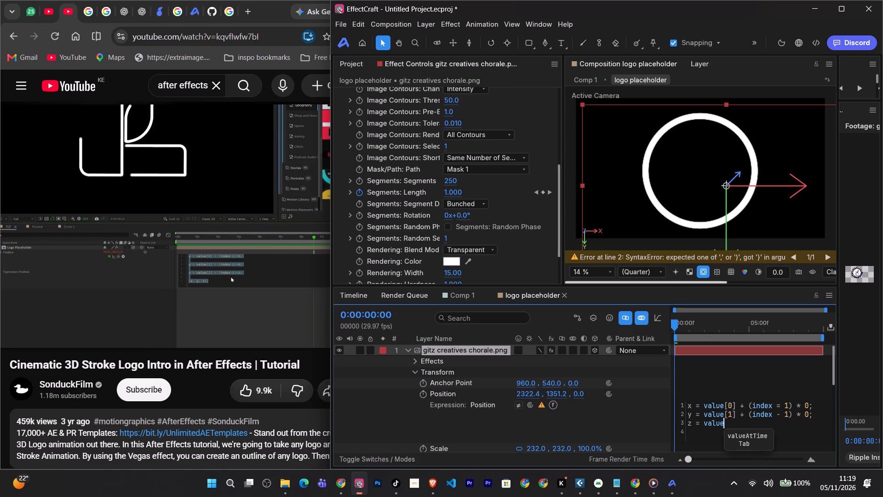
key(bracketleft)
key(3)
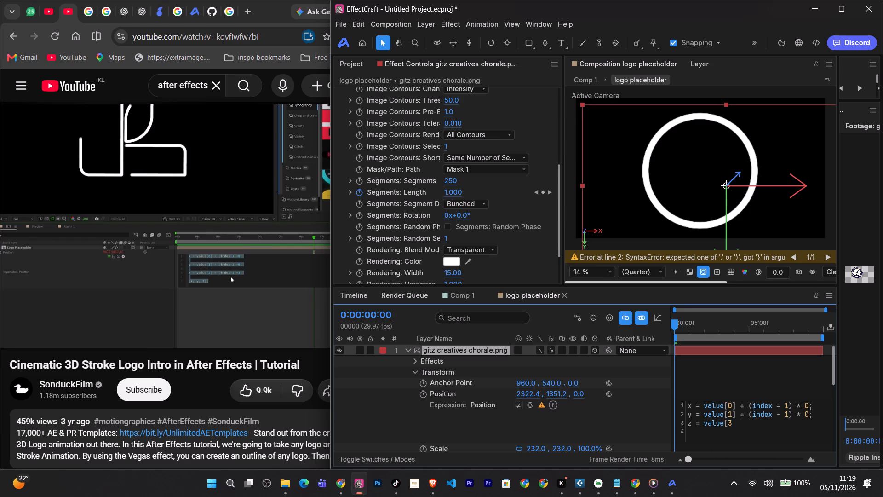
key(bracketright)
key(BackSpace)
key(BackSpace)
key(2)
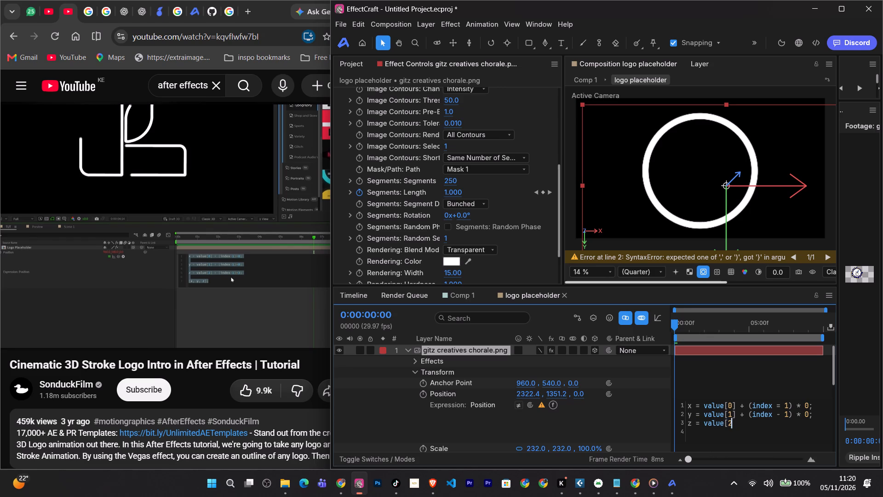
key(bracketright)
Complete the third line as "z = value[2] + (index - 1) * 3;" and add two line breaks after it.
key(space)
key(shift+plus)
key(space)
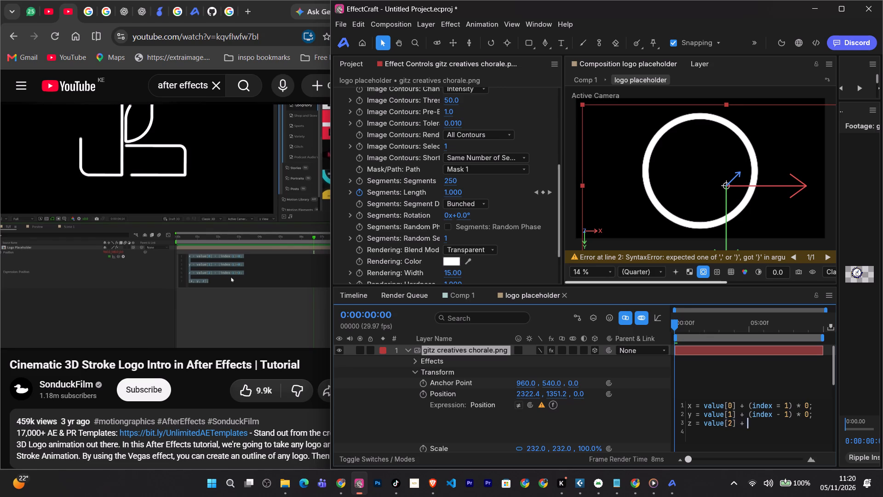
text((index)
key(space)
text(-)
key(space)
key(1)
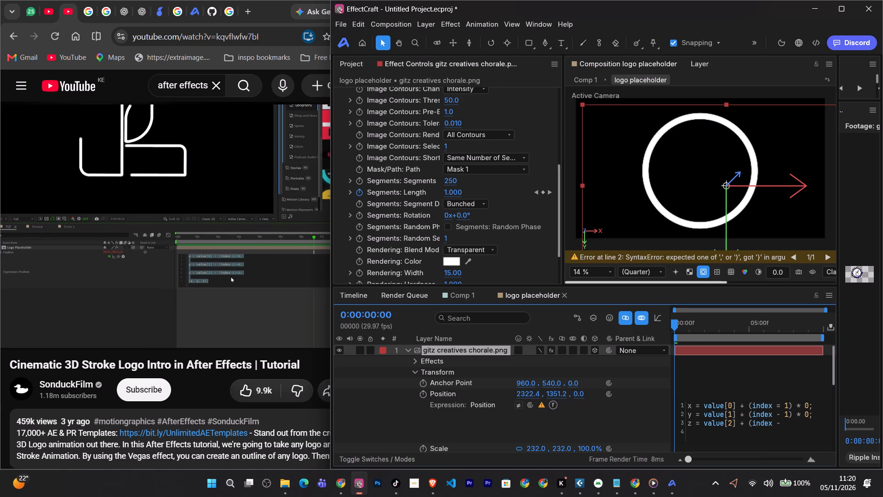
key(space)
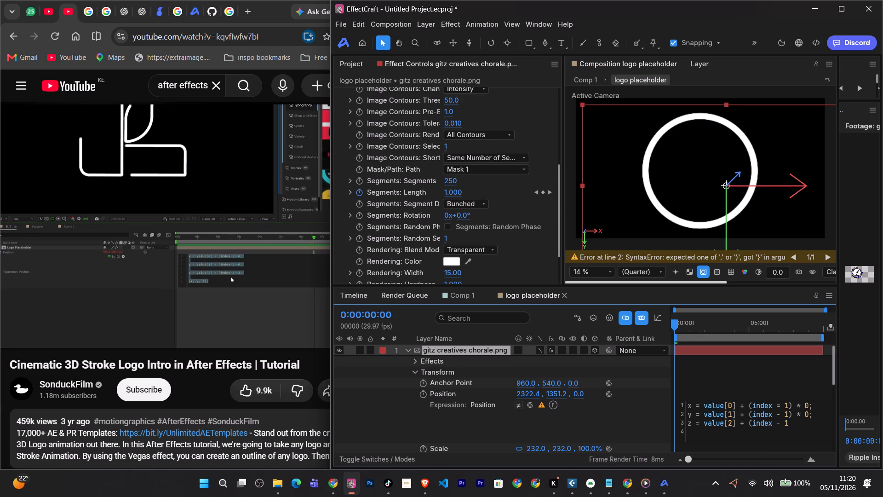
key(BackSpace)
key(shift+parenright)
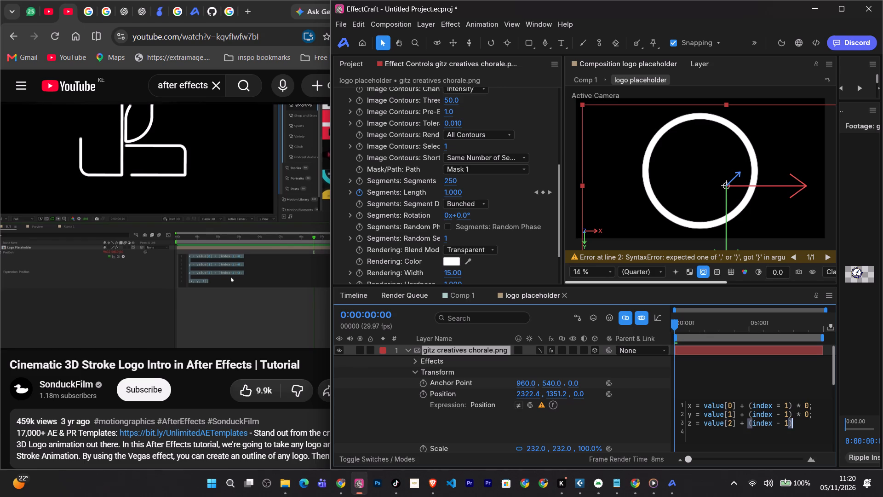
key(space)
text(* 3)
key(semicolon)
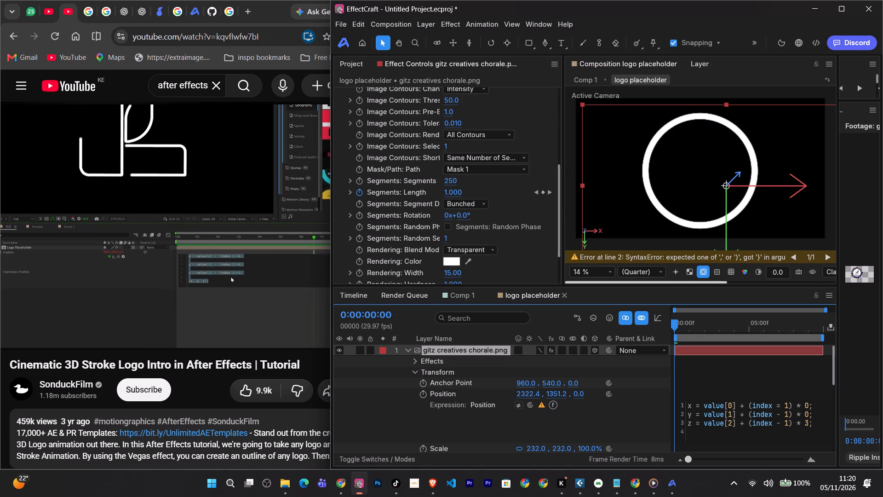
key(Return)
key(Return)
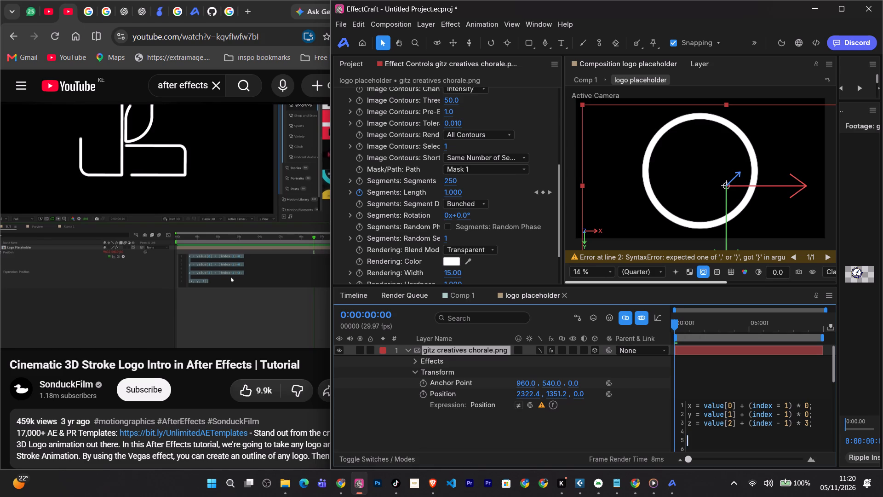
Insert a blank line between the x and y lines of the Position expression.
key(Up)
key(Up)
key(Up)
key(Up)
key(Right)
key(Right)
key(Right)
key(Right)
key(Right)
key(Right)
key(Right)
key(Right)
key(Right)
key(Right)
key(Right)
key(Right)
key(Right)
key(Right)
key(Right)
key(Right)
key(Right)
key(Right)
key(Right)
key(Right)
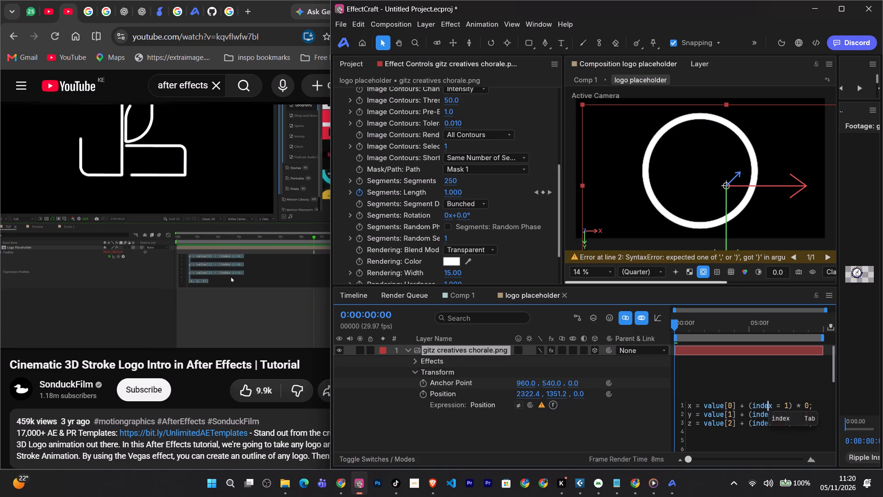
key(Right)
key(Right)
key(Right)
key(Right)
key(Right)
key(Right)
key(Right)
key(Right)
key(Right)
key(Right)
key(Right)
key(Return)
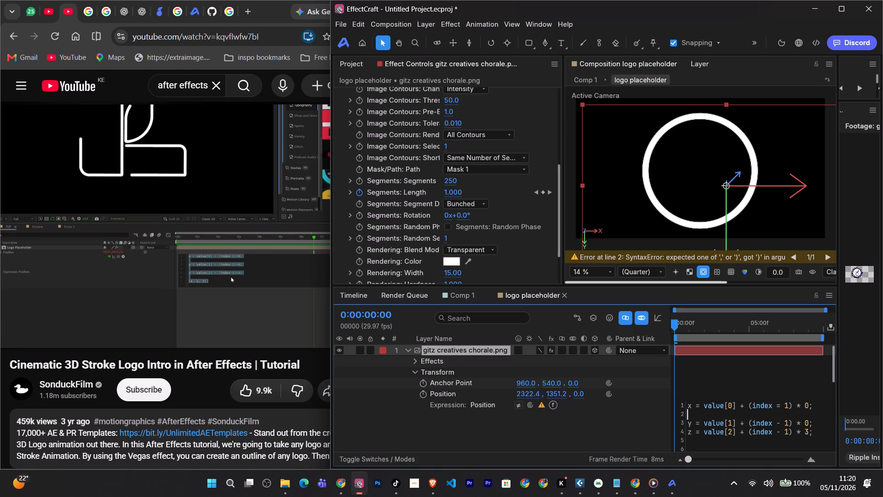
Insert a blank line between the y and z lines of the Position expression.
key(Down)
key(Right)
key(Right)
key(Right)
key(Right)
key(Right)
key(Right)
key(Right)
key(Right)
key(Right)
key(Right)
key(Right)
key(Right)
key(Right)
key(Right)
key(Right)
key(Right)
key(Right)
key(Right)
key(Right)
key(Right)
key(Right)
key(Right)
key(Right)
key(Right)
key(Return)
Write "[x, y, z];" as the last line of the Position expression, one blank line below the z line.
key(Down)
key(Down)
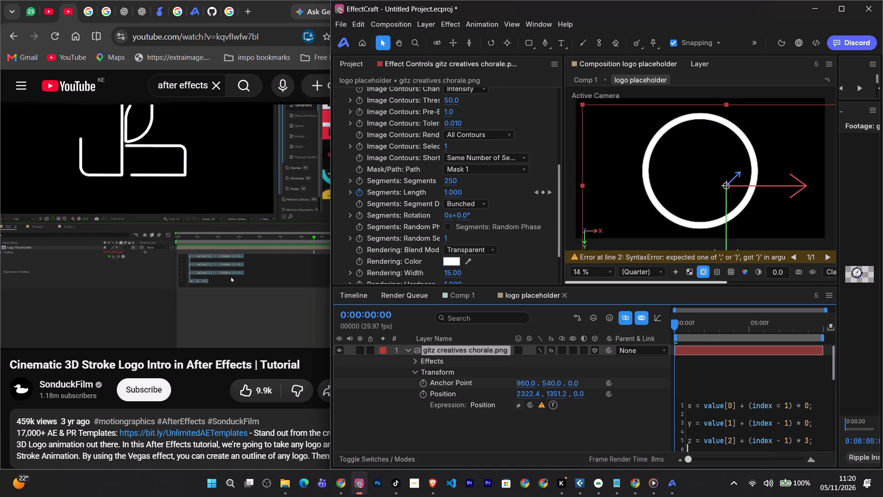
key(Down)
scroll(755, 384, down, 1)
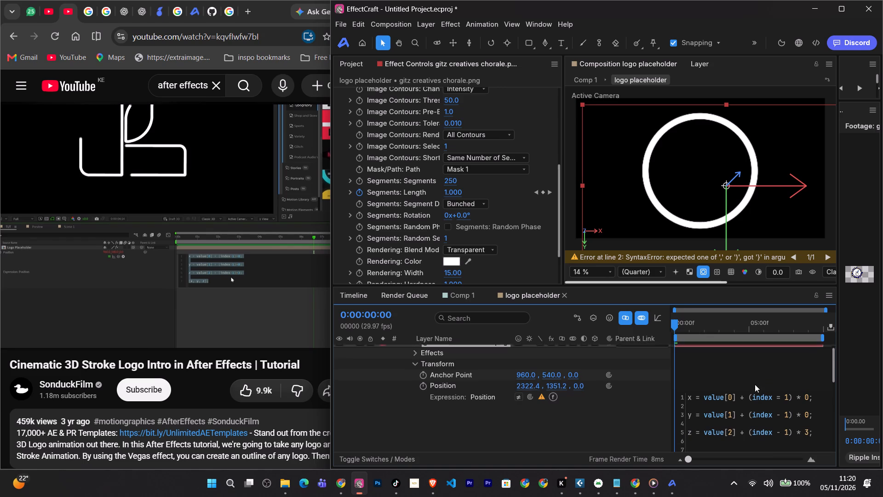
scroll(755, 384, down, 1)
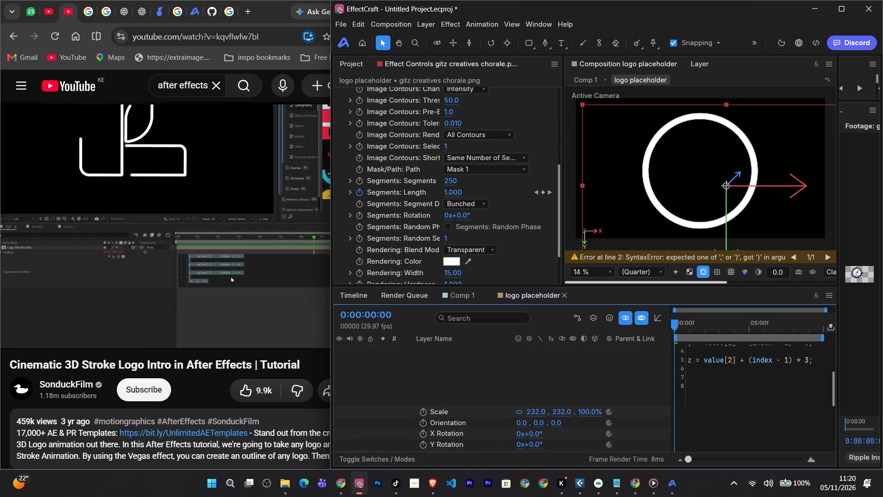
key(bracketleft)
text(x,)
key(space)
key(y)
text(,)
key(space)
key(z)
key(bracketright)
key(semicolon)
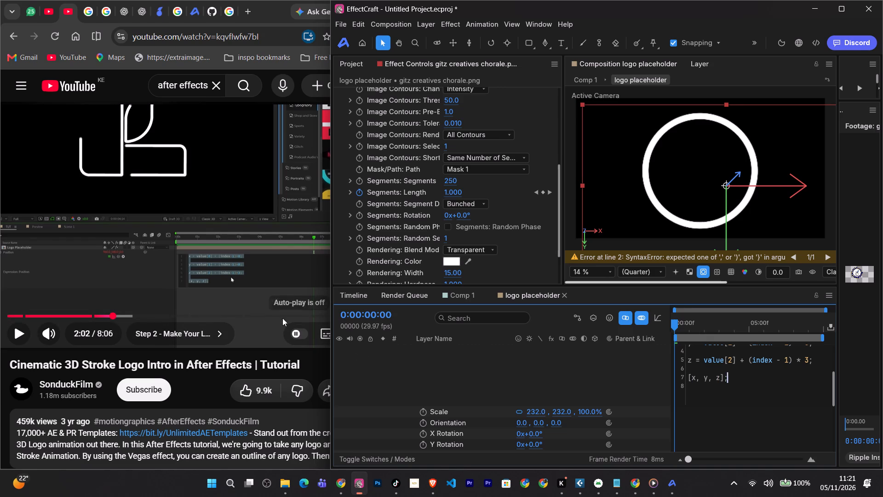
Switch to Chrome and examine the tutorial's Position expression in full screen at about 2:05.
click(215, 177)
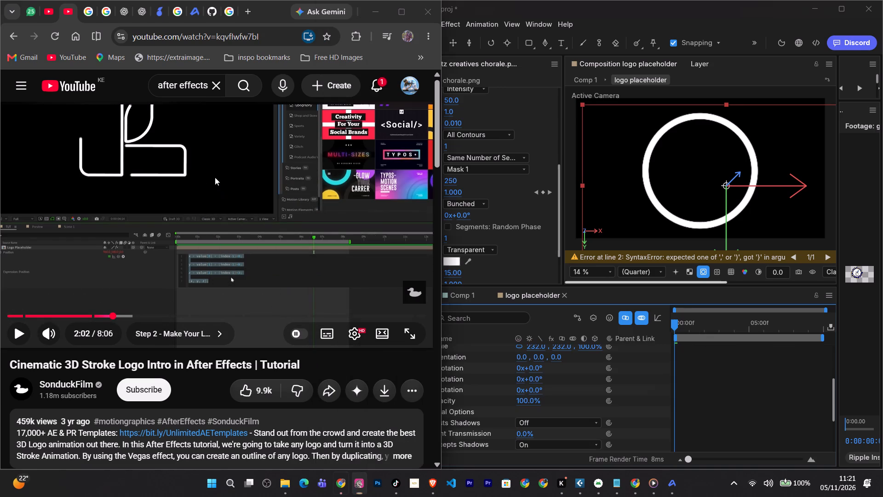
click(404, 6)
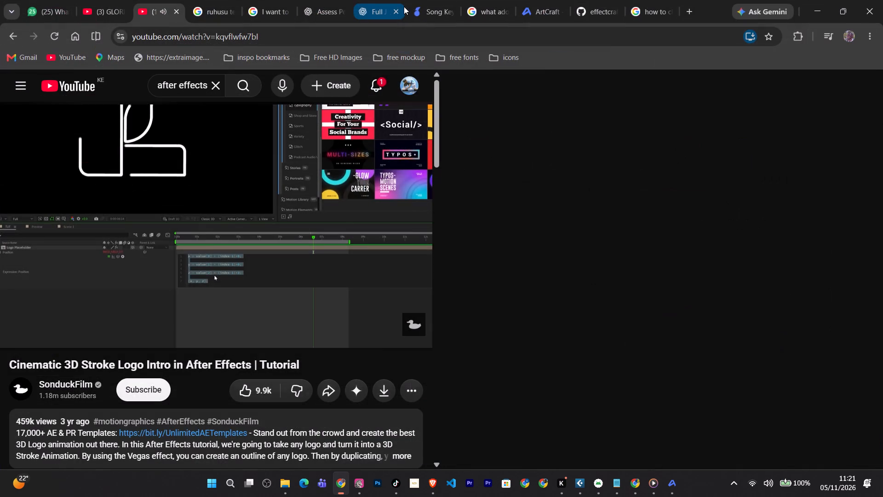
click(541, 301)
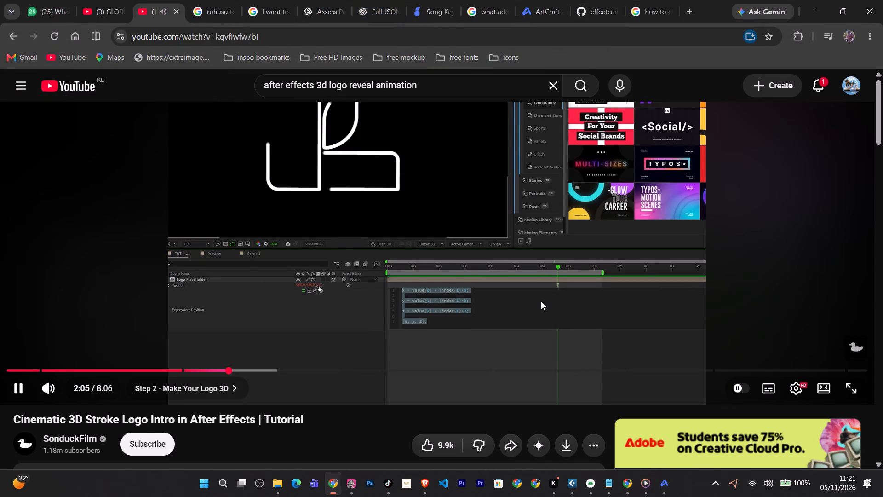
click(847, 390)
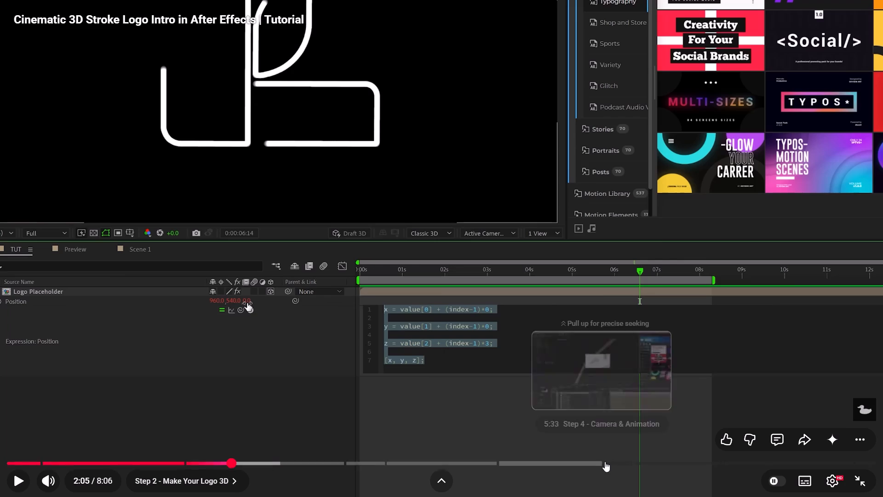
click(855, 481)
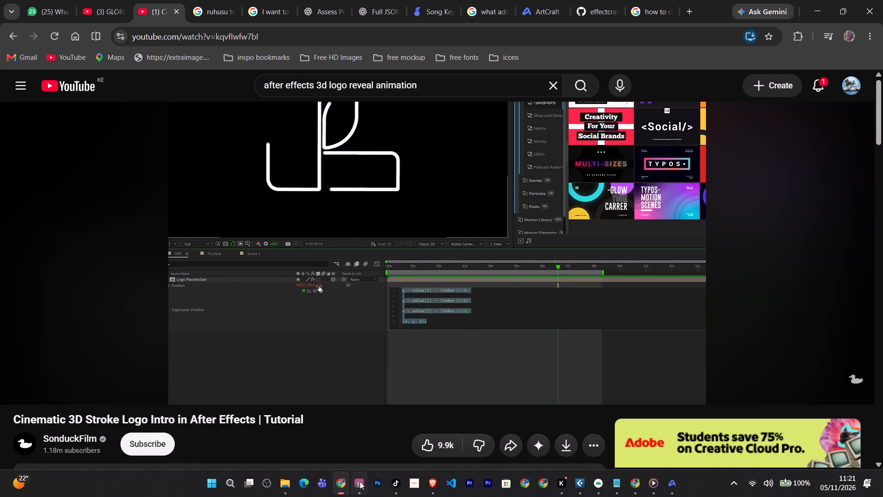
Switch to EffectCraft and replace the equals sign inside the x line's parentheses with a minus, making it "(index - 1)".
click(359, 481)
scroll(727, 378, up, 1)
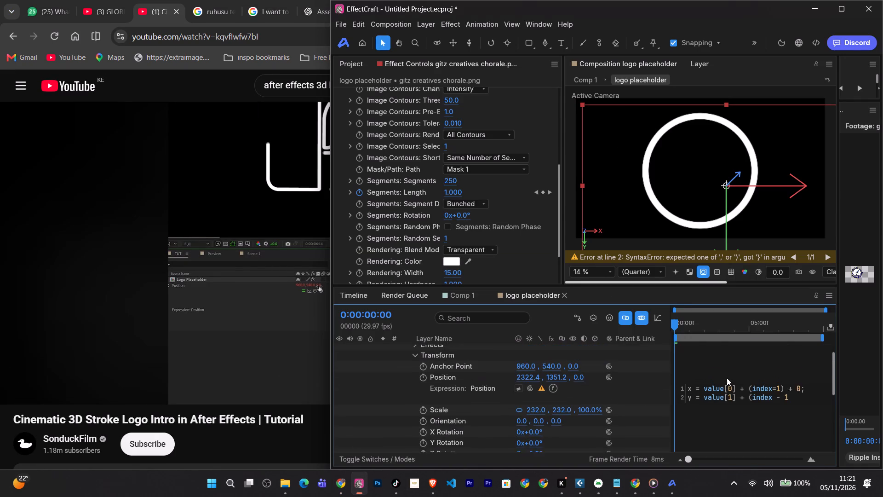
scroll(727, 378, up, 1)
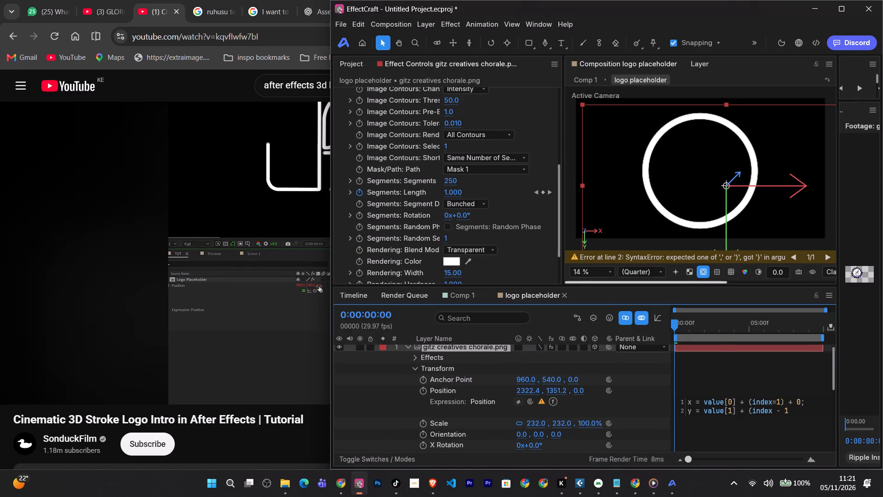
click(738, 406)
click(776, 404)
key(BackSpace)
key(space)
text(-)
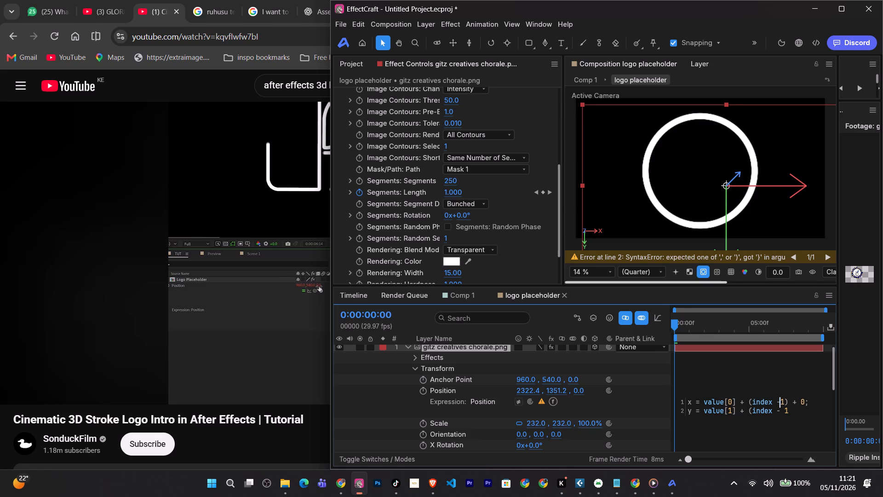
key(space)
click(759, 420)
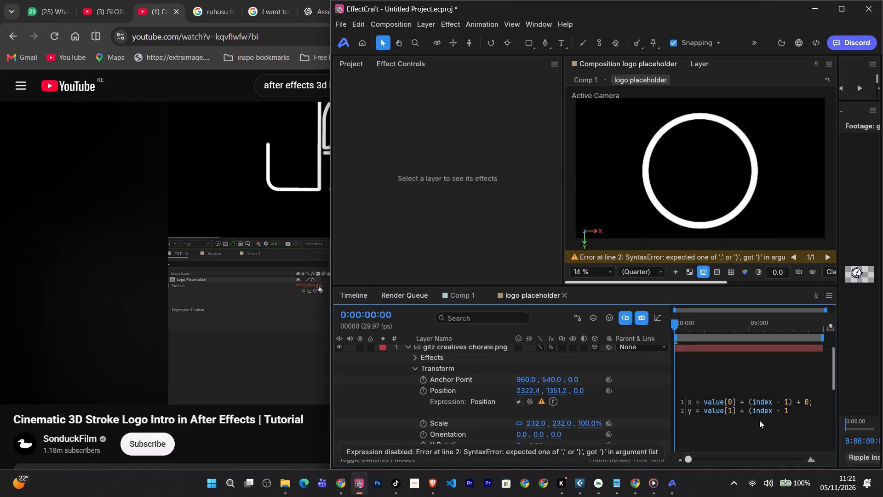
Maximize the EffectCraft window and enable keyframing for the logo layer's Position at 0:00:00:00.
click(847, 12)
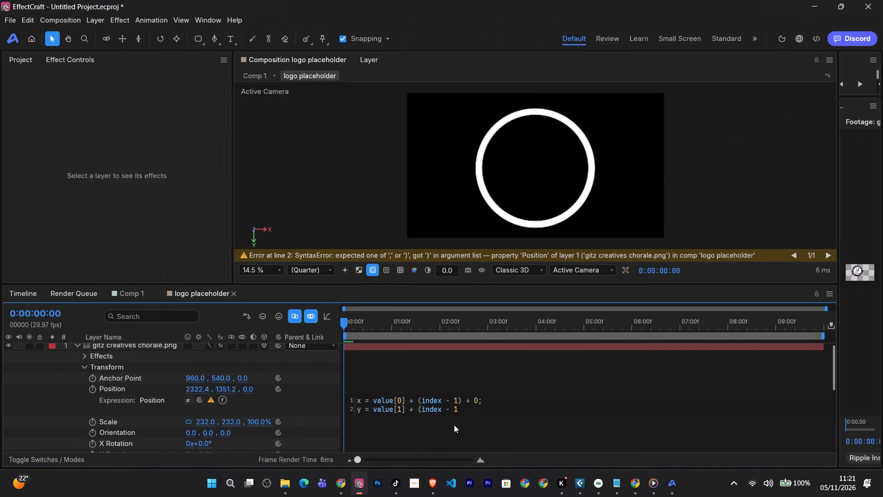
scroll(454, 425, down, 1)
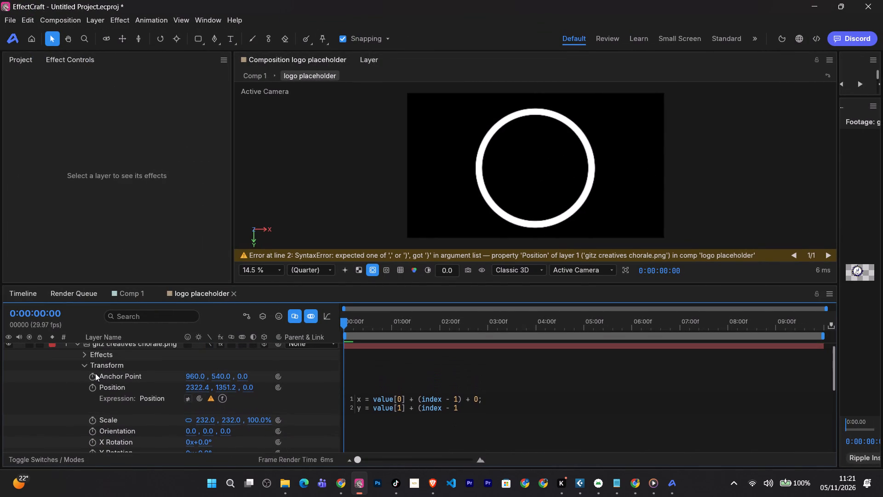
click(93, 387)
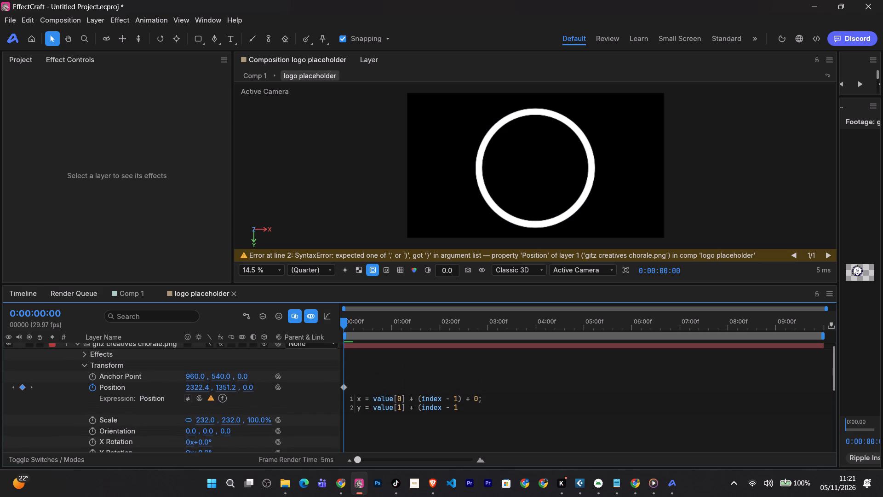
click(299, 402)
Close the parenthesis at the end of the expression's y line so it reads "y = value[1] + (index - 1)".
click(463, 406)
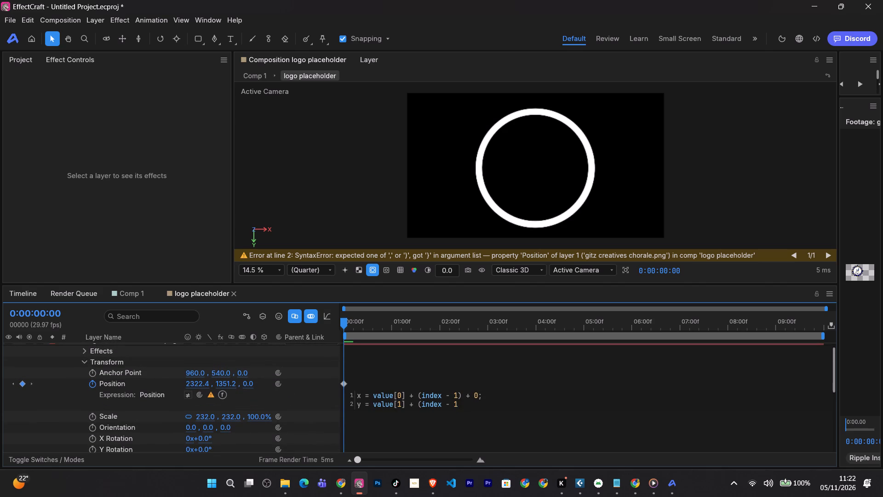
key(shift+parenright)
key(space)
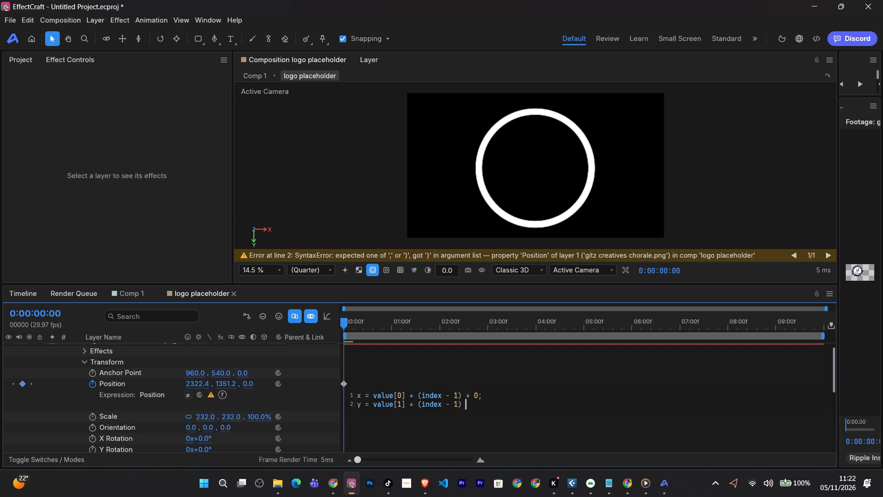
Change the x line's ending to "* 0;" and insert a blank line between the x and y lines.
click(470, 399)
key(BackSpace)
key(shift+asterisk)
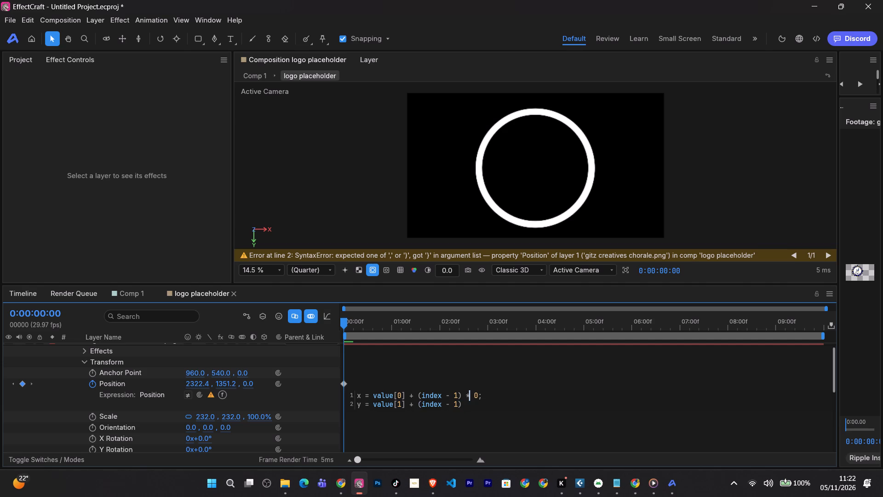
click(486, 399)
key(Return)
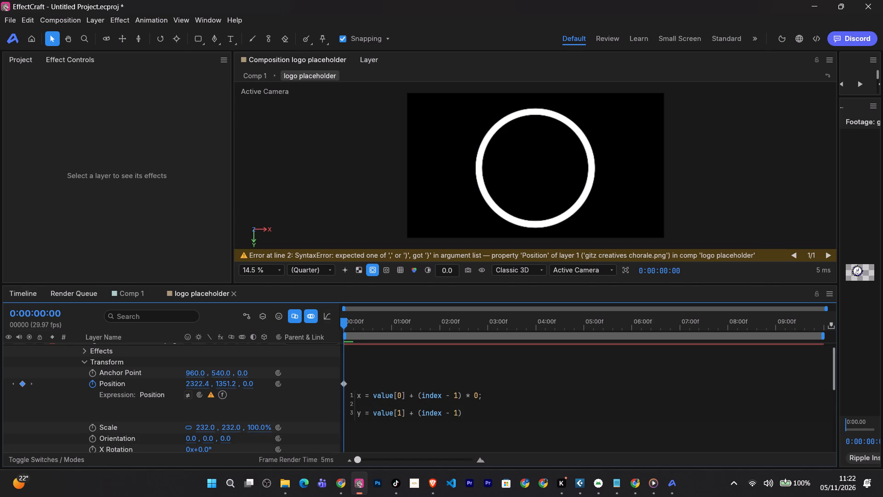
click(467, 410)
Switch to Chrome to check the tutorial's Position expression, and minimize the browser window.
click(343, 476)
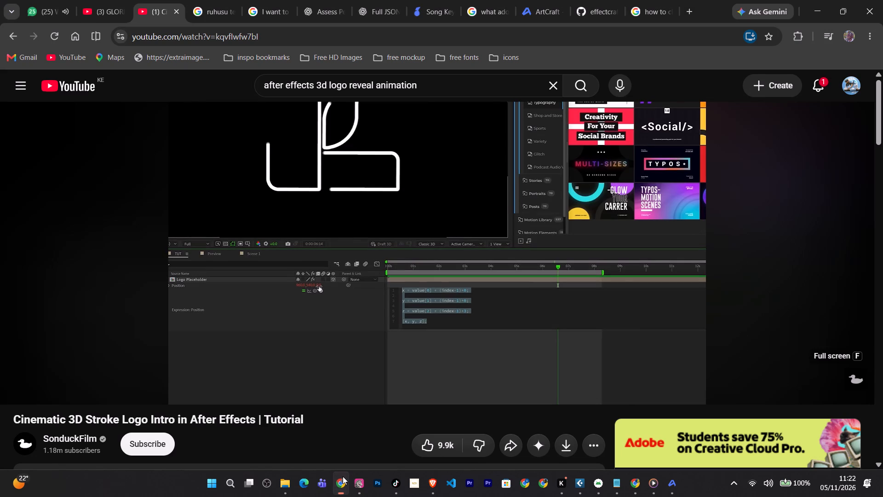
click(825, 7)
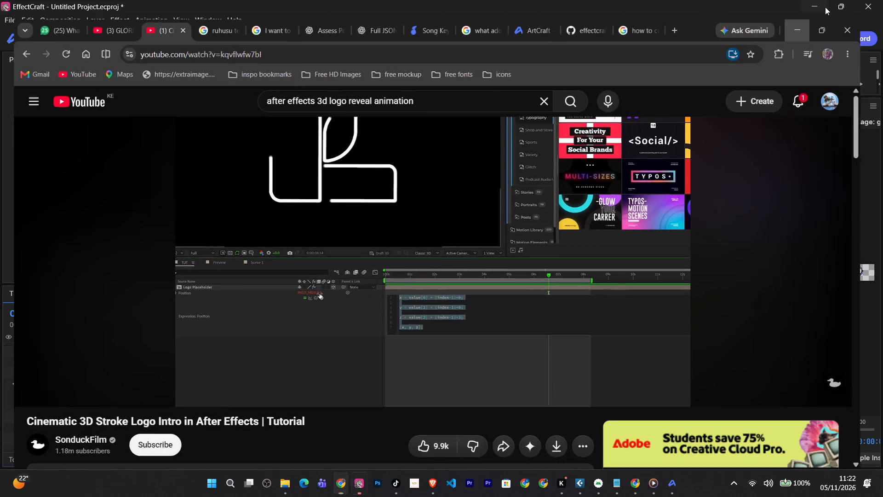
Remove the spaces around the operators after "index" in the Position expression's x line so it ends "(index-1)+0;".
click(446, 393)
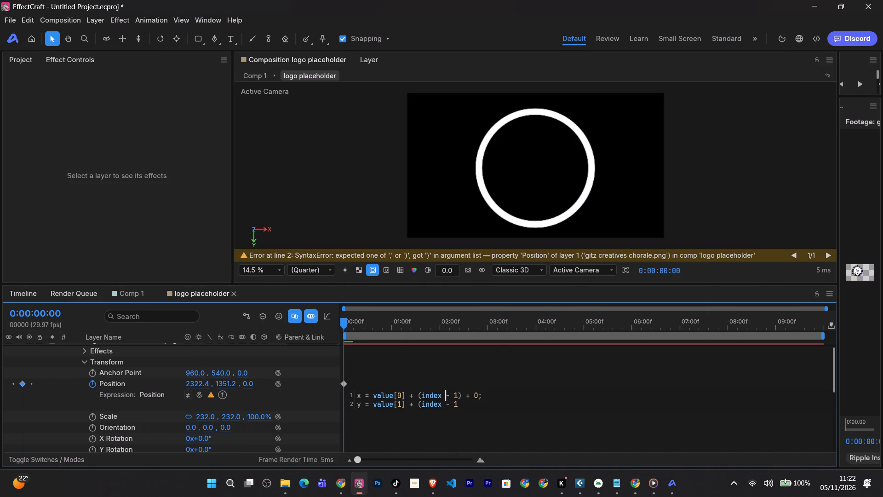
key(BackSpace)
click(451, 396)
key(BackSpace)
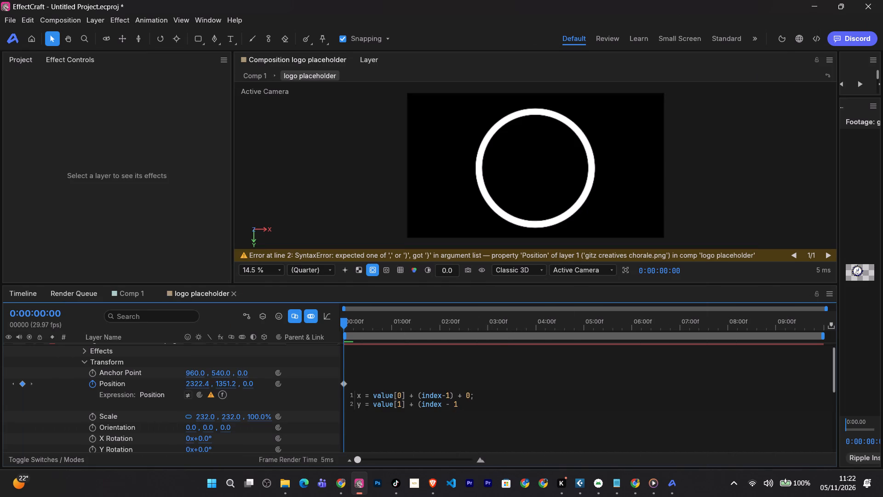
click(457, 395)
key(BackSpace)
key(Right)
key(Right)
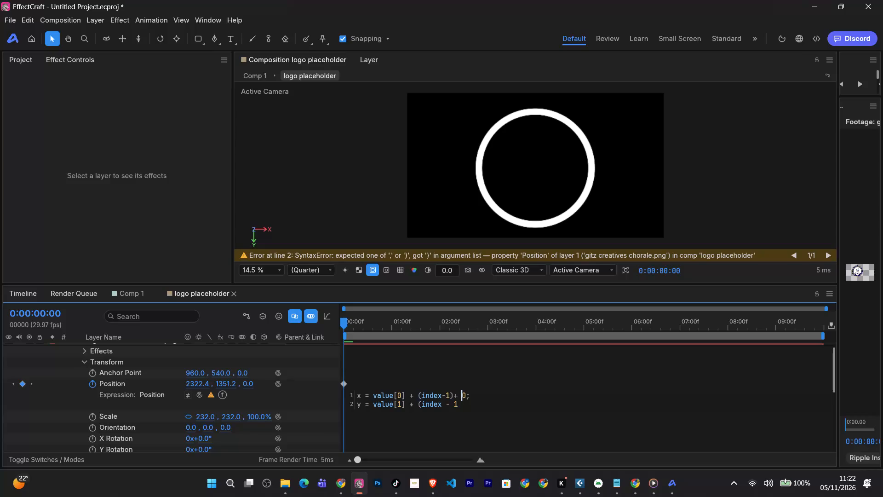
key(BackSpace)
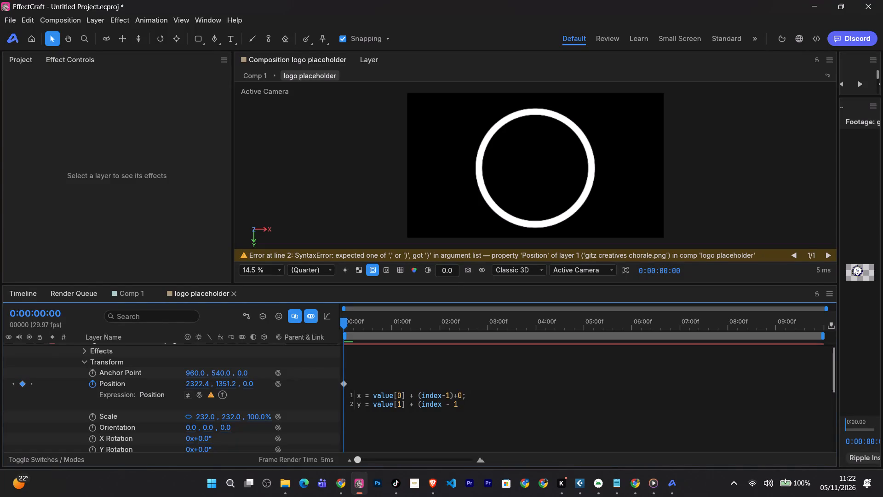
Remove the spaces around the minus in the y line and close the parenthesis so it reads "y = value[1] + (index-1)".
click(446, 404)
key(BackSpace)
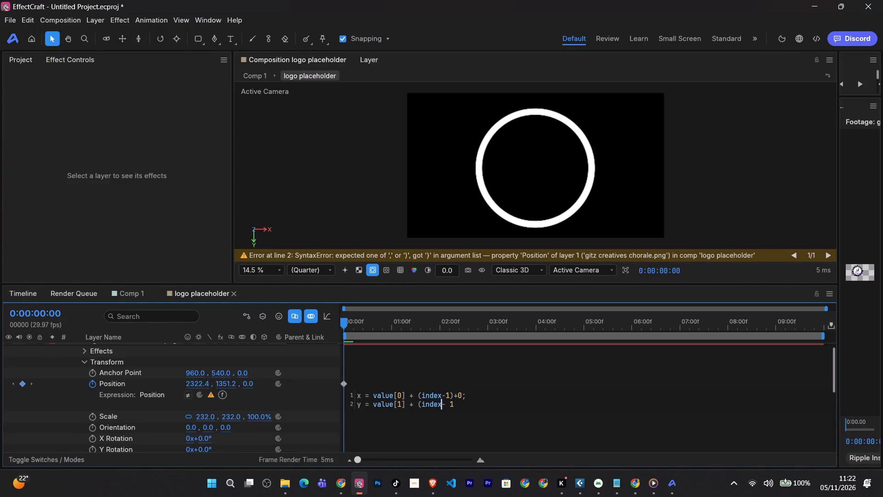
click(452, 404)
key(Left)
key(BackSpace)
key(Right)
key(shift+parenright)
Change the x line's ending to "*0;" and insert a blank line between the x and y lines.
key(Up)
key(Right)
key(BackSpace)
key(shift+asterisk)
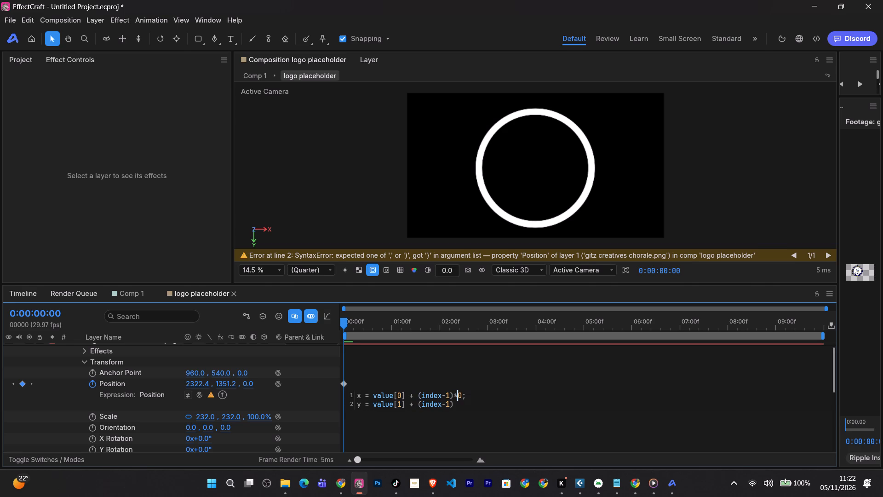
click(468, 399)
key(Return)
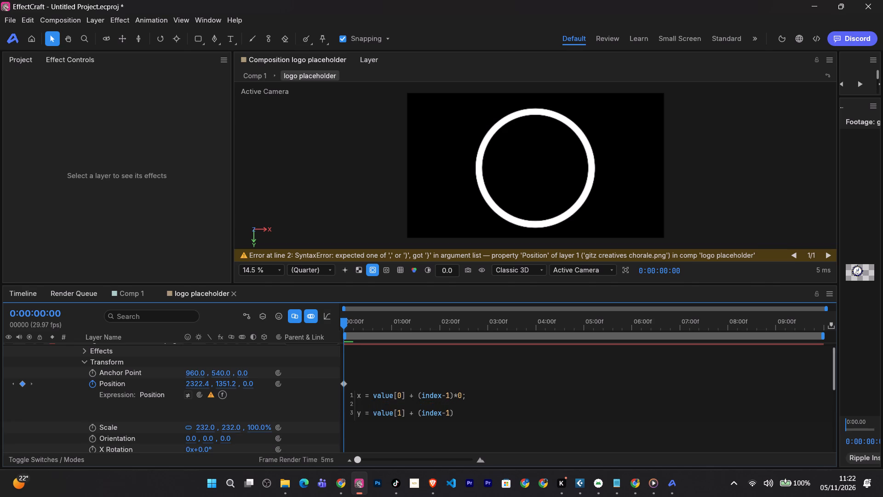
Complete the y line with "*1;" so it reads "y = value[1] + (index-1)*1;" and leave a blank line below it.
click(460, 413)
key(shift+asterisk)
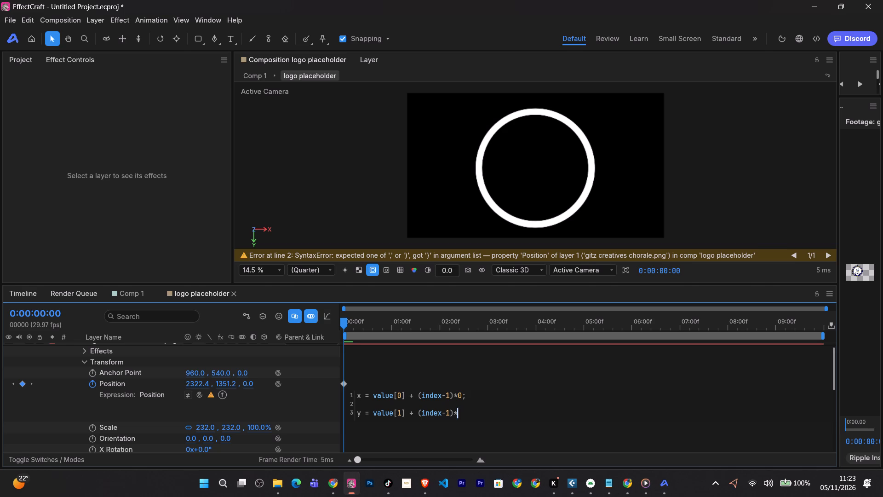
key(1)
key(semicolon)
key(Return)
key(Return)
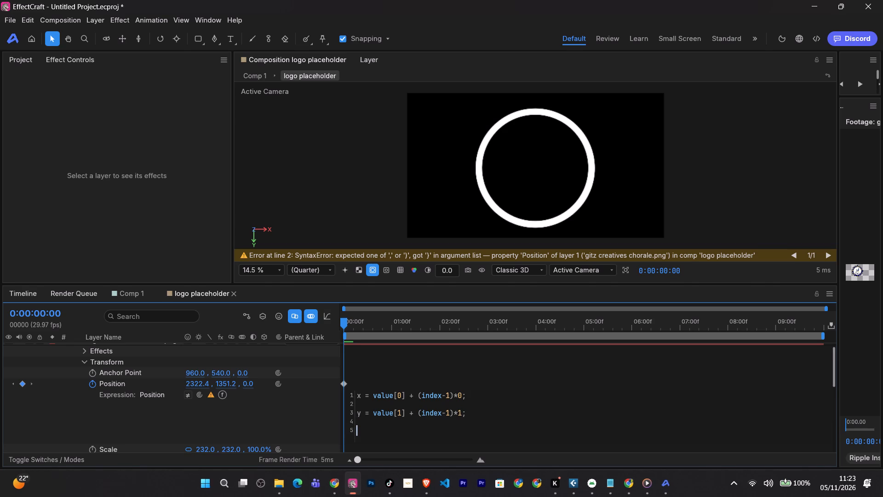
Add the z line "z = value[2]+(index-1)*3;" to the Position expression.
key(z)
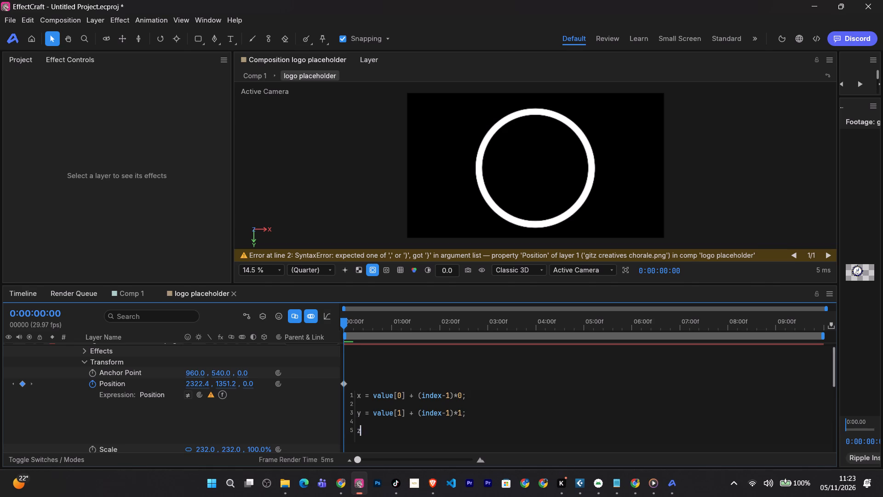
key(space)
text(=)
key(space)
text(va;)
key(BackSpace)
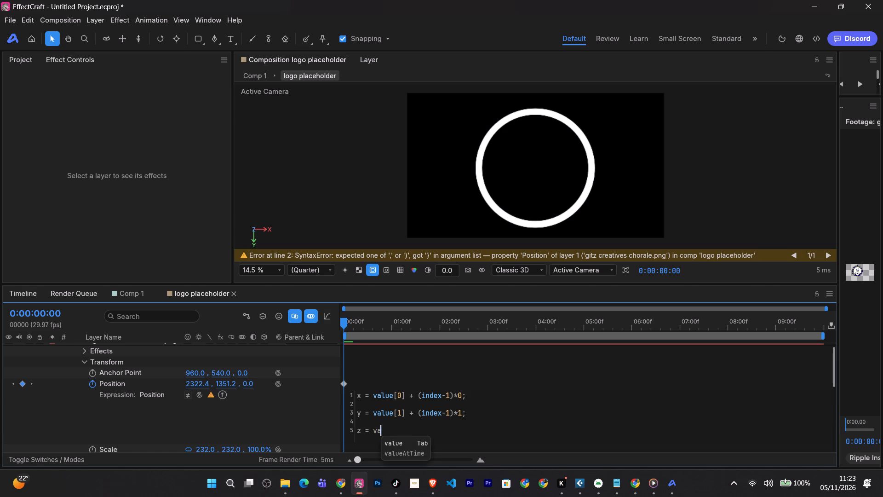
text(lue)
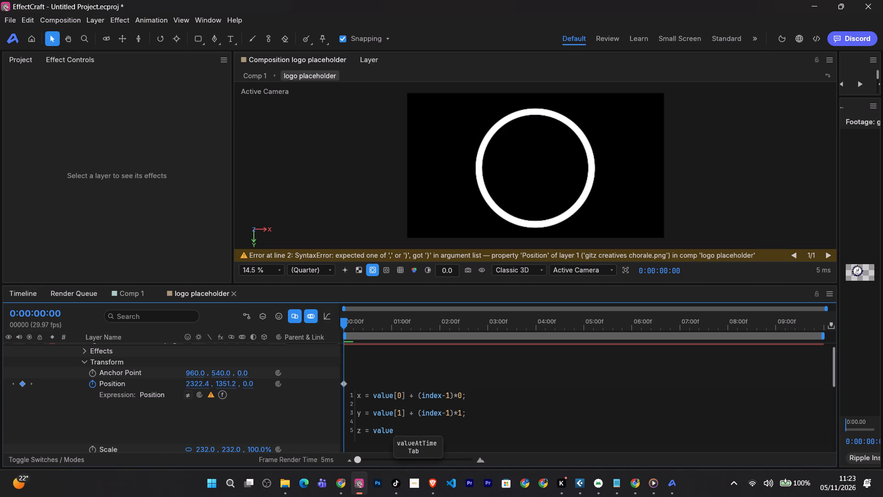
key(bracketleft)
text(2])
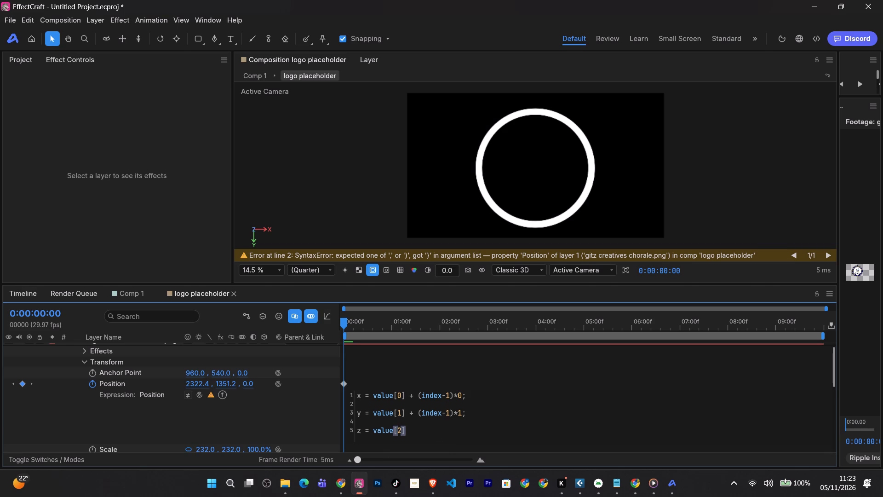
key(shift+plus)
key(shift+parenleft)
text(index)
text(-1)
key(shift+parenright)
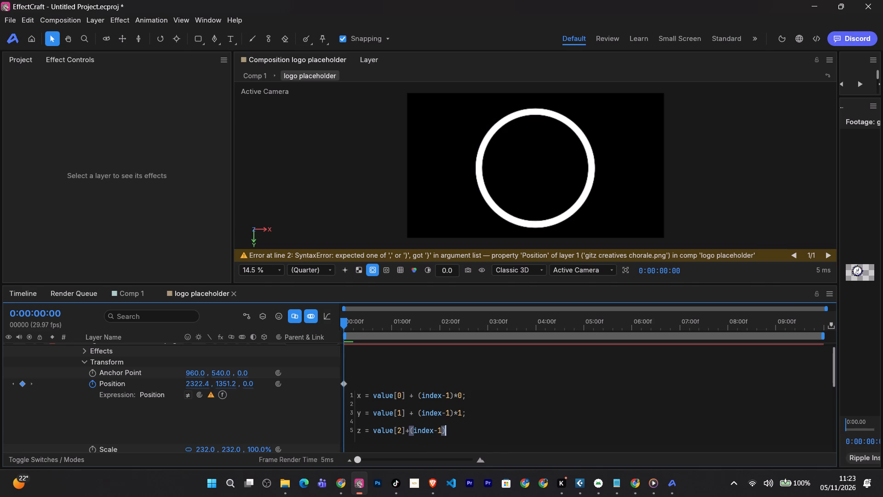
key(shift+asterisk)
key(3)
key(semicolon)
Leave a blank line below the z line and add the closing output line "[x, y, z];".
key(Return)
key(Return)
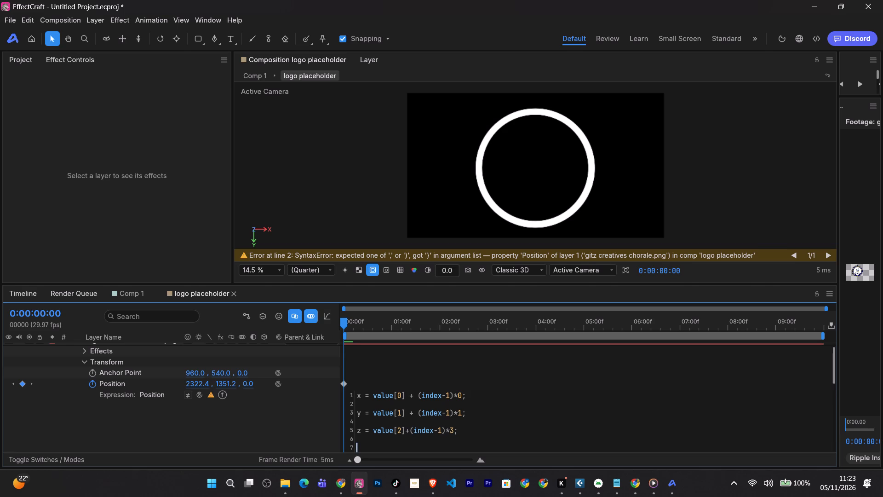
text([x,)
key(space)
text(y, z)
key(bracketright)
key(semicolon)
key(Return)
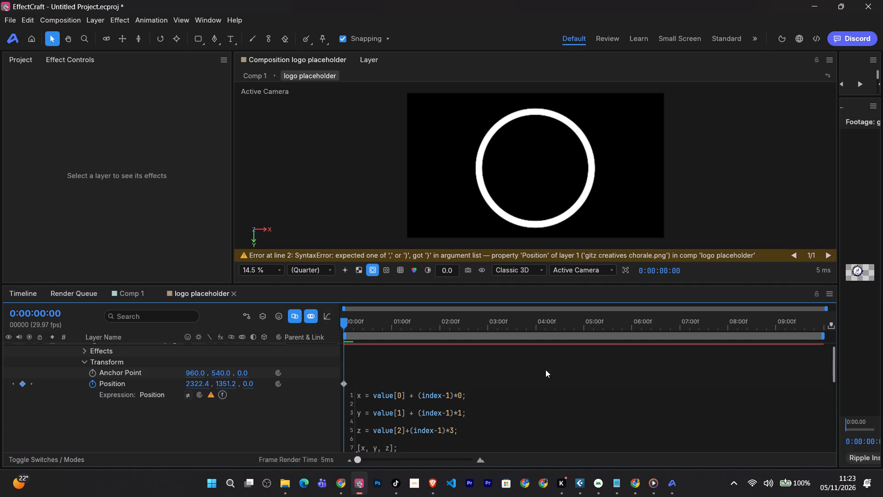
Apply the Position expression and reveal the layer property that the expression error refers to.
scroll(549, 369, left, 1)
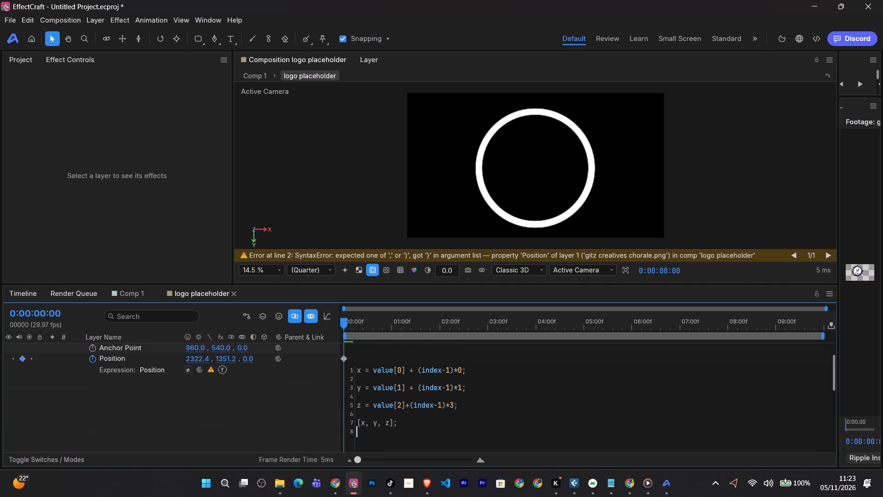
click(507, 383)
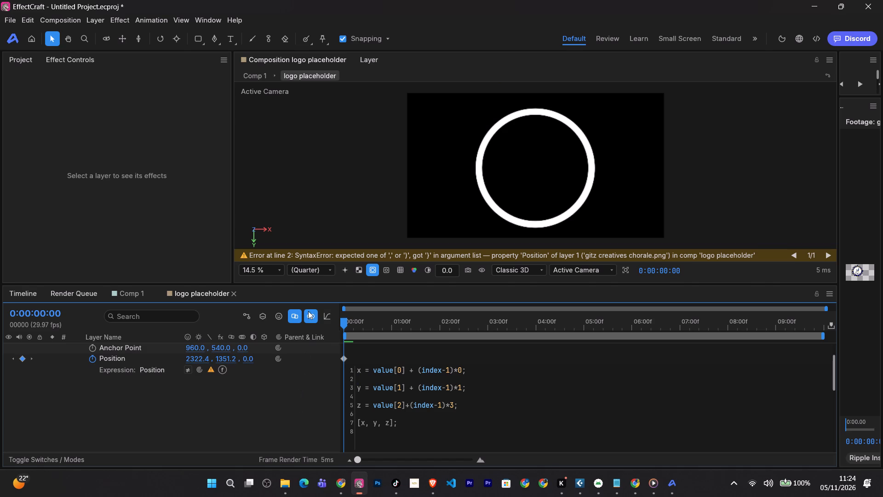
click(390, 254)
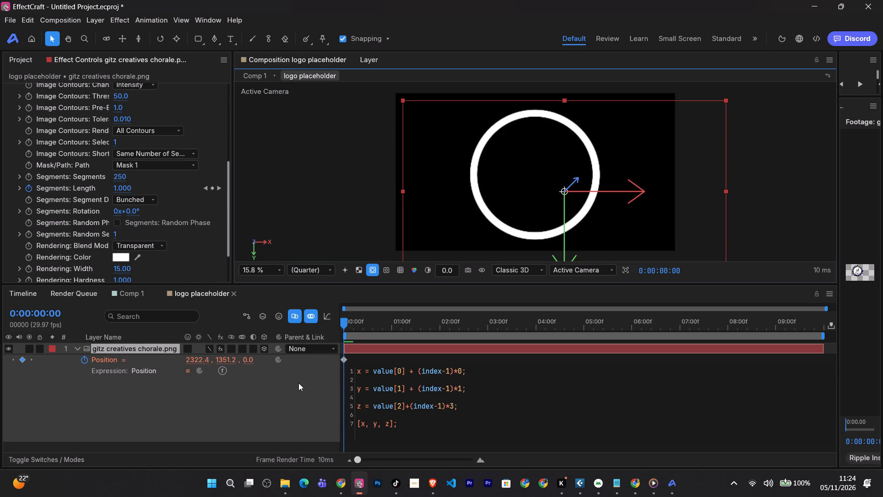
Check the expression in the tutorial video and change the y line's ending to "*0;" in the Position expression.
click(379, 407)
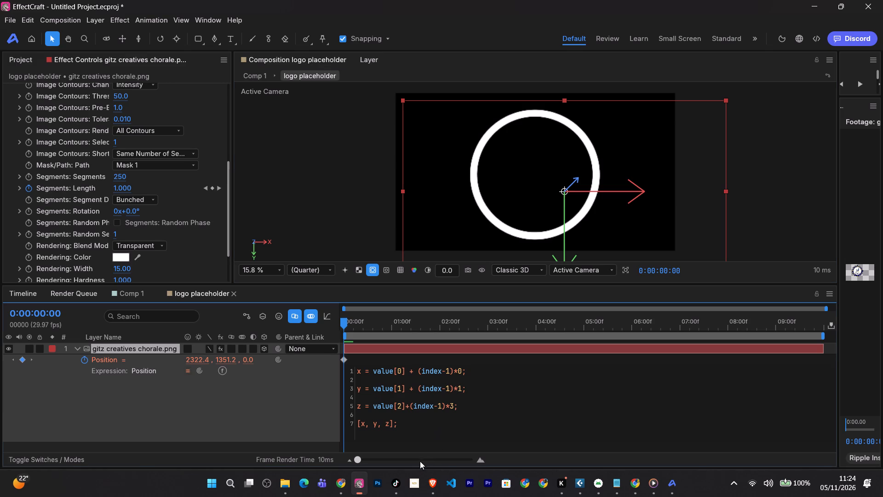
click(340, 480)
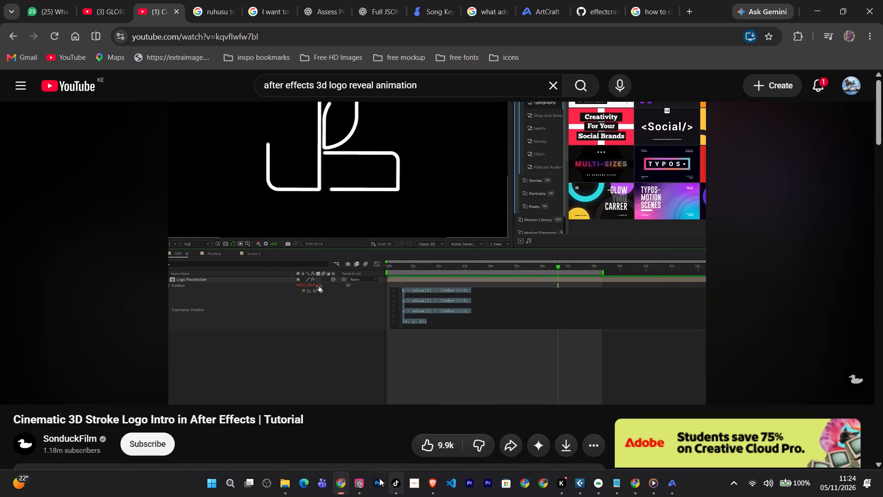
click(361, 480)
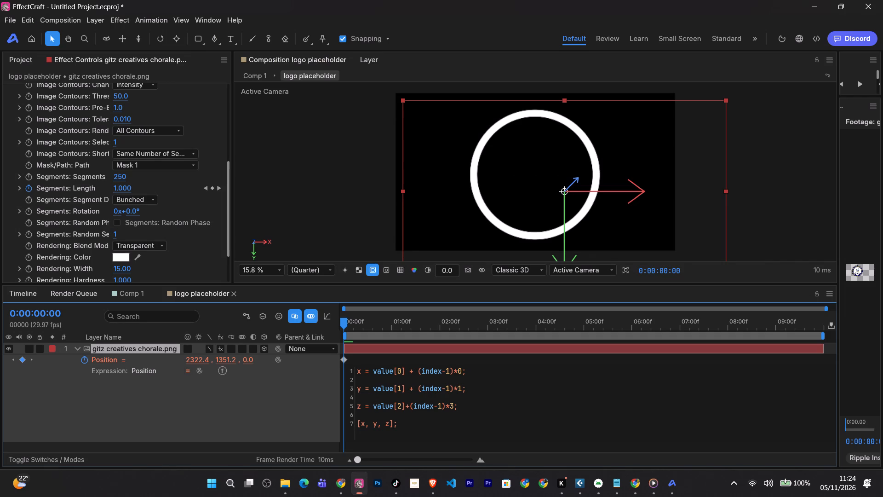
click(460, 387)
key(BackSpace)
key(0)
click(472, 389)
key(Return)
key(BackSpace)
click(451, 394)
click(225, 405)
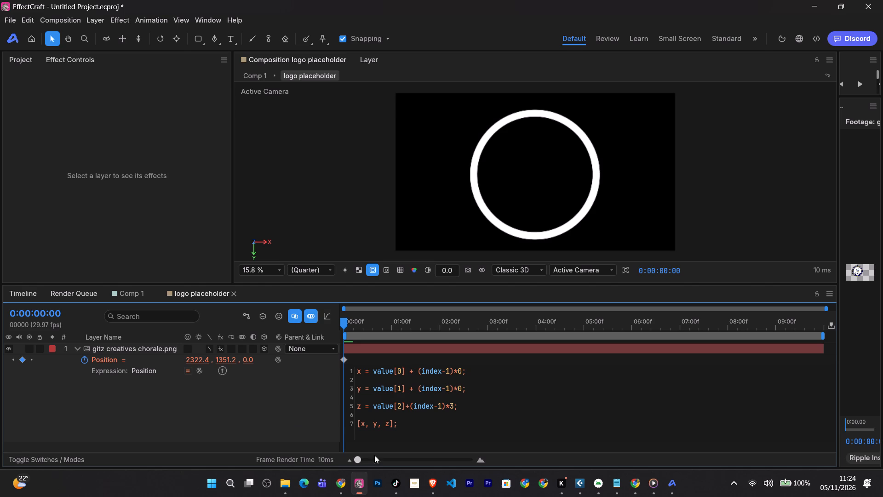
Switch to the tutorial in Chrome and review the "Step 2 - Make Your Logo 3D" section, replaying it from about 1:45.
click(338, 480)
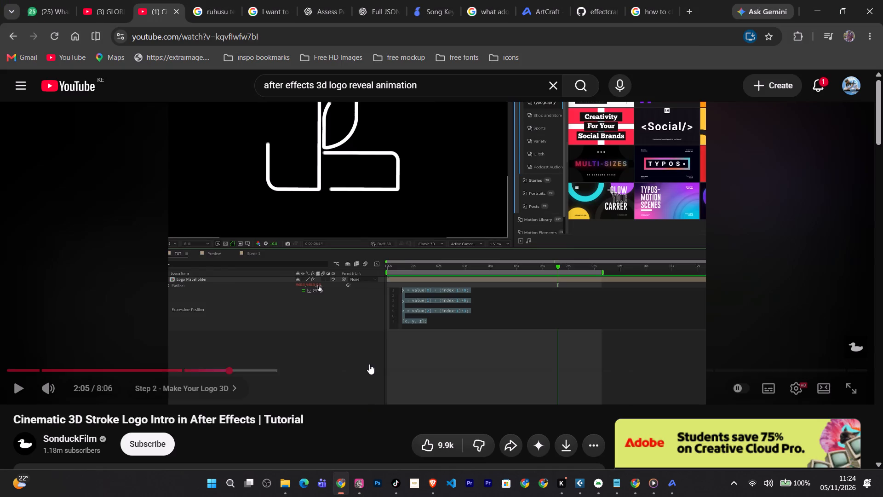
key(space)
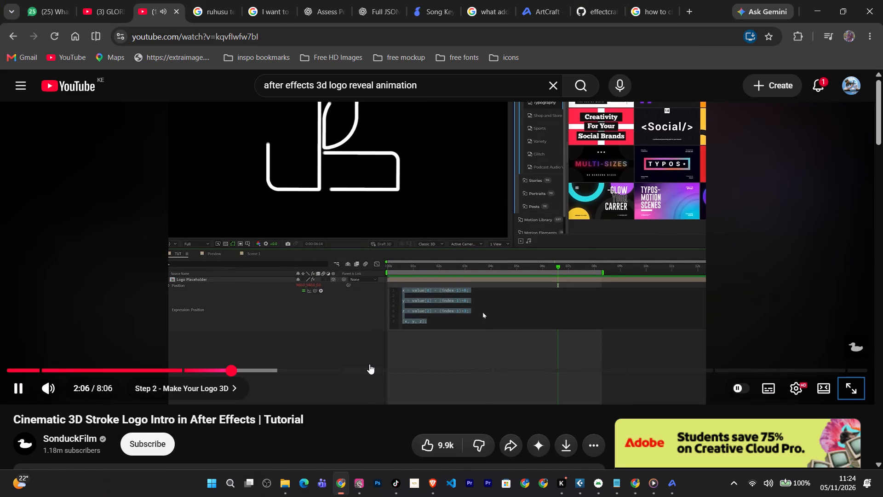
click(369, 364)
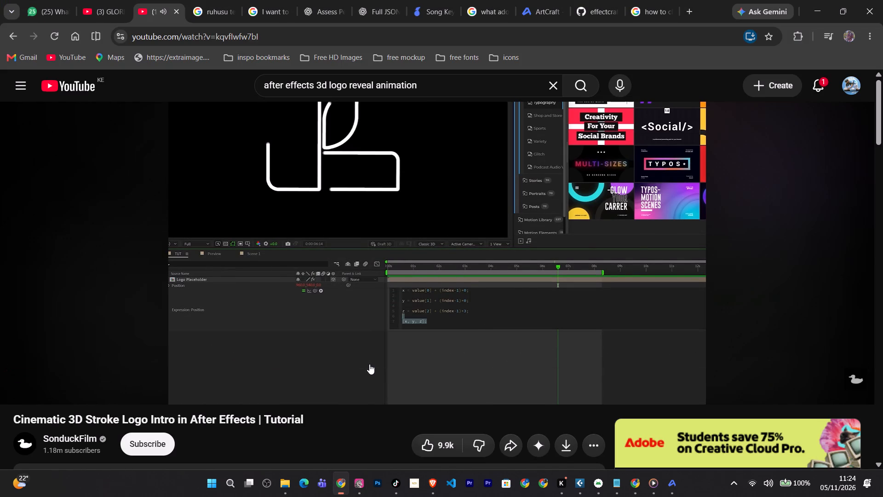
key(space)
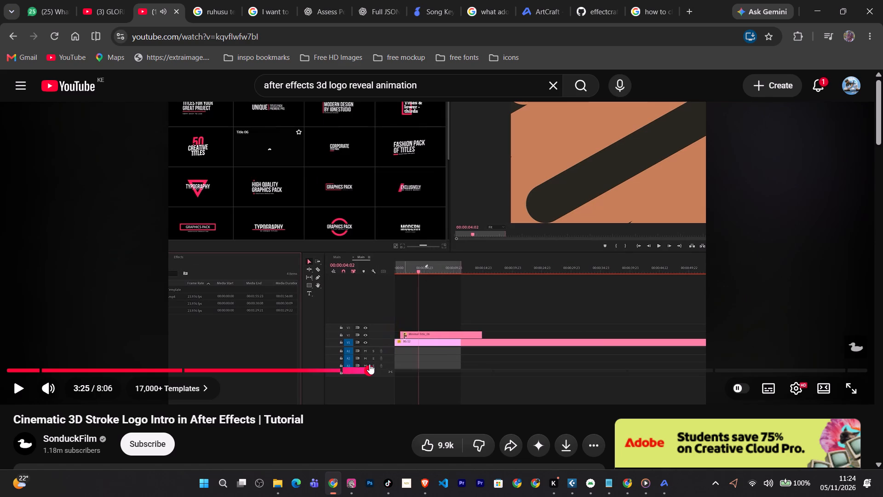
key(space)
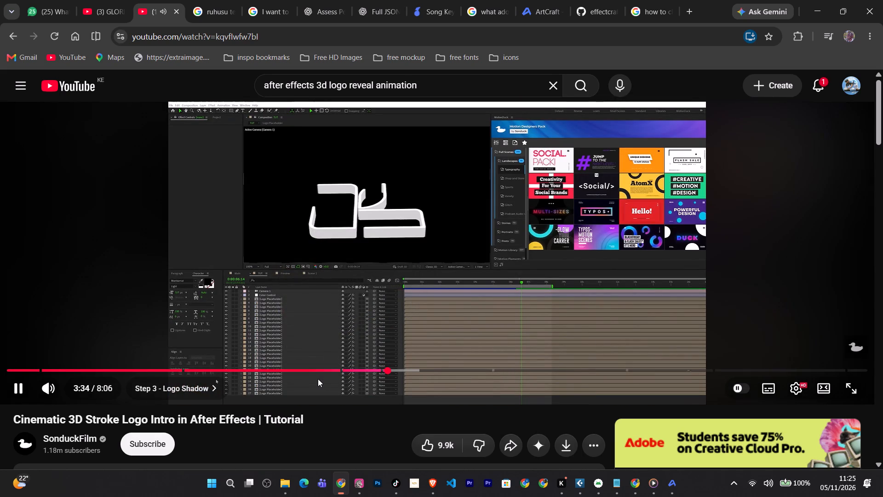
click(350, 370)
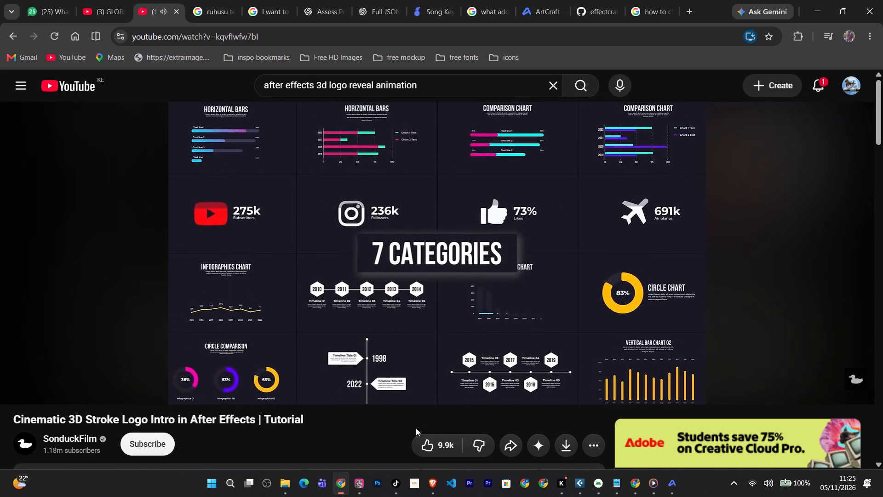
click(328, 369)
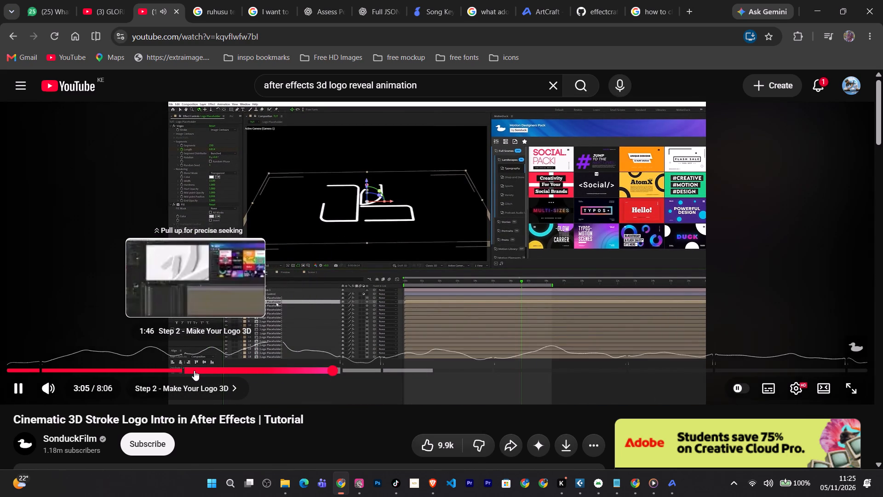
click(193, 370)
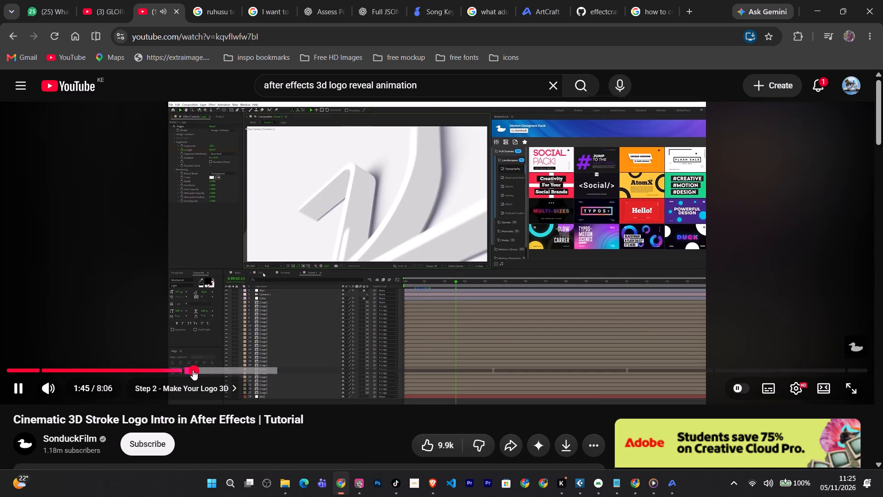
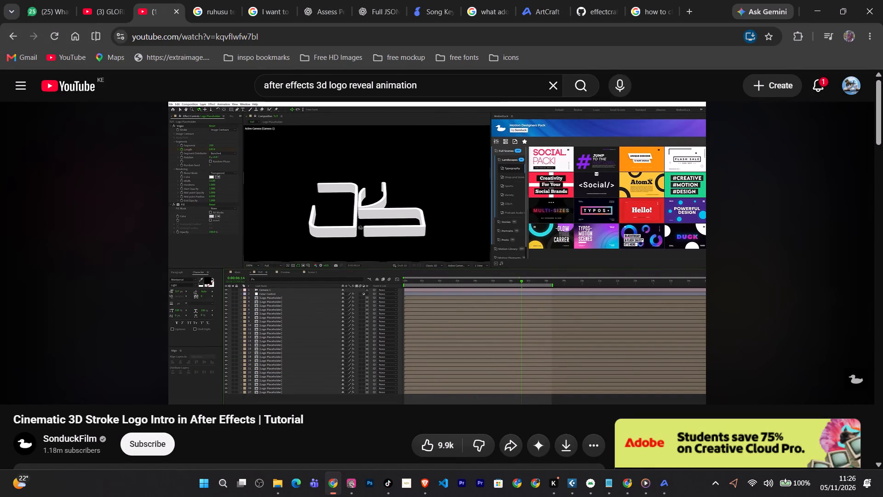
Rewind the tutorial's "Step 2 - Make Your Logo 3D" section to before 2:13 and replay the part about duplicating the logo layer.
key(Left)
key(Left)
key(Left)
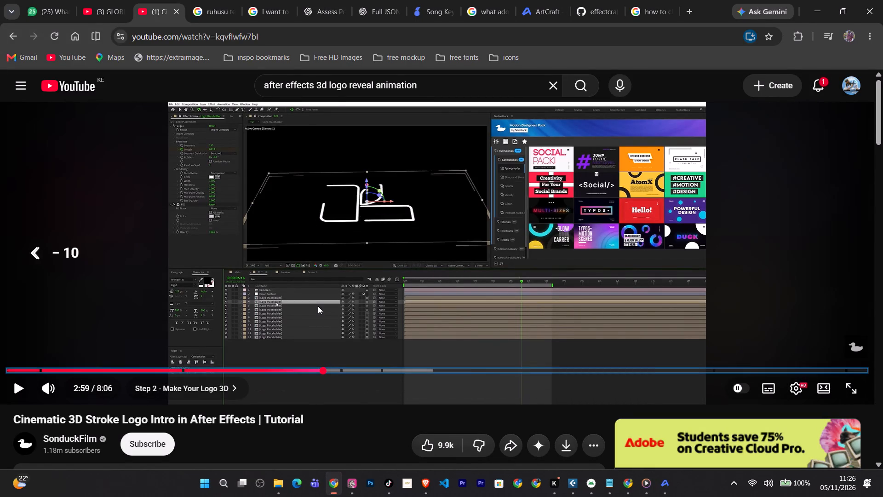
key(Left)
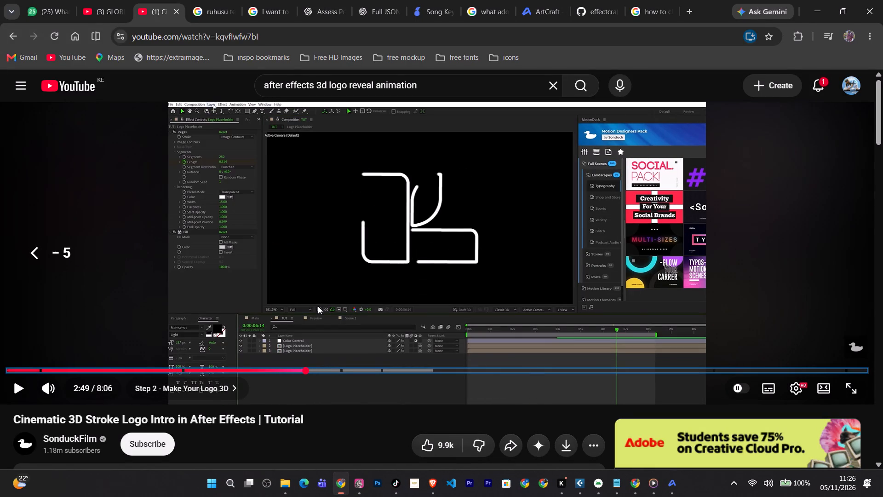
key(Left)
key(Left)
key(Left)
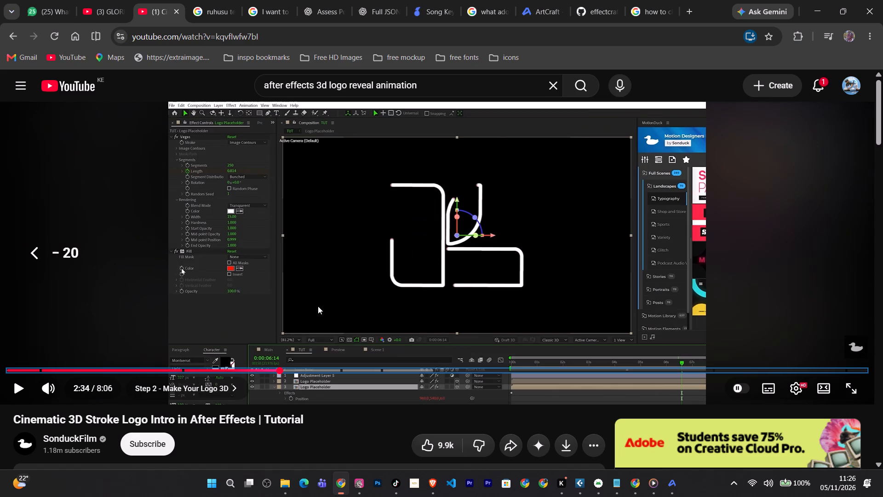
key(space)
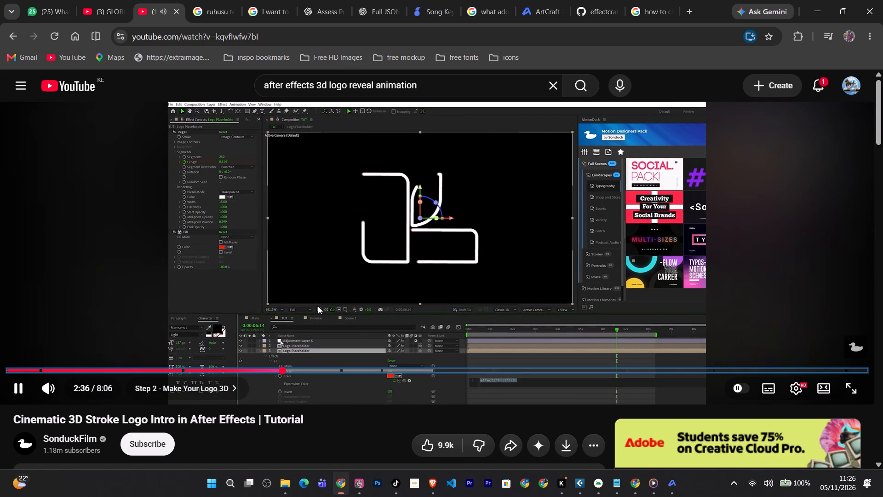
key(space)
key(Left)
key(Left)
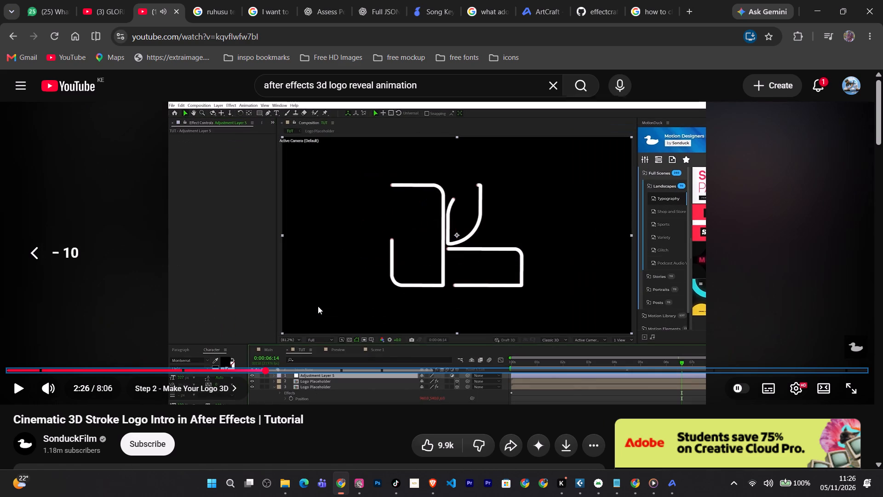
key(space)
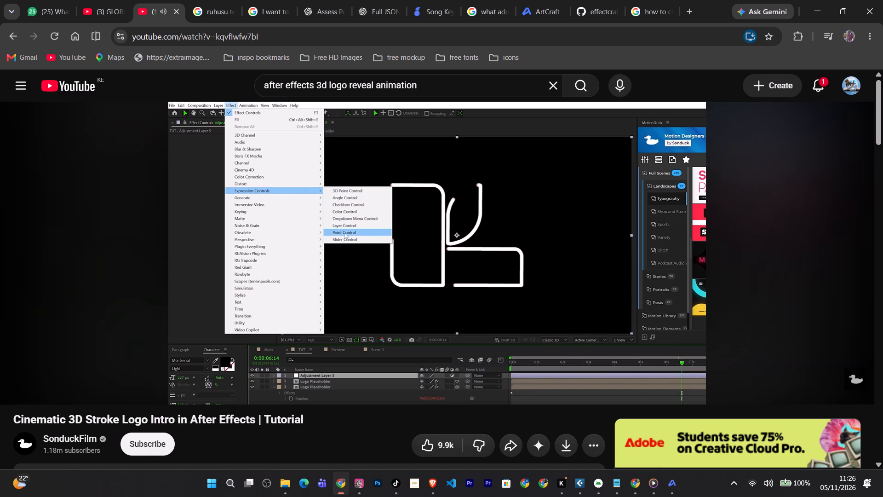
key(space)
key(Left)
key(Left)
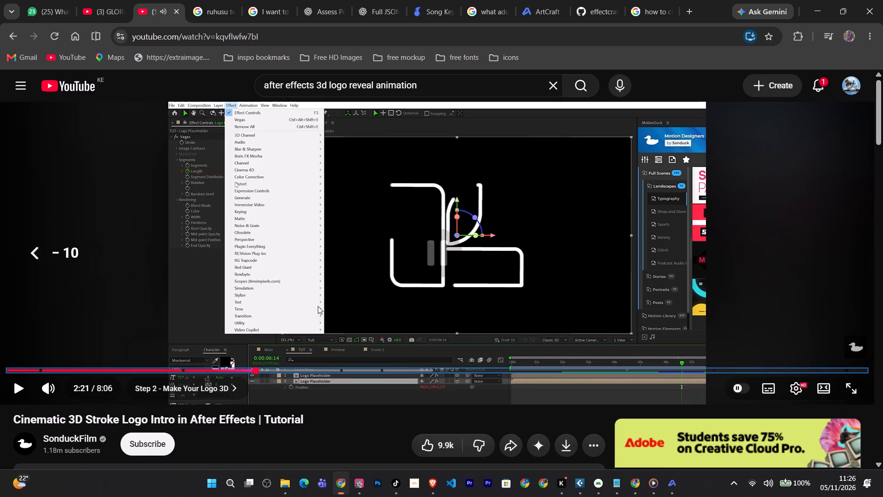
key(Left)
key(Left)
key(Left)
key(space)
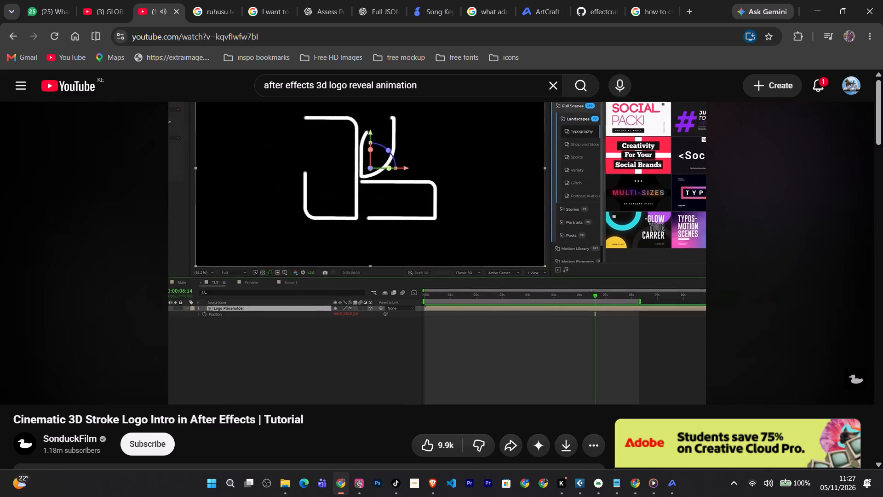
key(space)
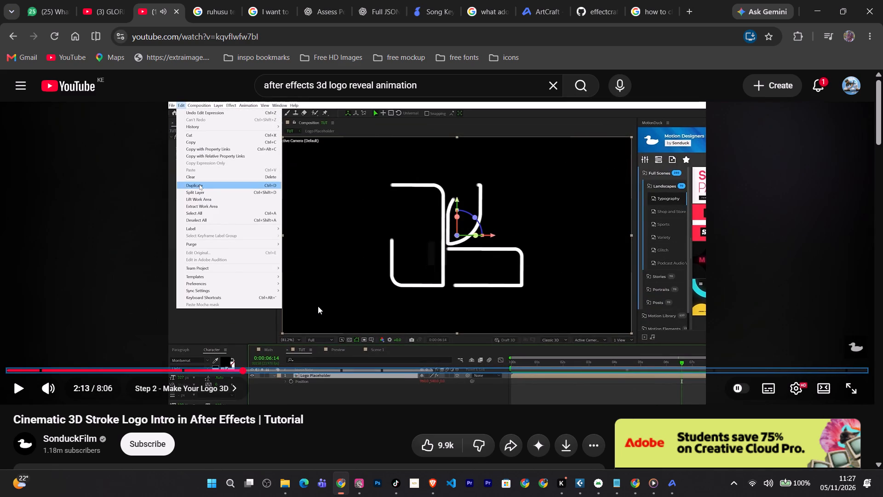
key(space)
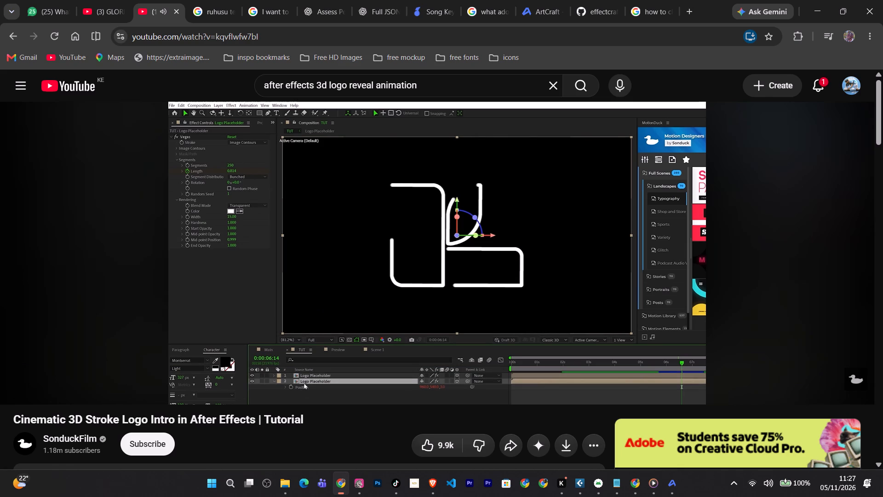
key(space)
Switch to EffectCraft and copy the whole Position expression text of the gitz creatives chorale.png layer.
click(359, 483)
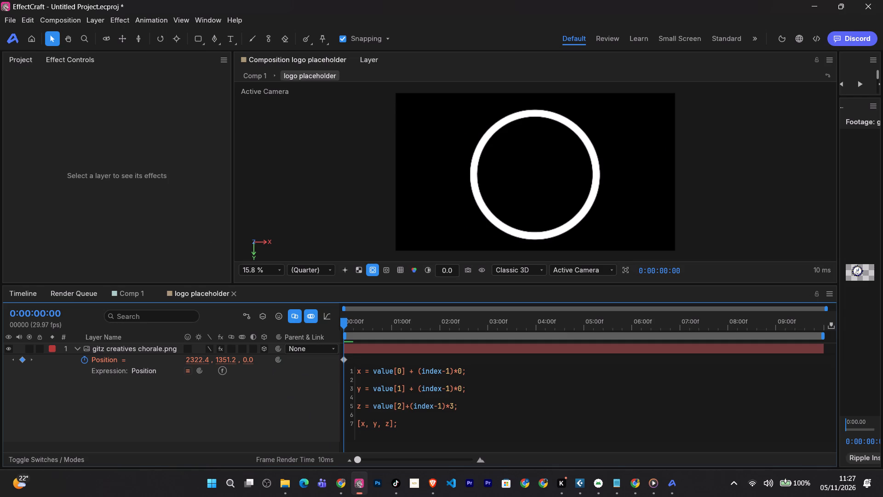
drag(421, 429, 346, 368)
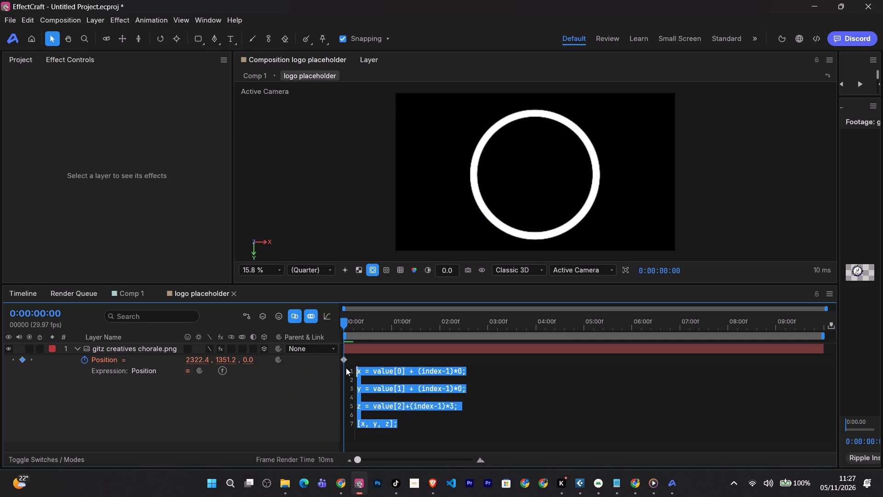
key(ctrl+c)
click(162, 386)
Duplicate the gitz creatives chorale.png layer in the logo placeholder composition.
click(148, 347)
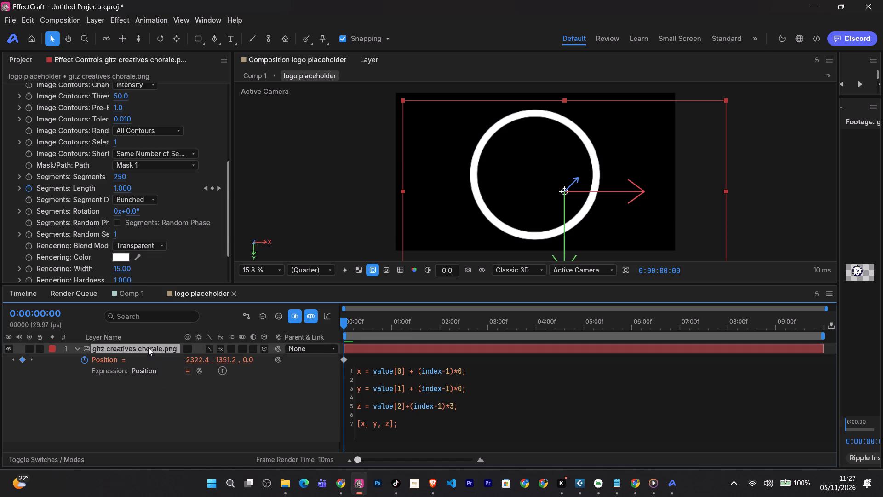
click(29, 18)
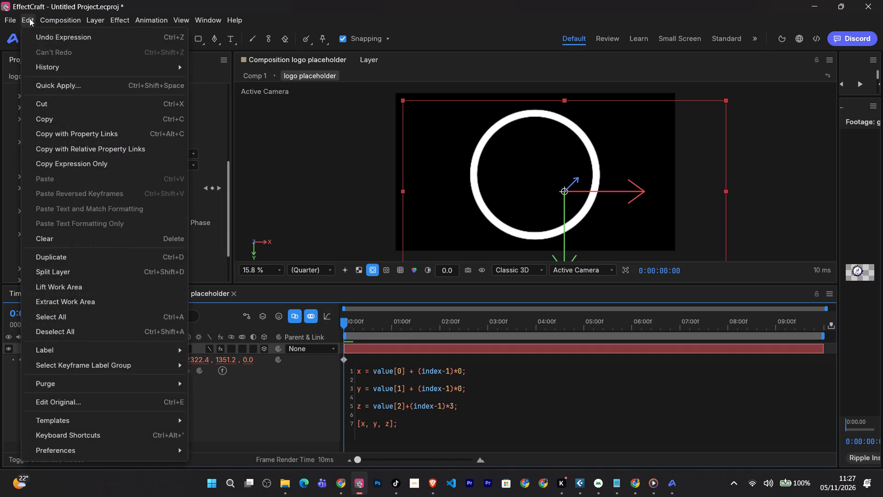
click(71, 258)
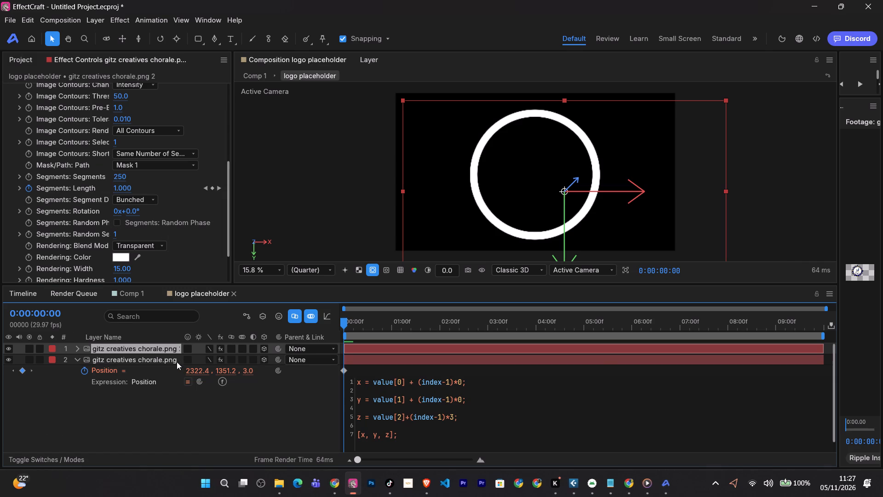
Open the lower gitz creatives chorale.png layer in the layer viewer and reselect the duplicate above it.
click(163, 360)
double_click(163, 360)
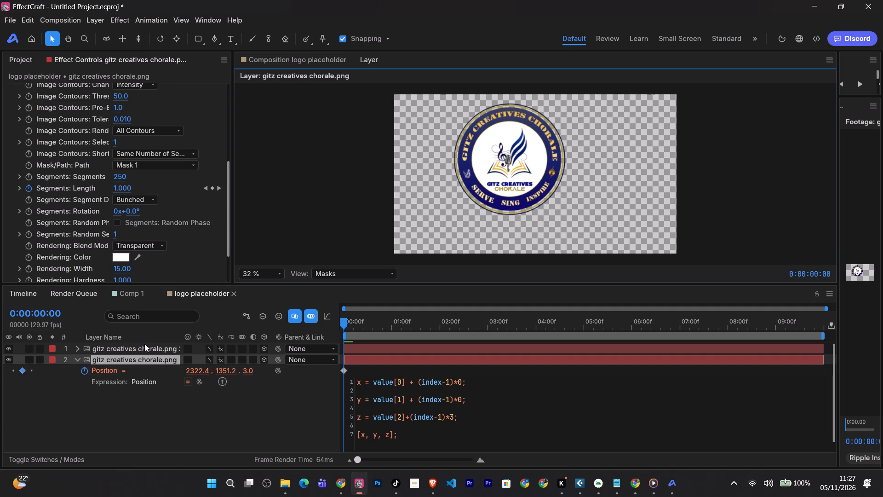
click(144, 344)
click(146, 346)
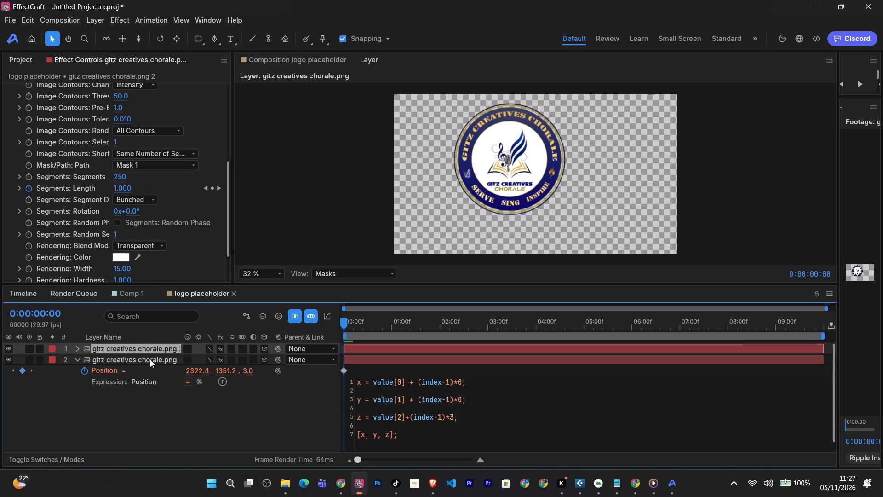
click(150, 359)
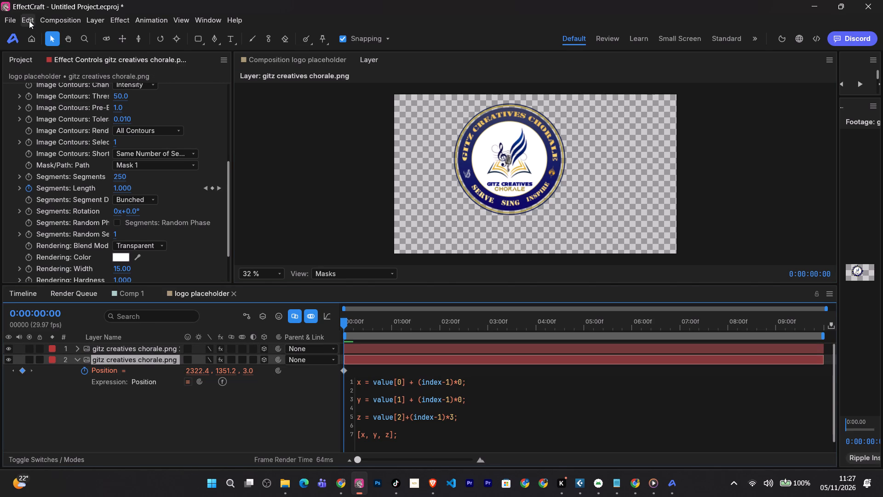
click(120, 345)
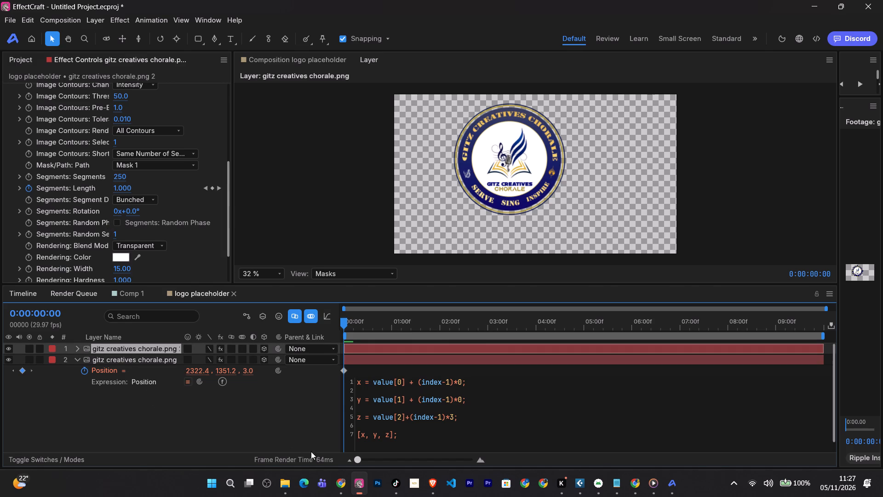
Switch to the tutorial in Chrome and check which effect is added to the lower logo layer, around 2:19 to 2:25.
click(342, 479)
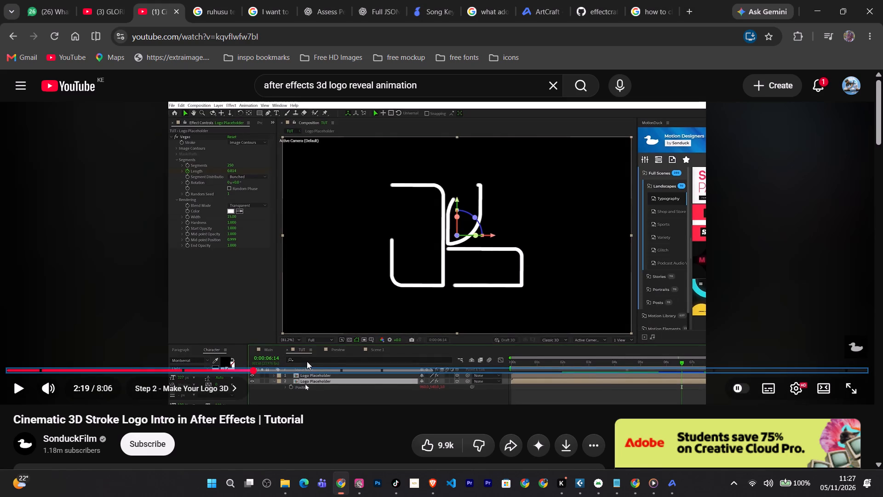
key(space)
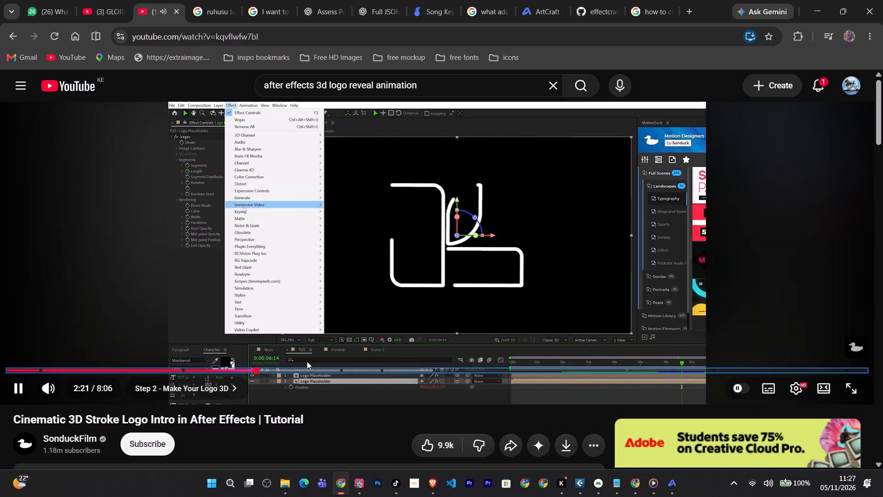
key(space)
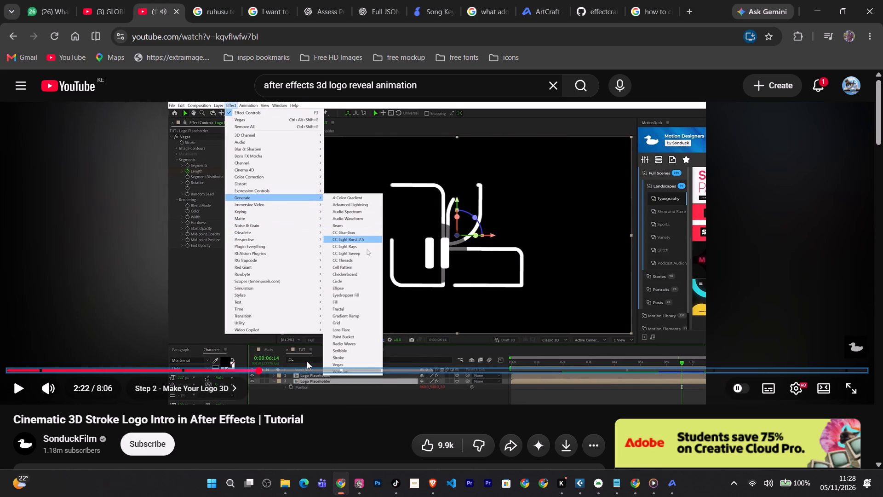
key(space)
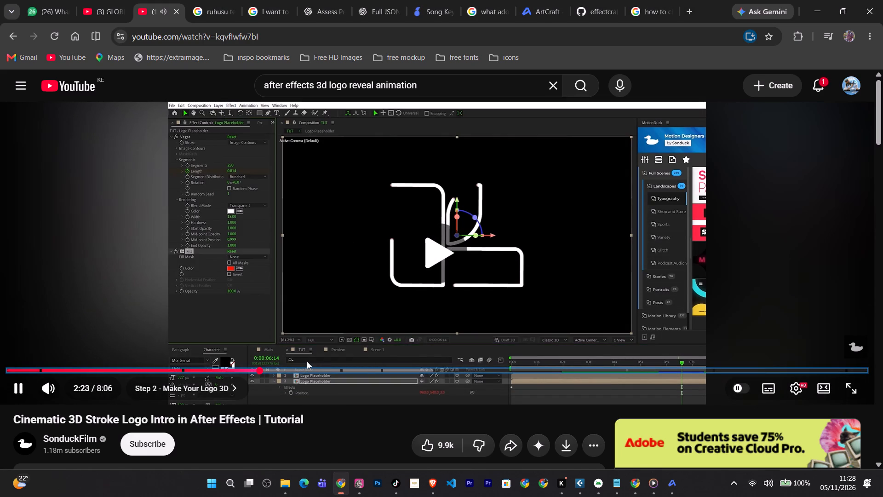
key(space)
key(space)
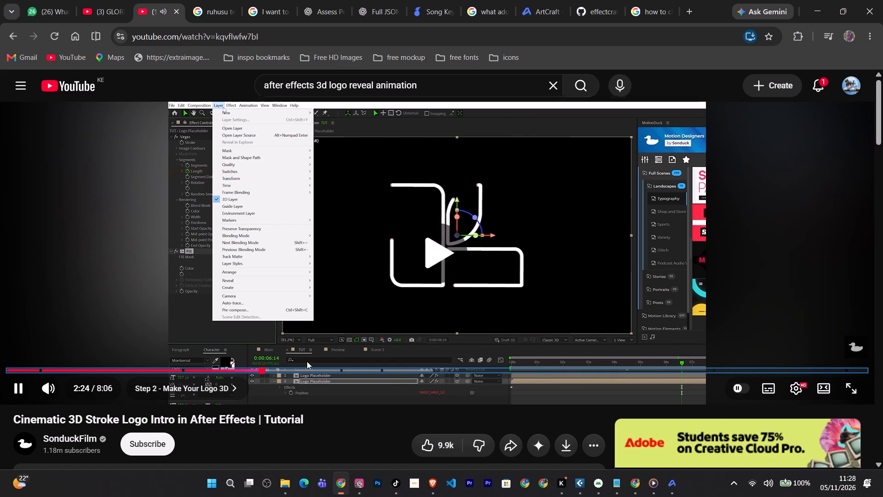
key(space)
key(space)
key(space)
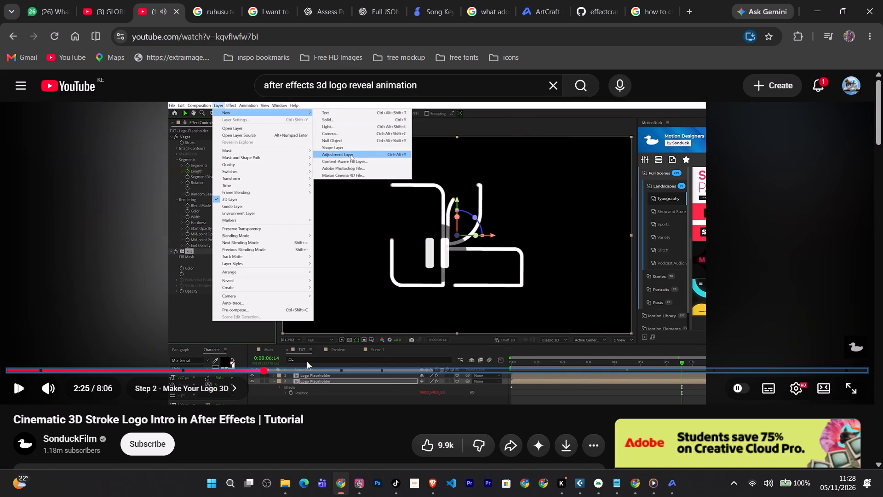
key(Left)
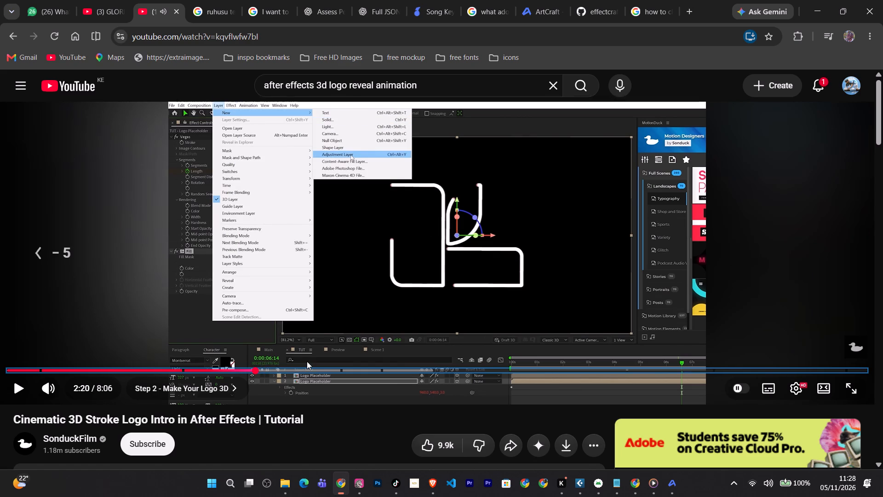
key(space)
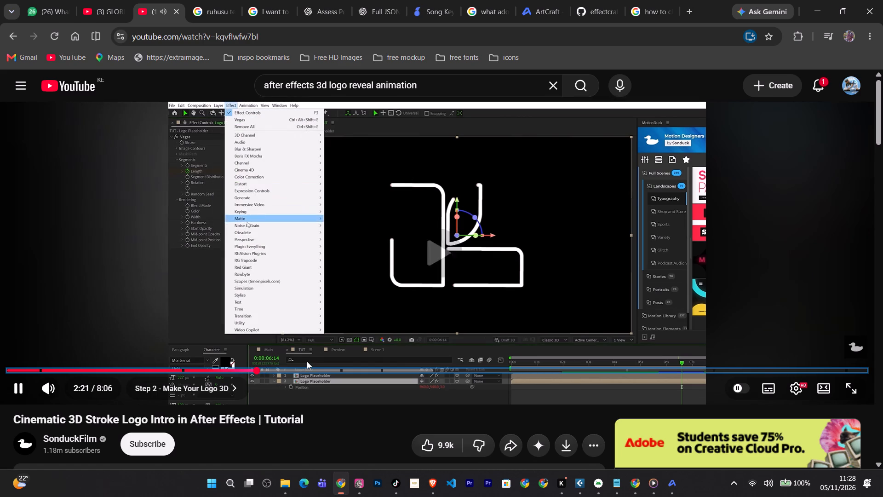
key(space)
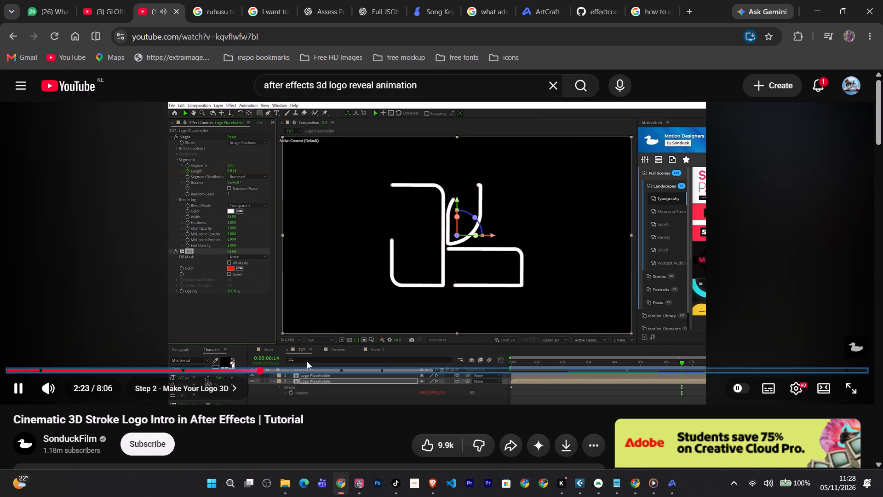
Switch to EffectCraft and apply the Generate Fill effect to the lower gitz creatives chorale.png layer.
click(358, 479)
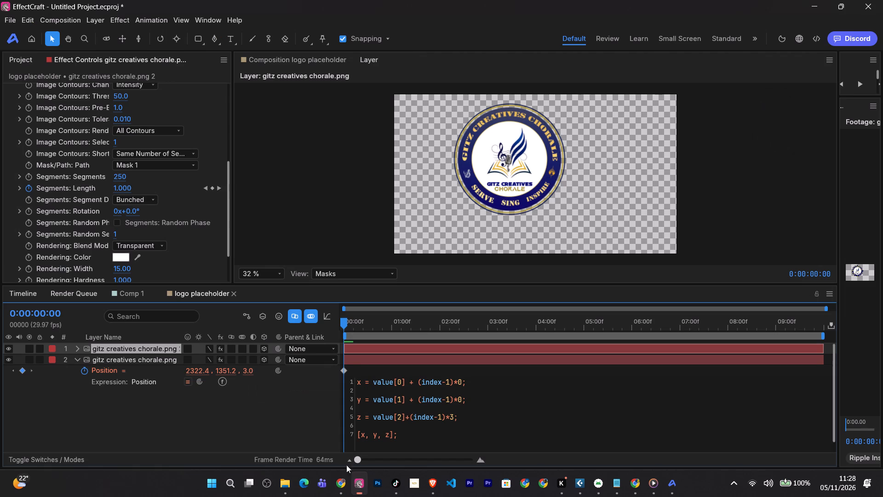
click(152, 361)
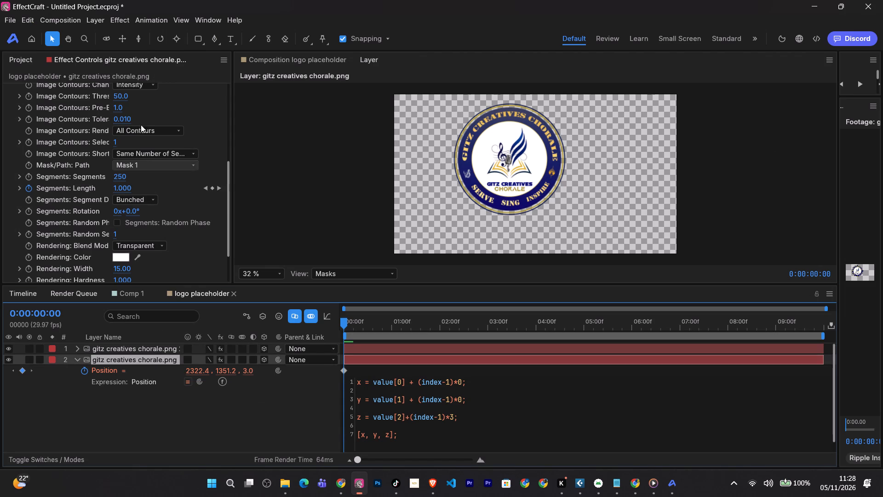
click(119, 23)
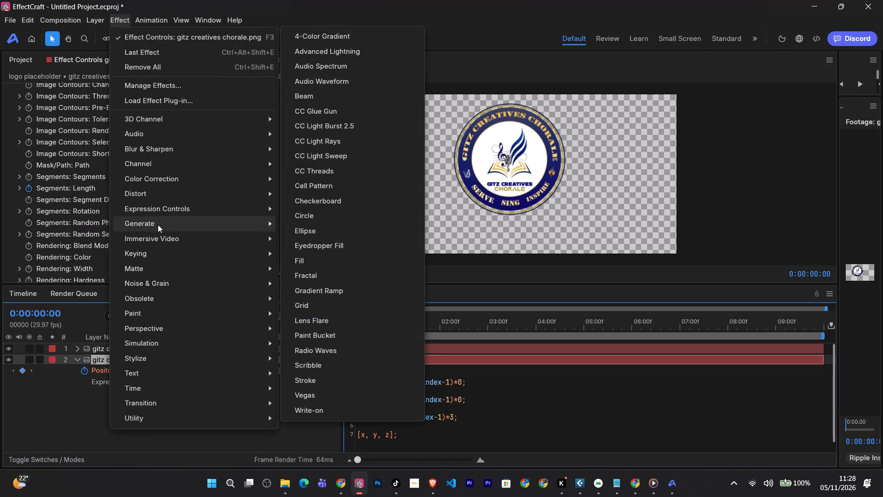
click(302, 259)
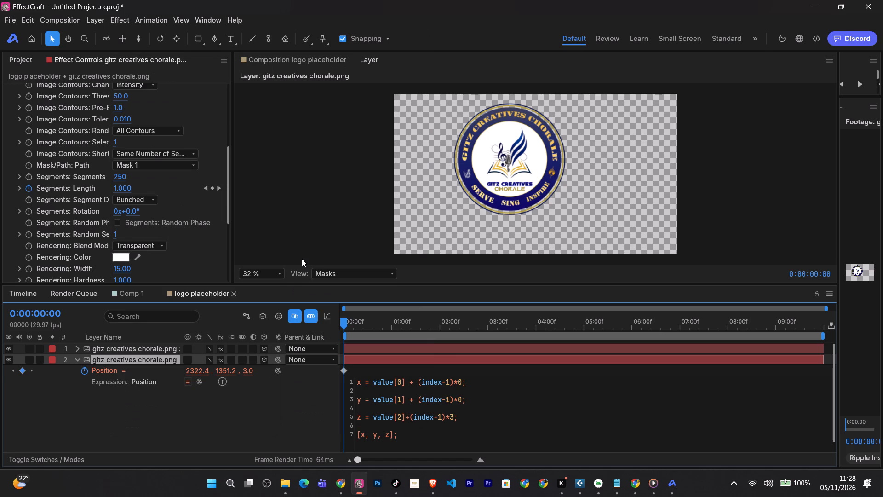
Switch to the tutorial in Chrome and review, around 2:16 to 2:26, which new layer is created after the Fill effect.
click(333, 478)
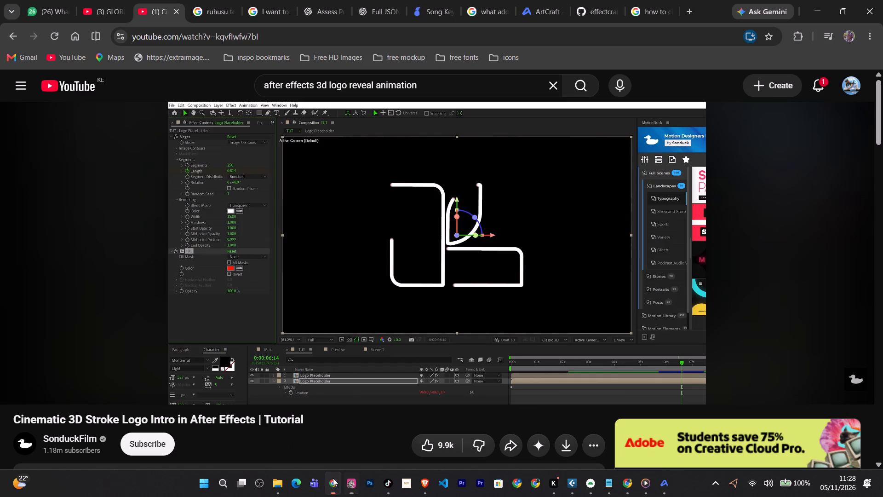
key(space)
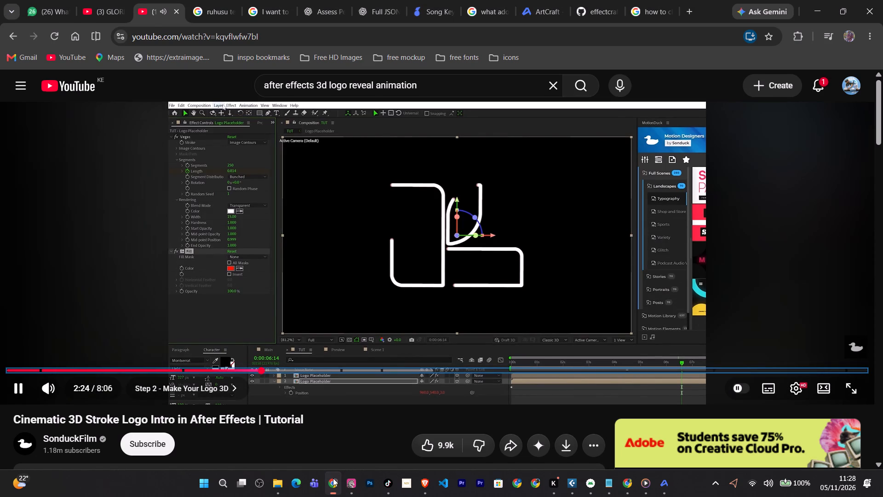
key(space)
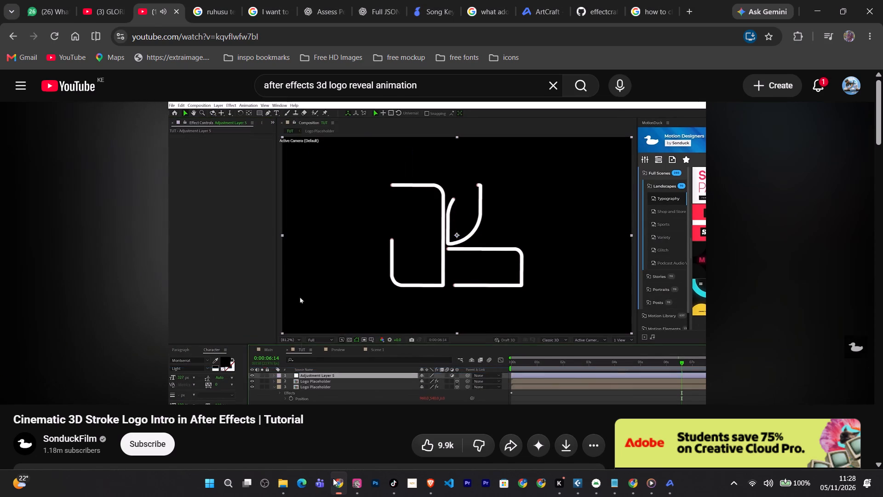
click(361, 478)
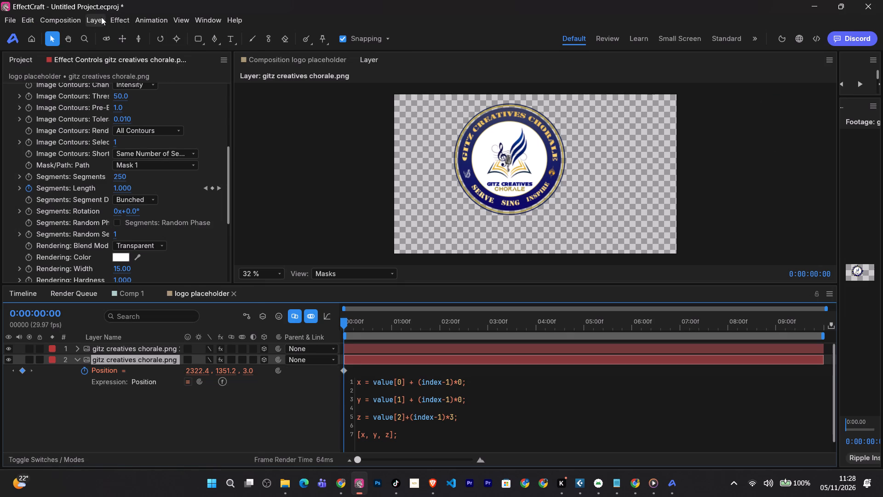
click(101, 17)
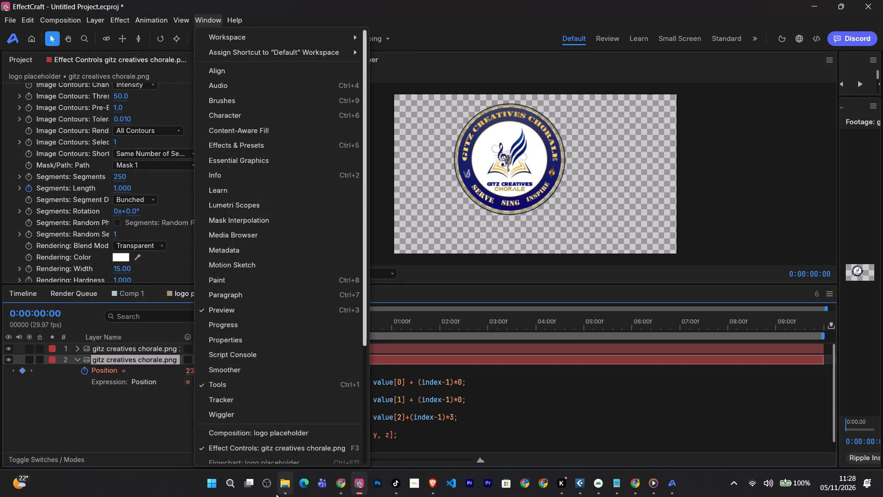
click(344, 483)
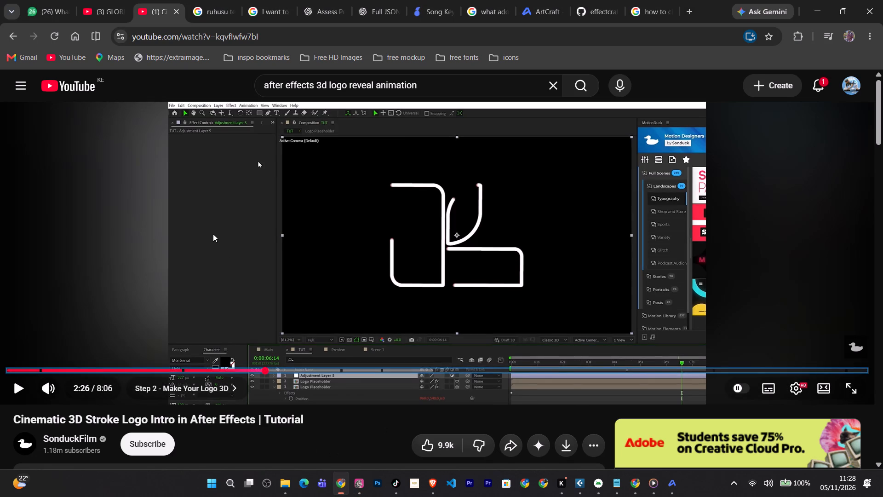
key(space)
key(space)
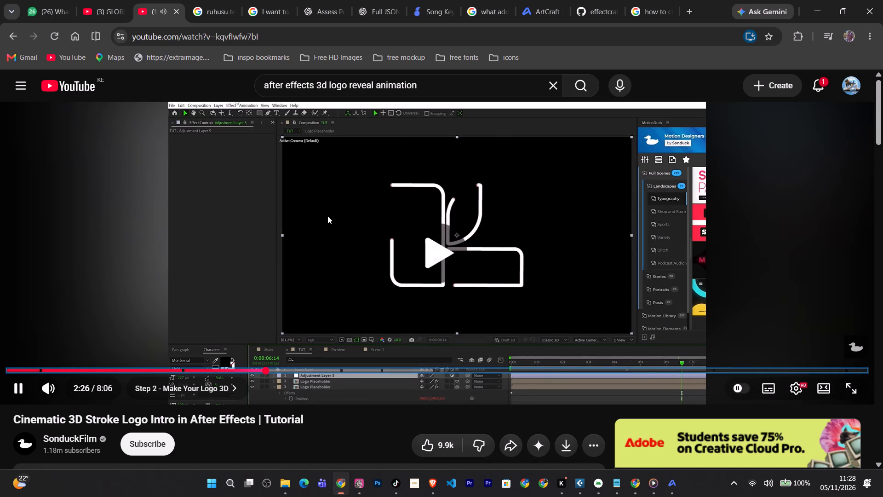
key(Left)
key(Left)
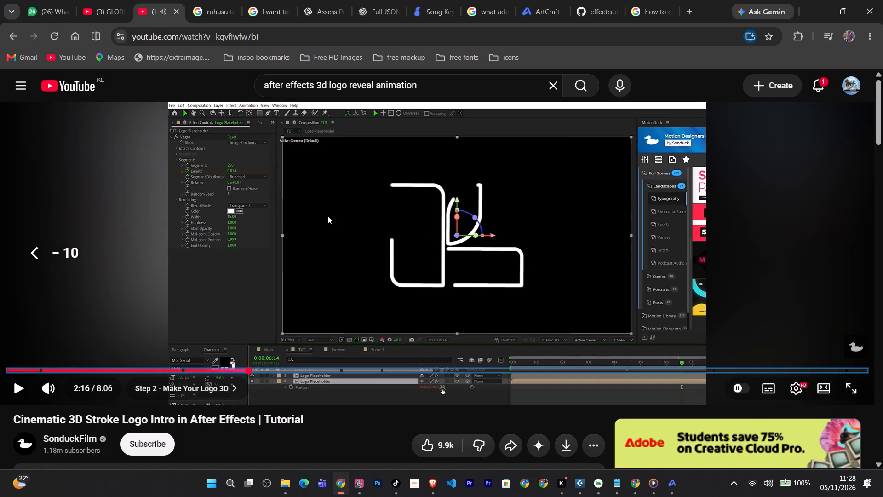
key(space)
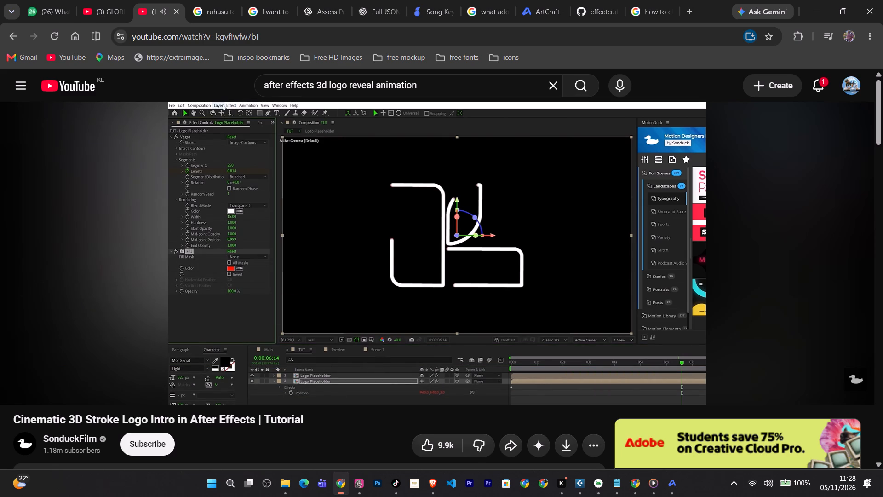
key(space)
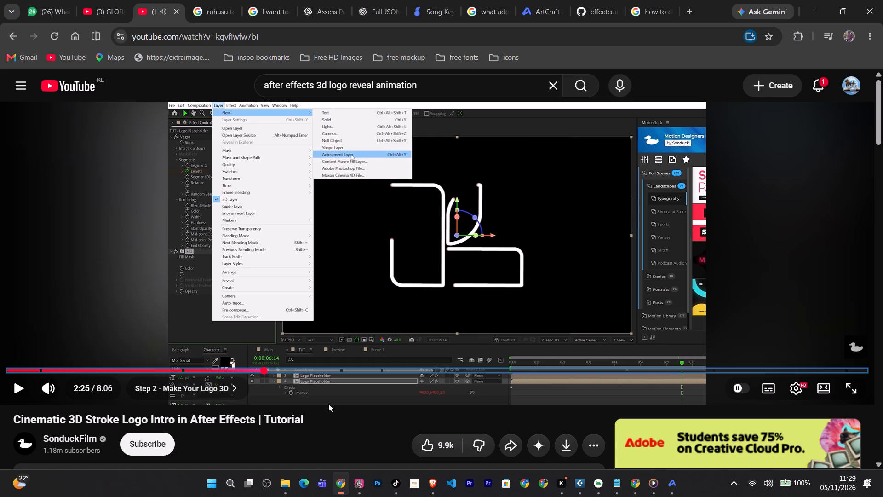
Switch to EffectCraft and add a new adjustment layer to the logo placeholder composition.
click(355, 484)
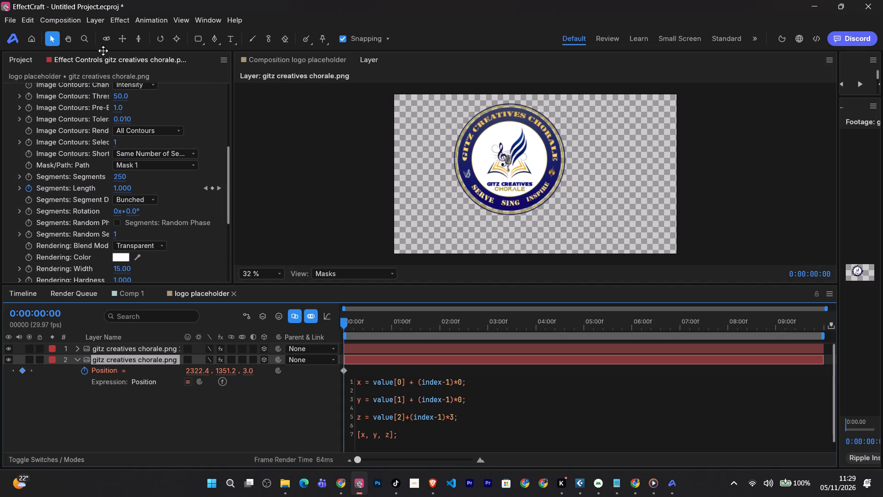
click(97, 18)
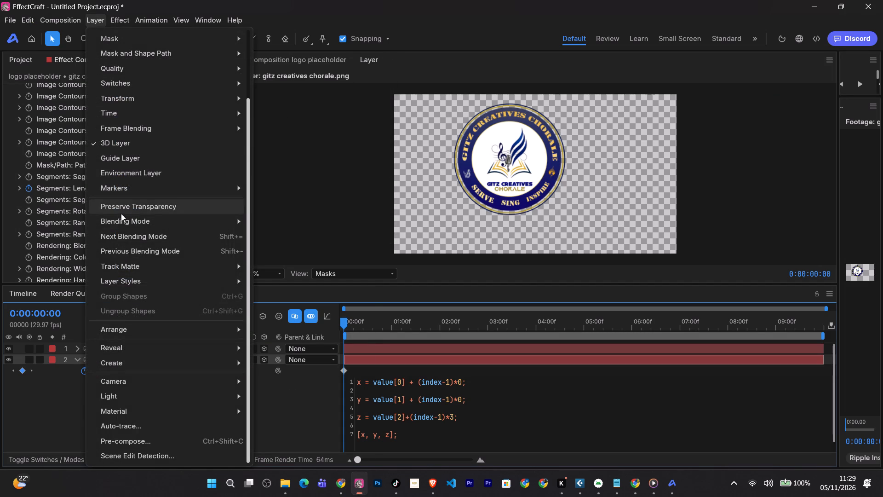
scroll(131, 260, up, 1)
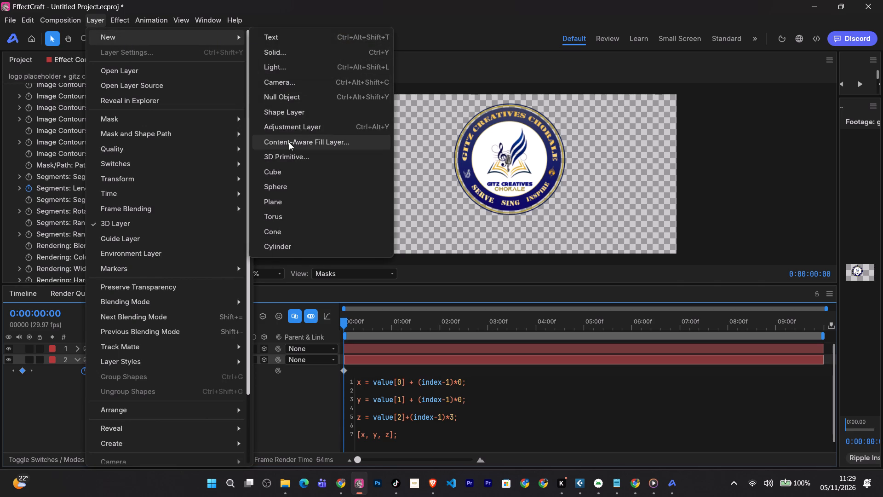
click(299, 129)
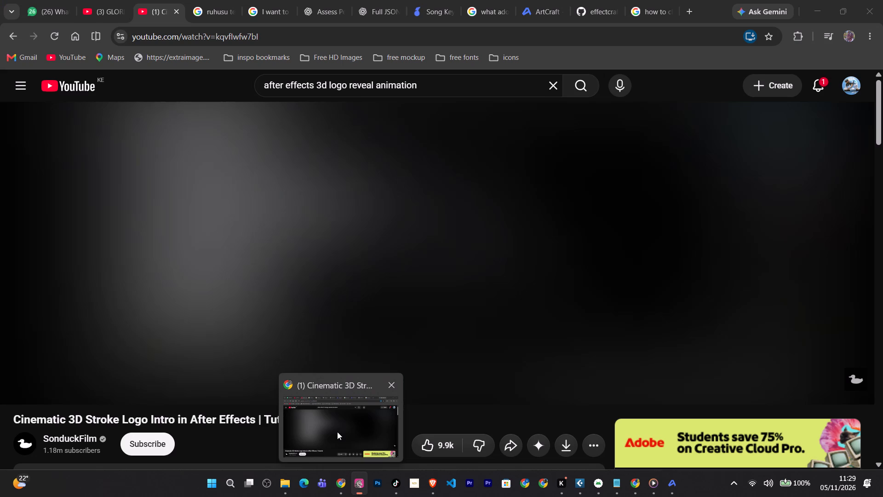
Check the tutorial in Chrome around 2:25 to 2:27, and in EffectCraft move the adjustment layer above both logo layers.
click(337, 432)
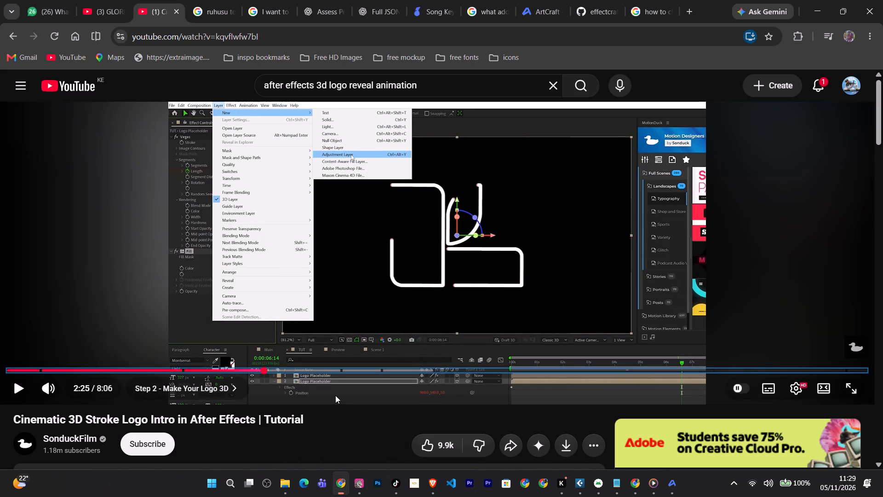
key(space)
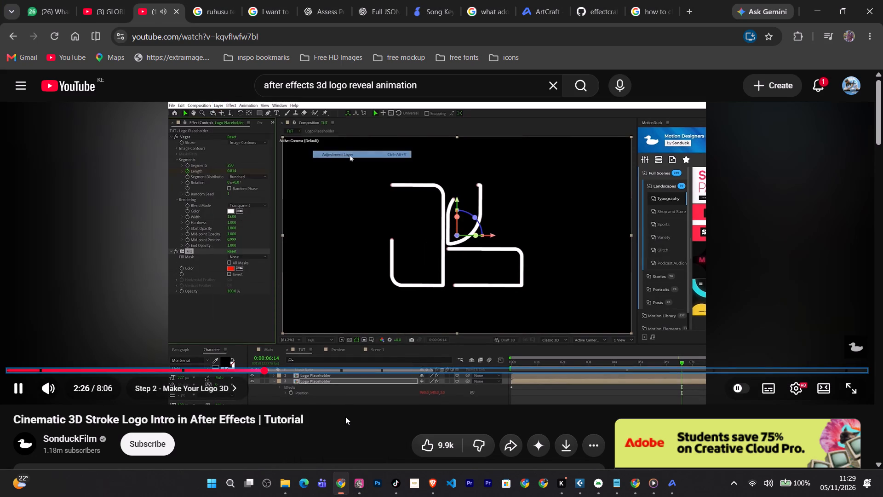
key(space)
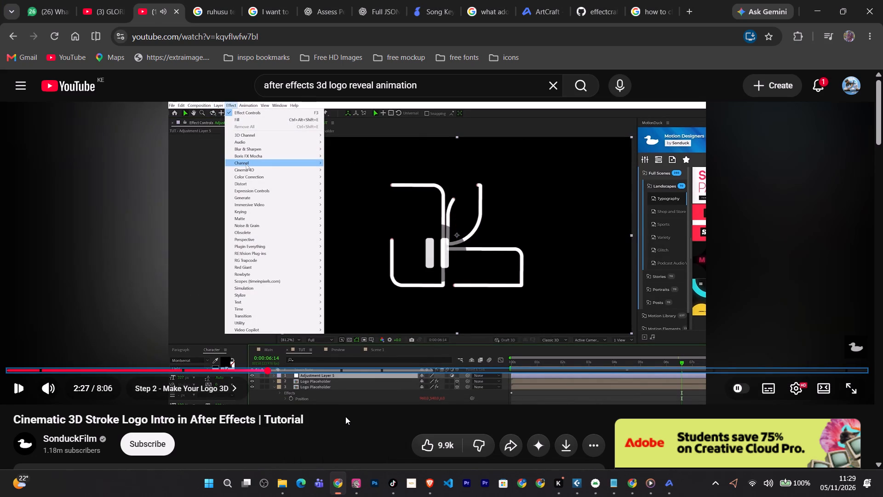
click(349, 479)
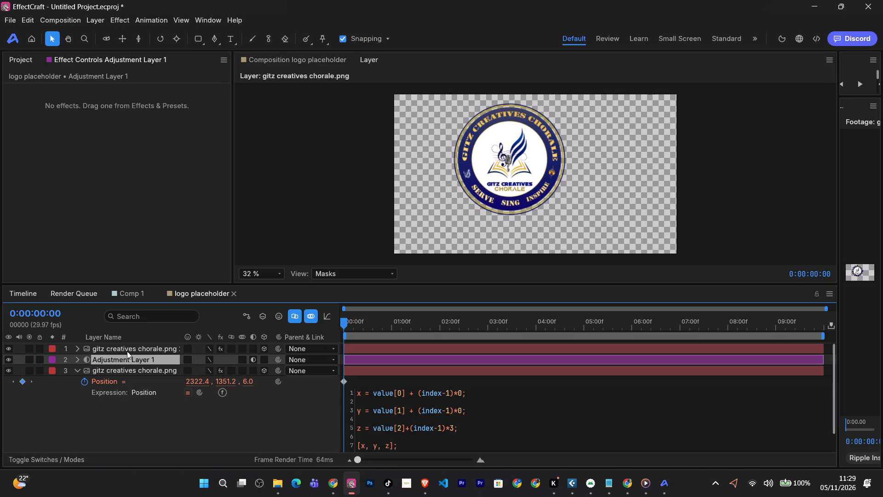
drag(127, 359, 127, 344)
click(141, 349)
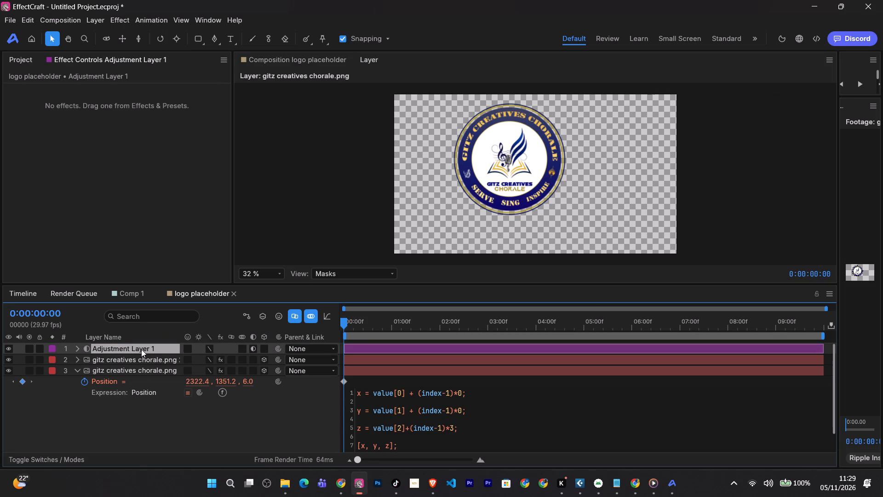
Check the tutorial in Chrome around 2:29 to 2:31, and in EffectCraft apply the Color Control expression control to the adjustment layer.
click(121, 22)
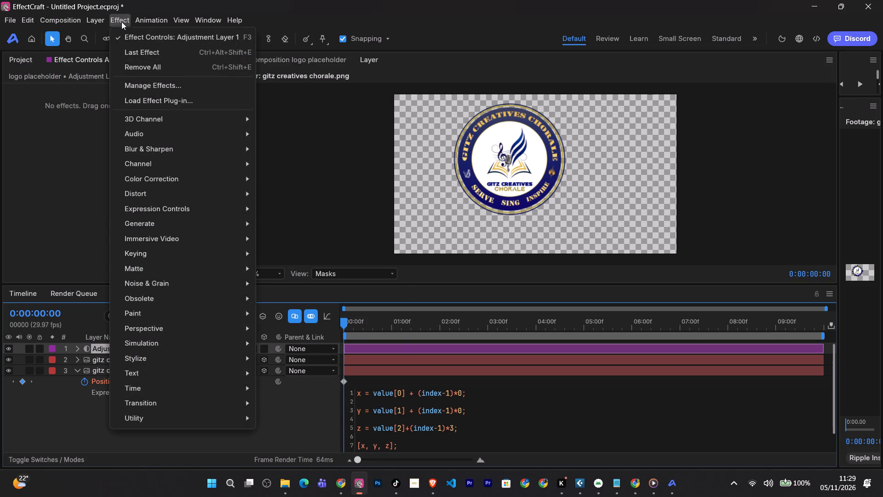
click(338, 489)
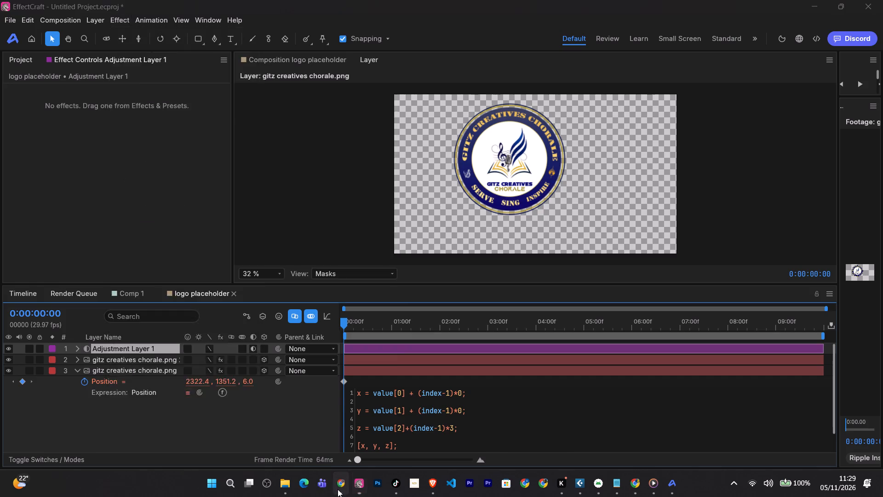
key(space)
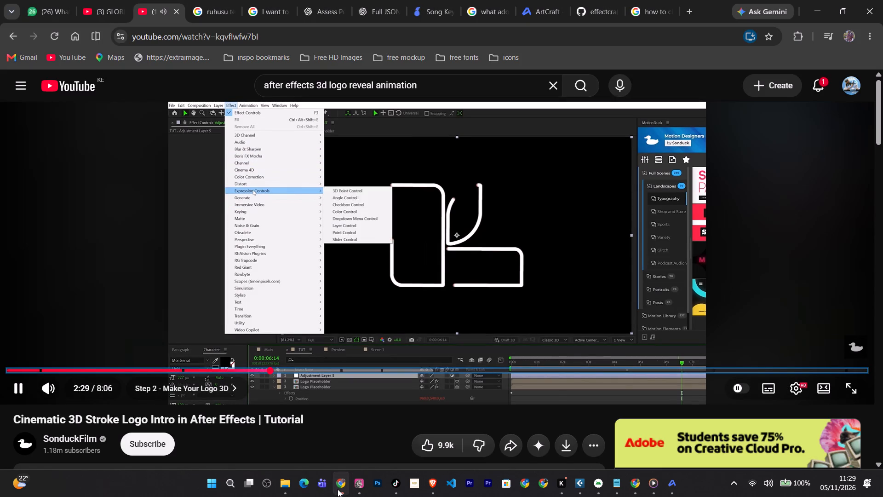
key(space)
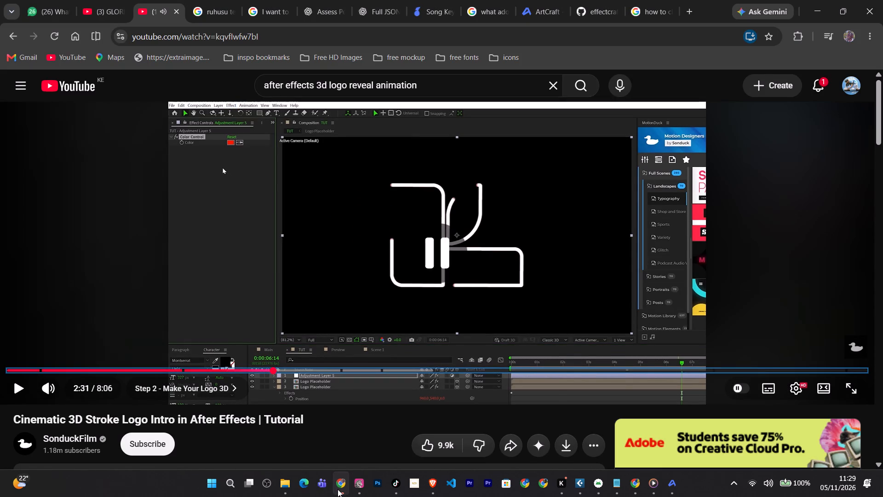
click(362, 482)
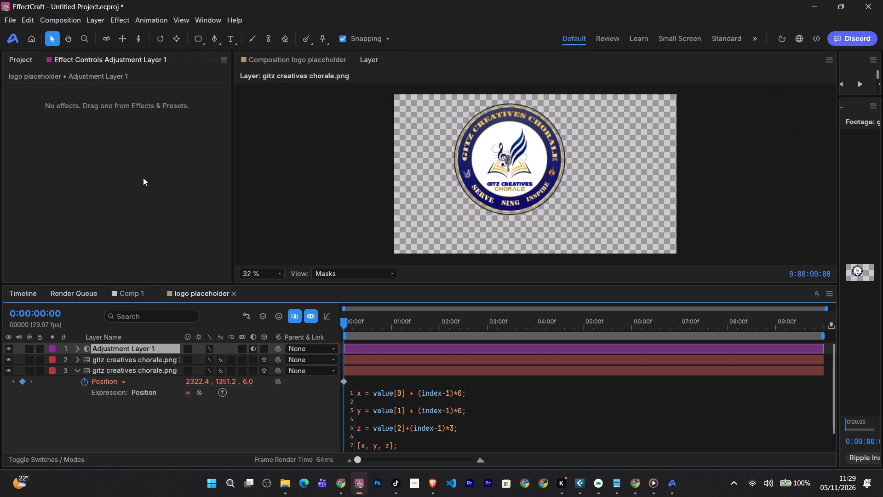
click(122, 21)
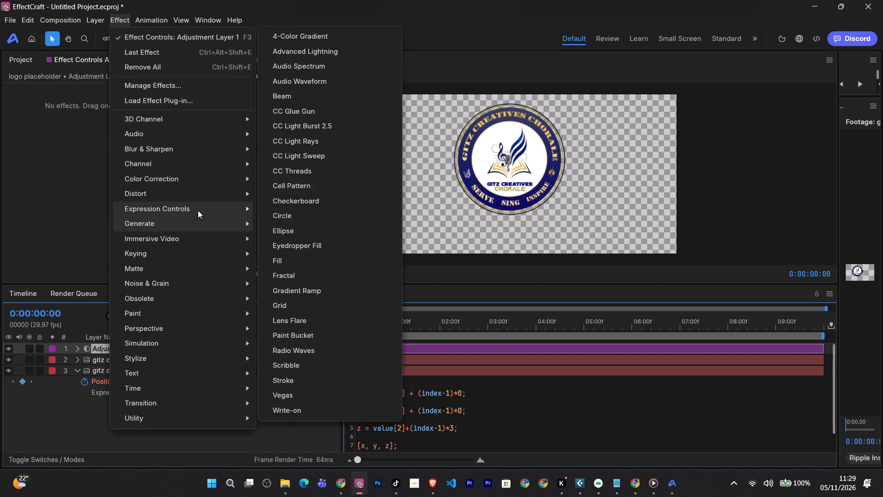
click(303, 255)
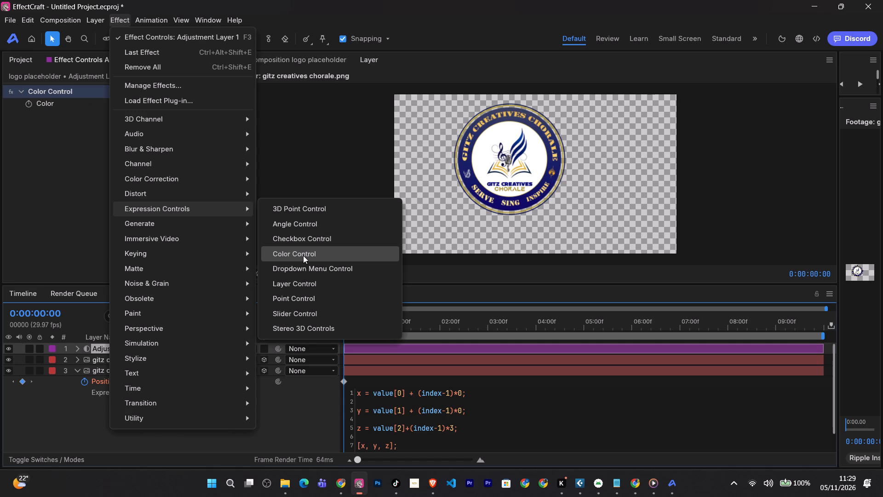
Switch to the tutorial in Chrome, study from 2:31 how the Fill color is linked to the Color Control, and return to EffectCraft.
click(341, 484)
key(space)
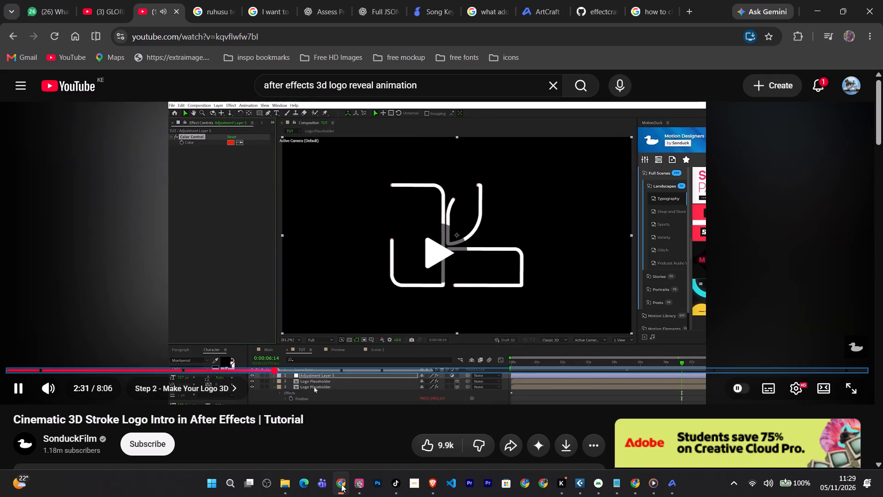
key(space)
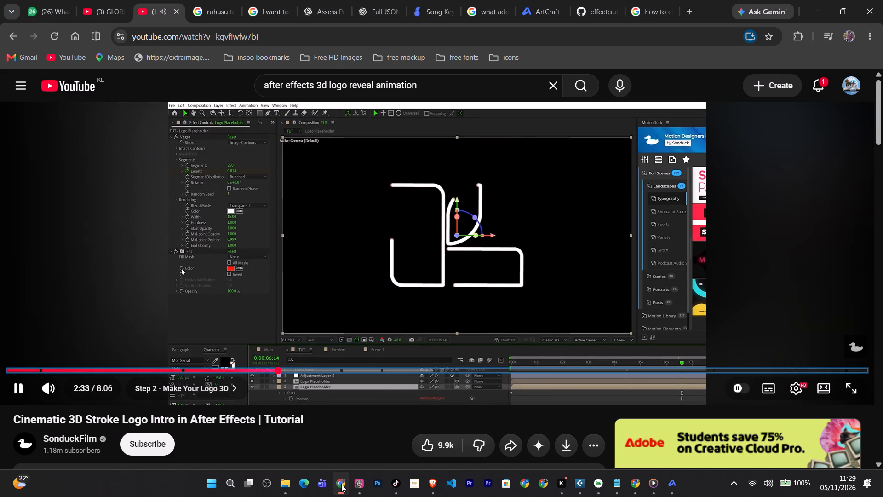
key(space)
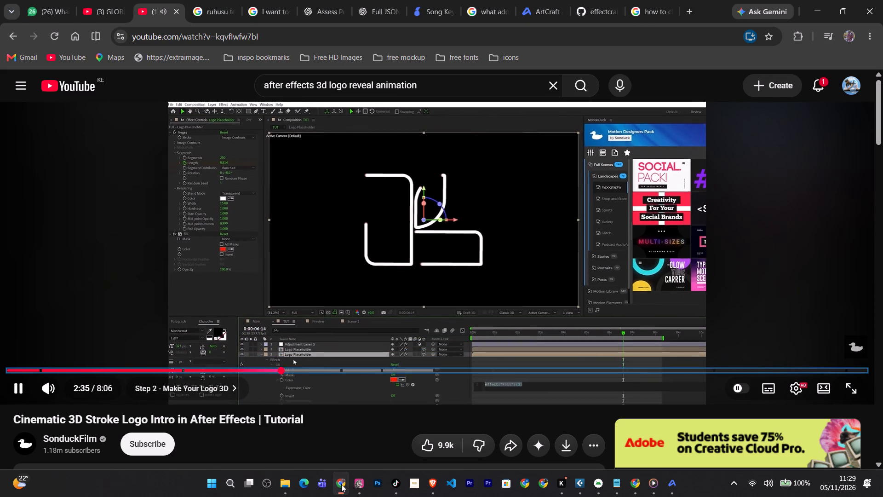
key(space)
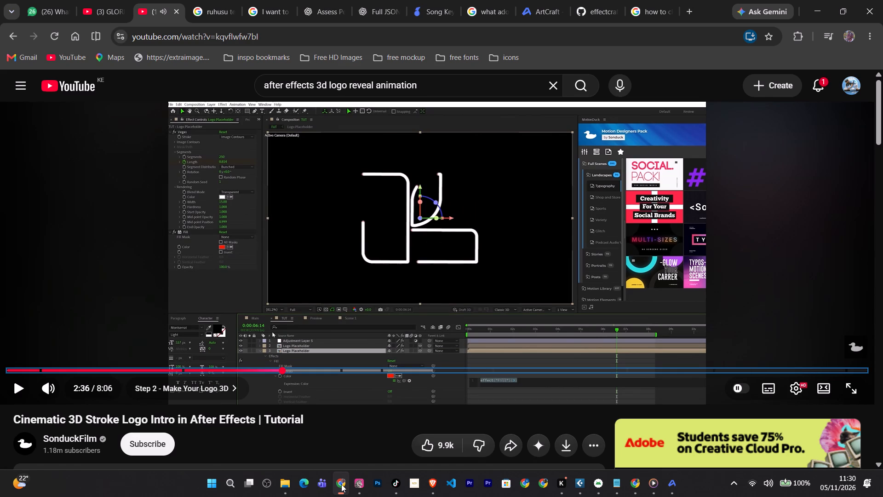
click(341, 484)
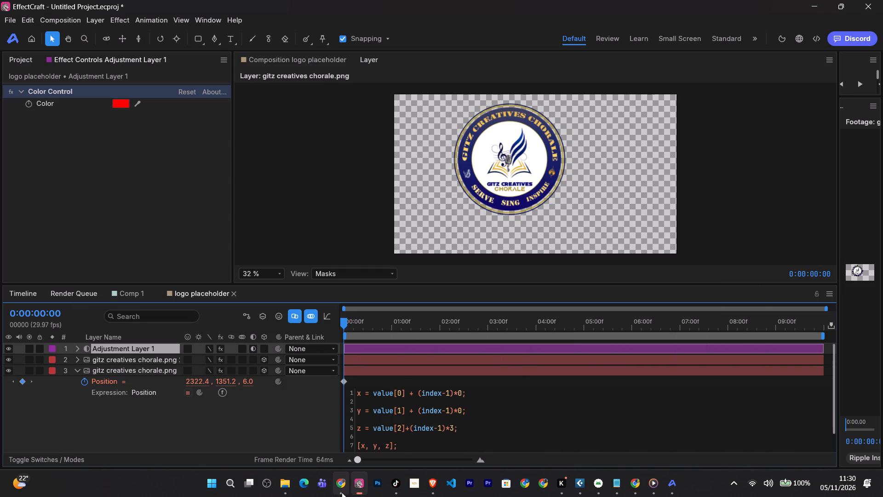
click(342, 485)
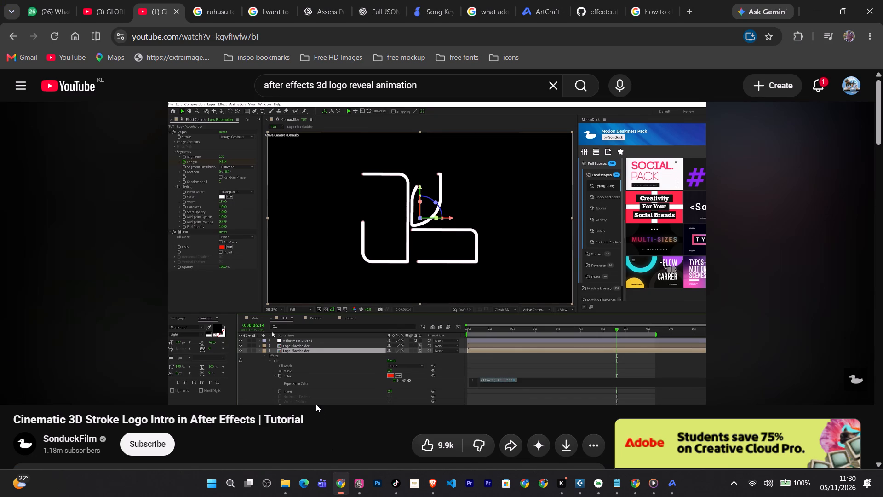
key(space)
key(space)
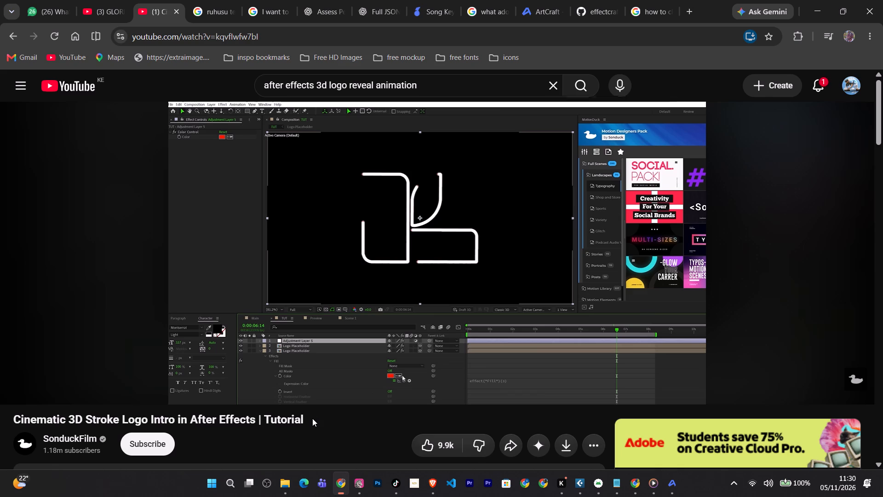
click(360, 482)
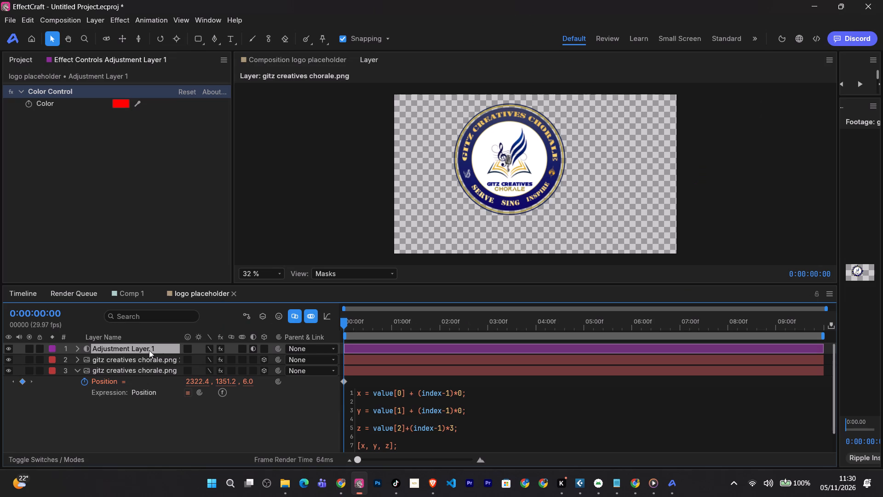
Expand the bottom logo layer's effects in the timeline and examine the properties of Fill and Fill 2.
click(78, 369)
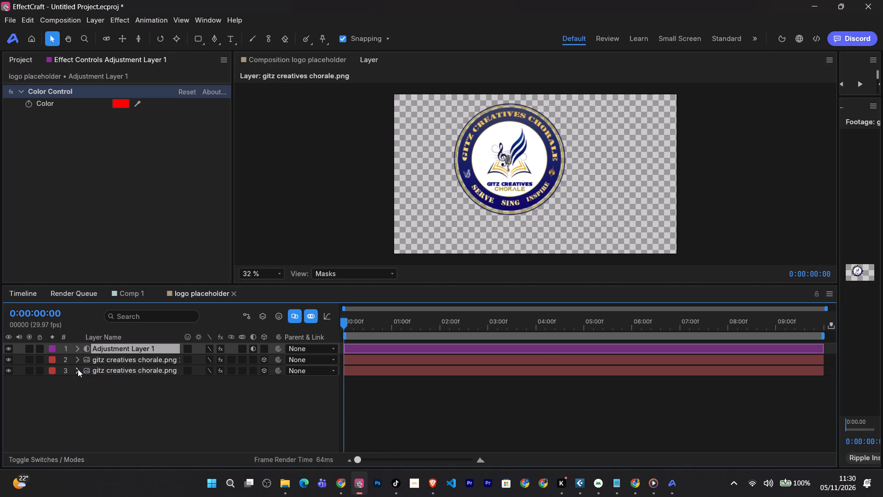
click(78, 369)
click(86, 383)
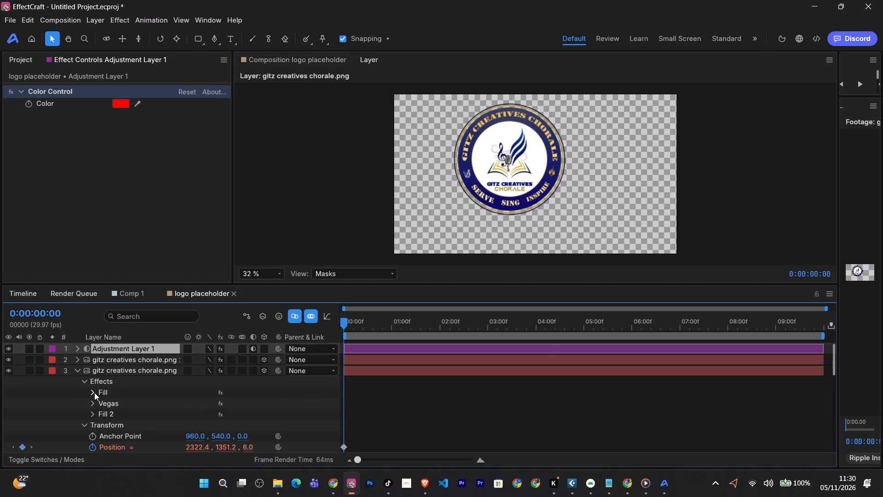
click(93, 412)
click(93, 412)
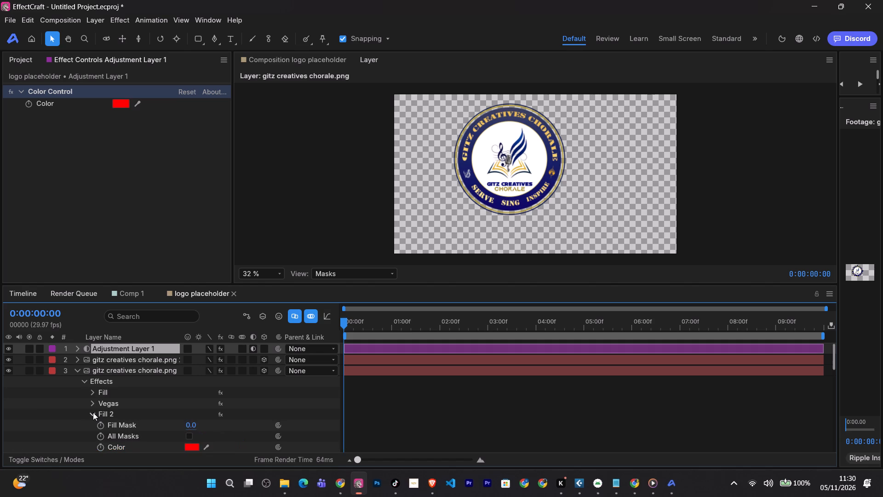
click(93, 392)
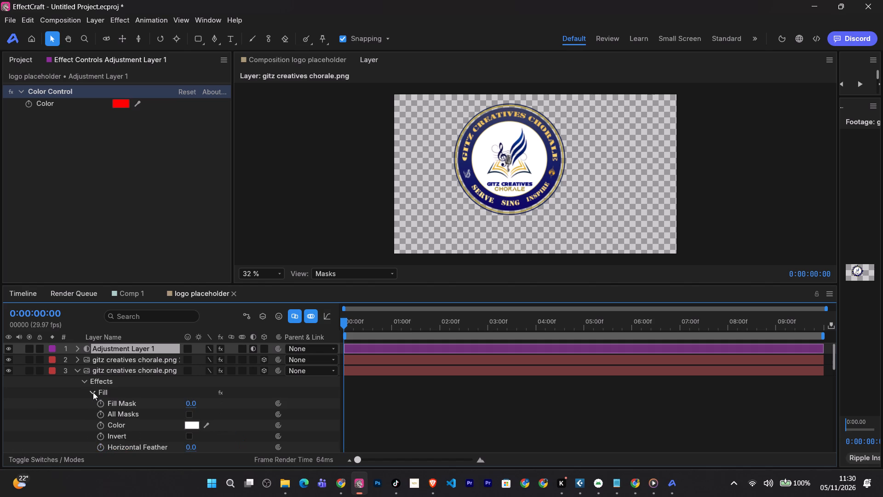
click(93, 392)
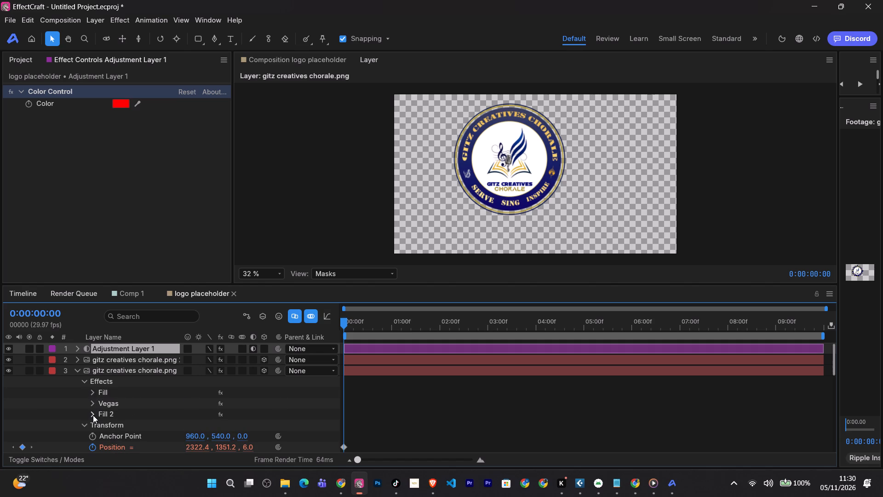
Switch to the tutorial in Chrome, replay 2:34 to 2:38 on linking the Fill color to the Color Control, and return to EffectCraft.
click(340, 480)
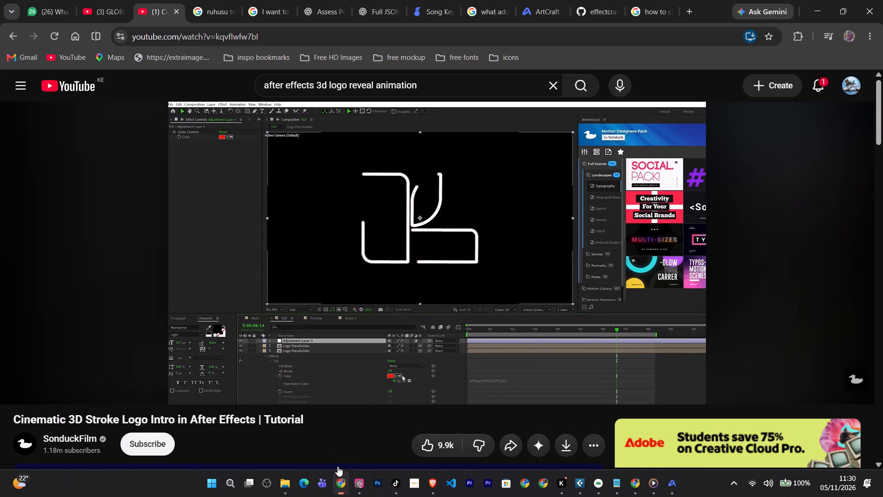
key(space)
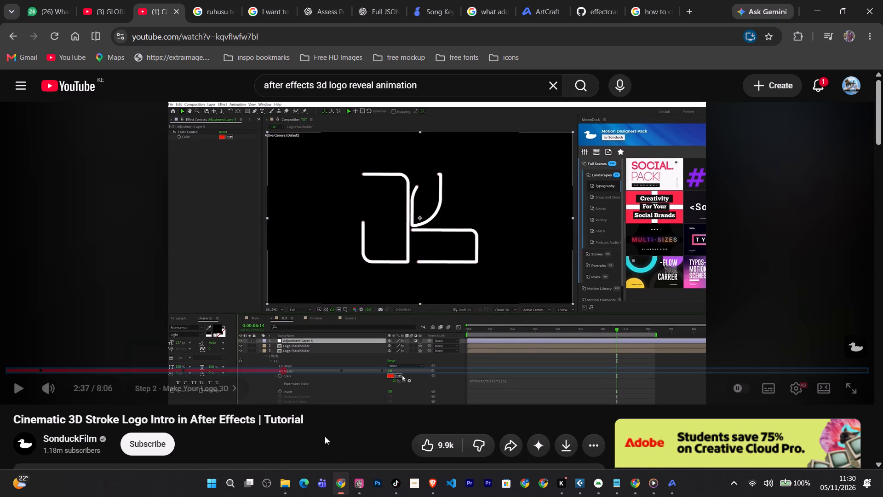
key(space)
key(Left)
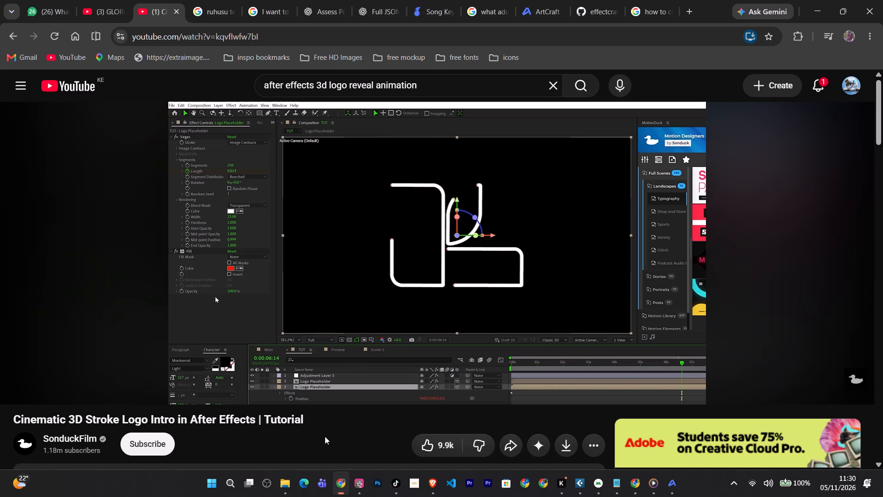
key(space)
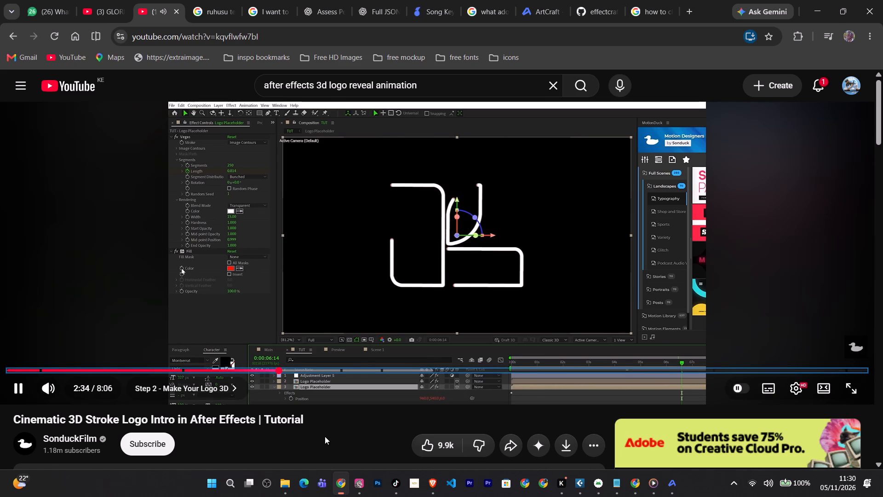
key(space)
key(space)
key(space)
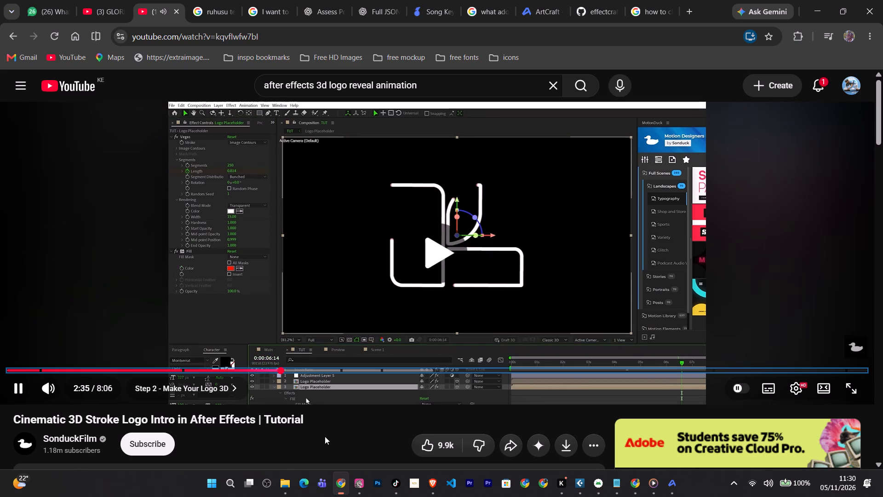
key(space)
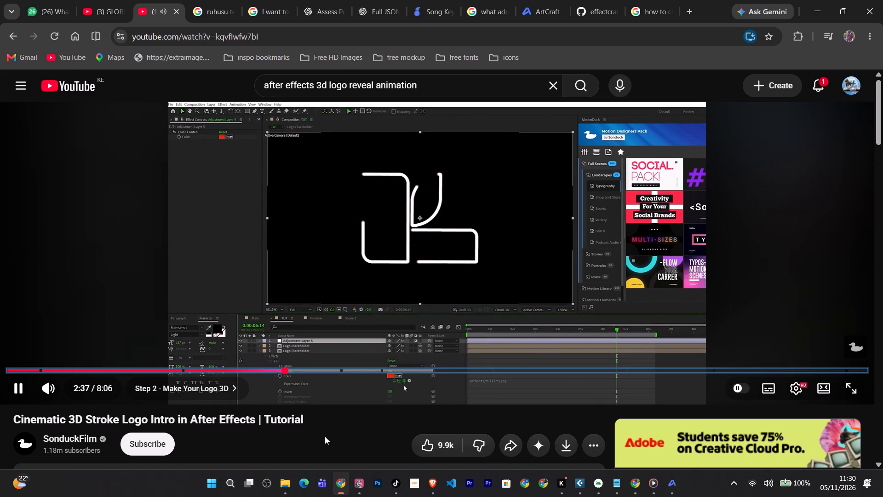
key(space)
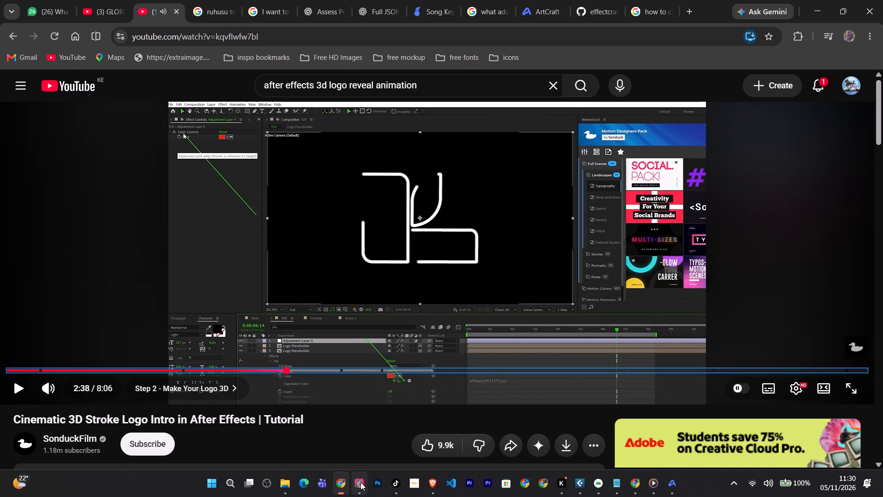
click(361, 482)
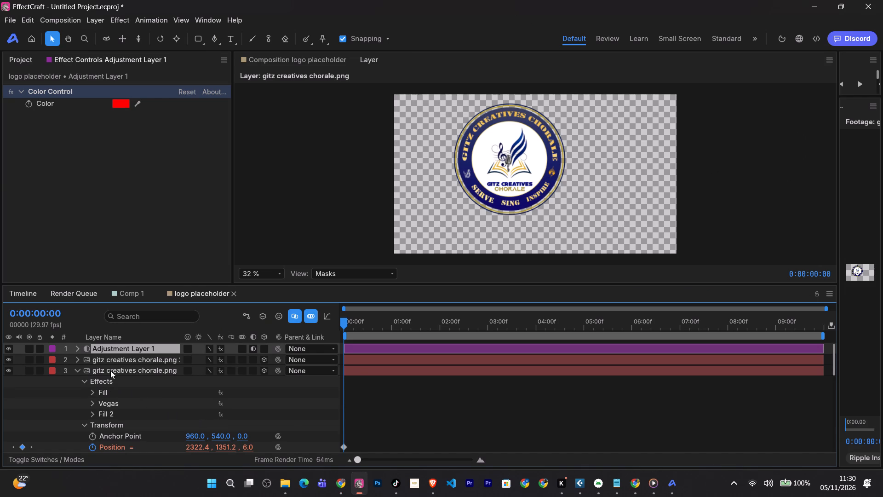
Turn on keyframing for the Fill 2 Color of the bottom logo layer at 0:00:00:00 and reveal that property in the timeline.
click(120, 370)
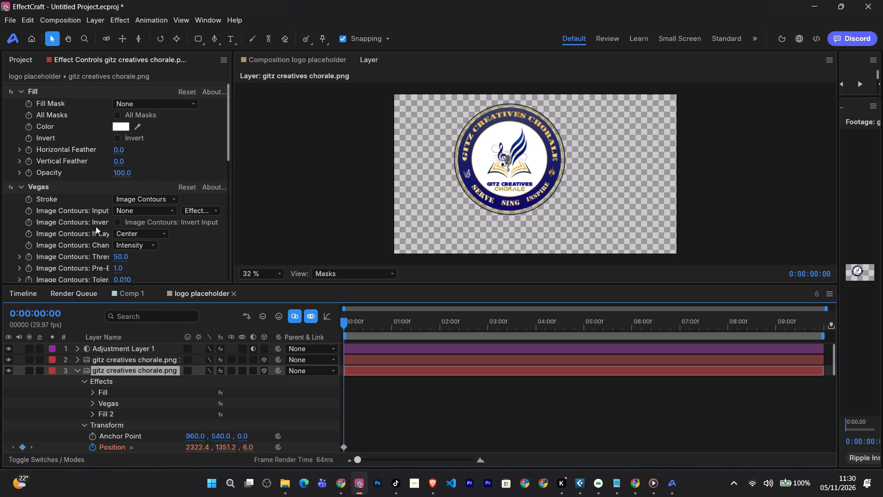
scroll(68, 223, down, 1)
scroll(68, 223, up, 1)
scroll(68, 223, down, 5)
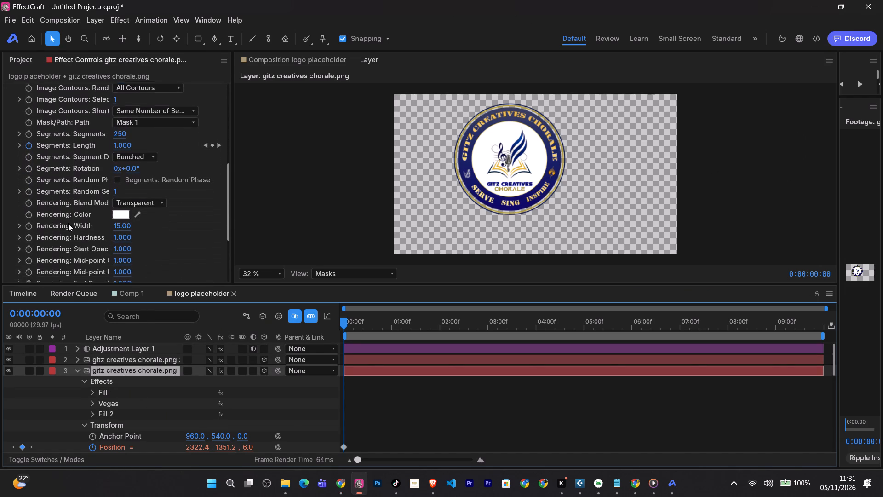
scroll(68, 223, down, 4)
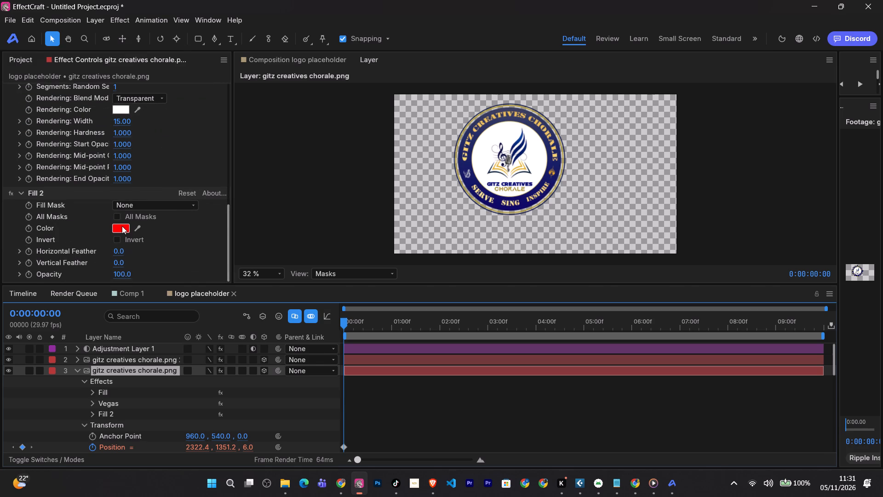
click(28, 227)
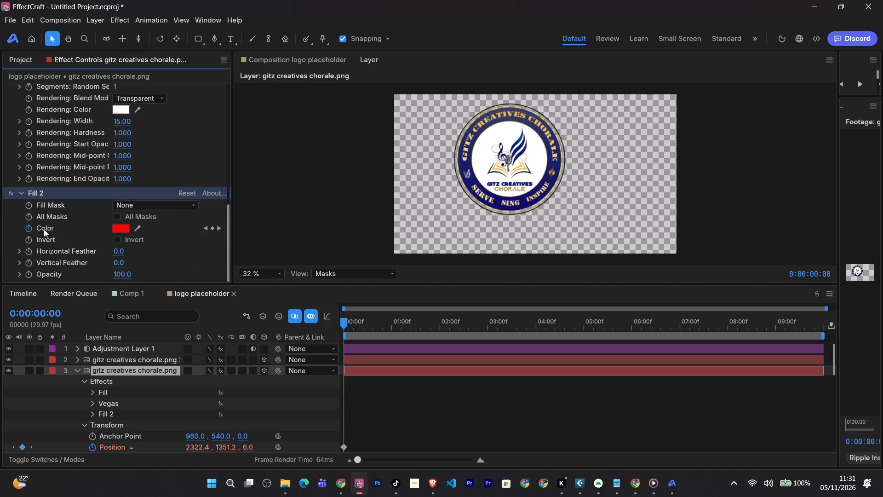
double_click(29, 227)
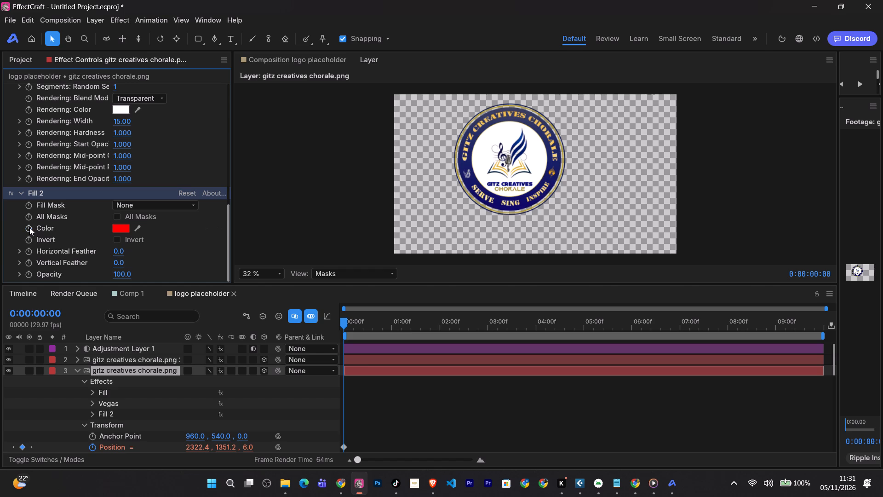
click(29, 227)
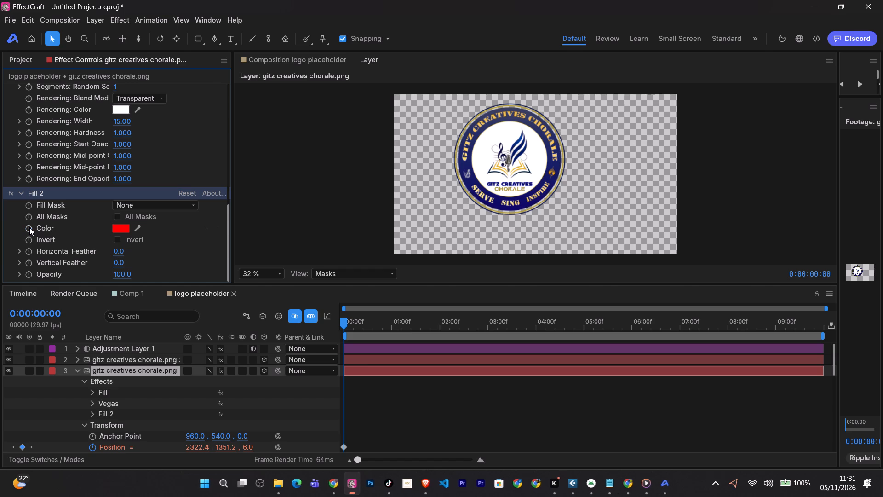
alt+click(29, 227)
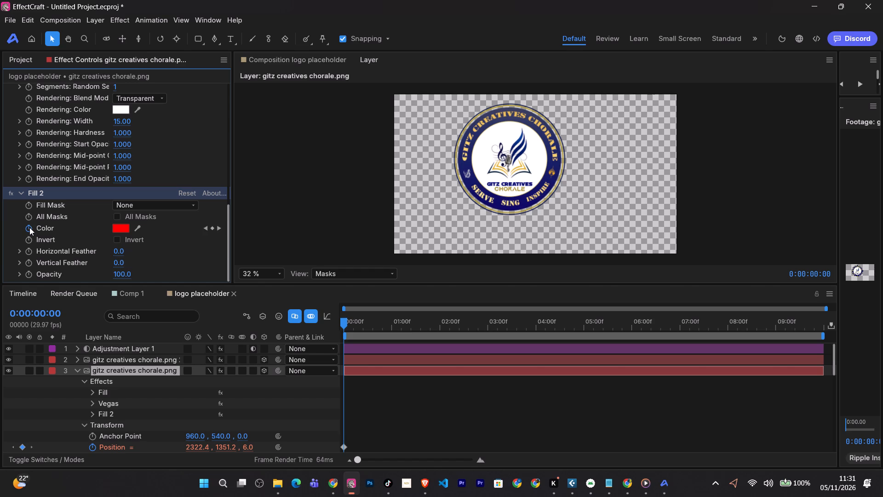
alt+click(29, 227)
click(29, 227)
click(47, 227)
click(47, 227)
double_click(47, 227)
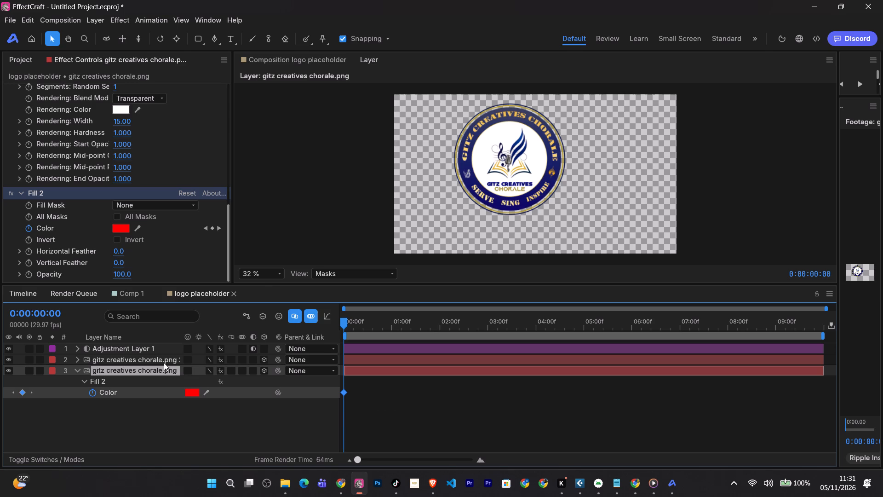
Link the bottom logo layer's Fill 2 Color to the Color Control's Color on Adjustment Layer 1 with the expression pick whip.
click(151, 346)
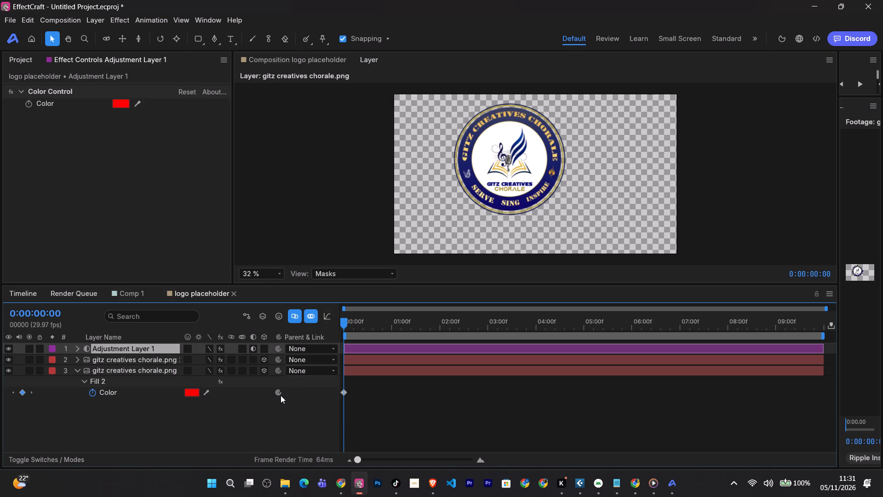
drag(279, 395, 190, 233)
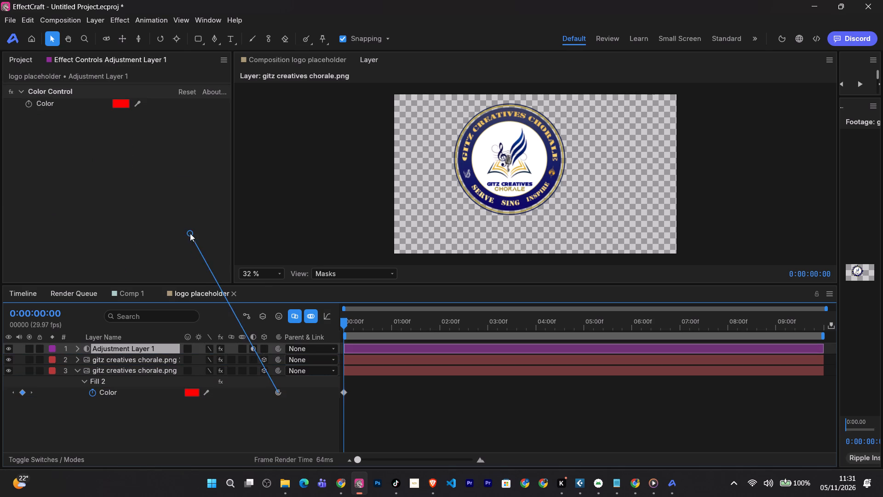
drag(190, 233, 119, 104)
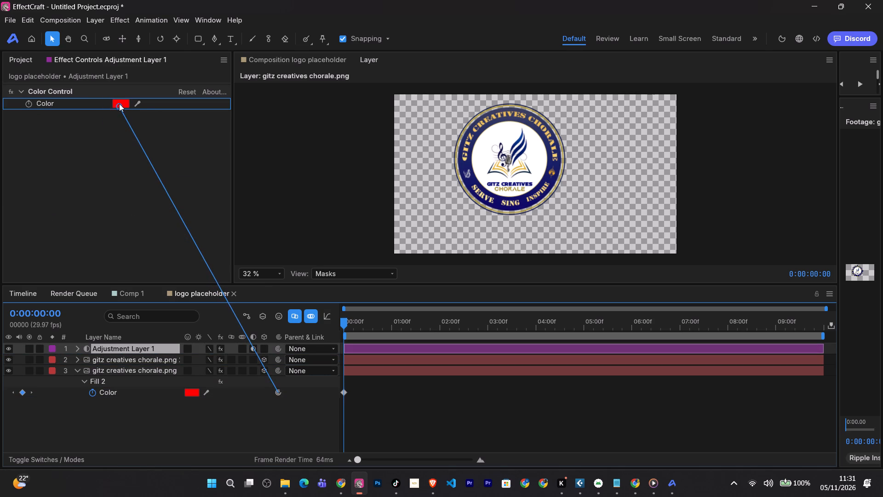
drag(119, 104, 108, 104)
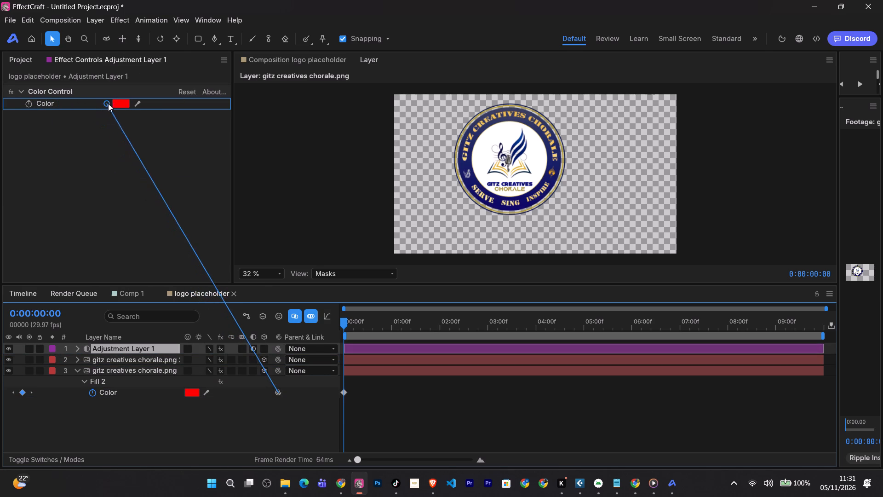
drag(108, 104, 120, 103)
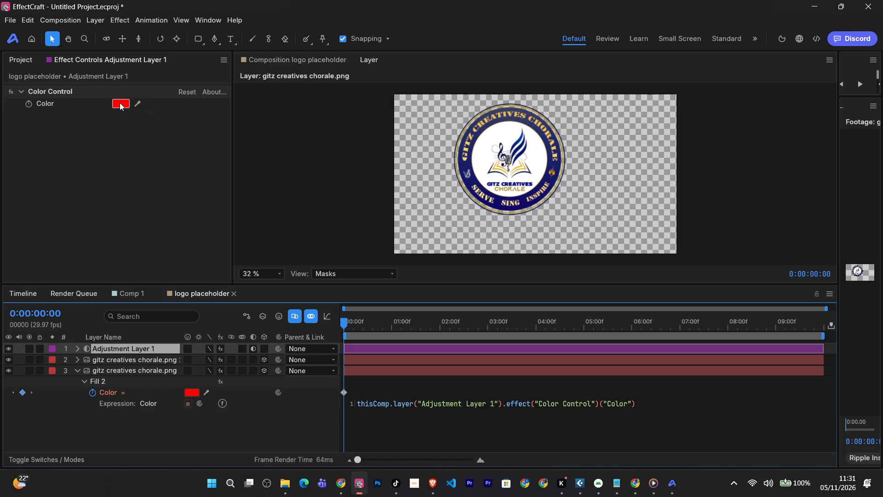
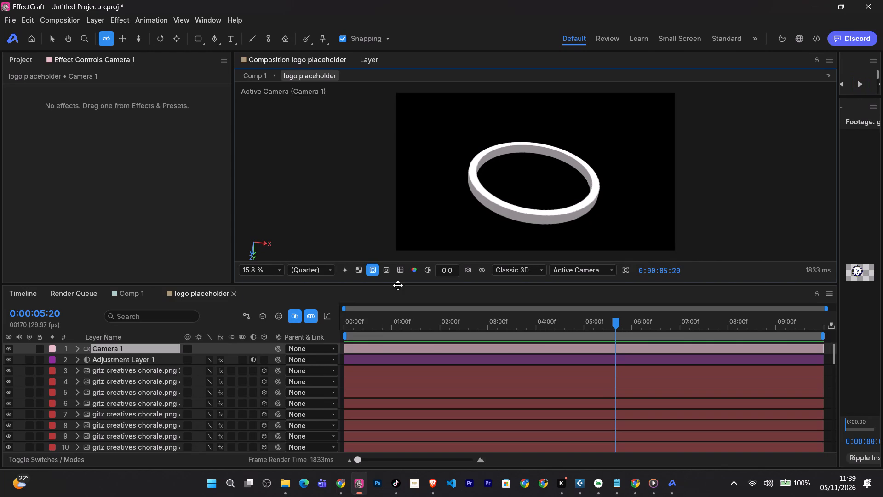
Preview the logo placeholder composition from 0:00:05:20 and stop playback.
key(space)
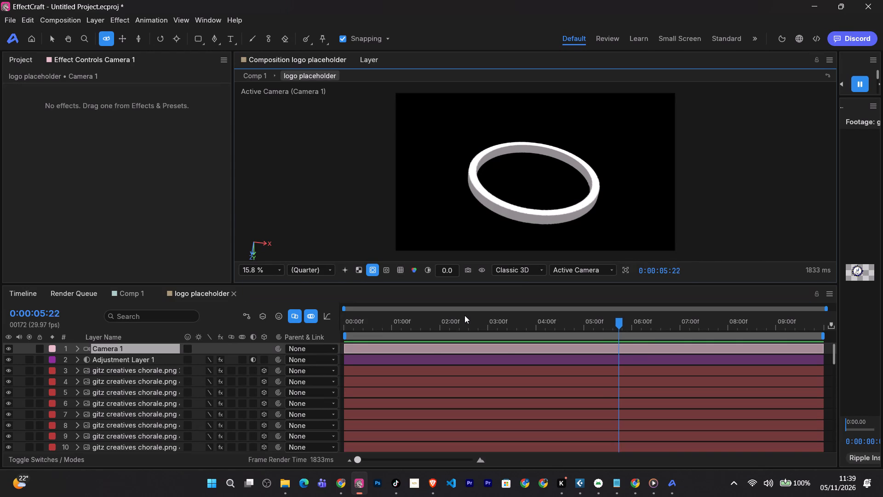
key(space)
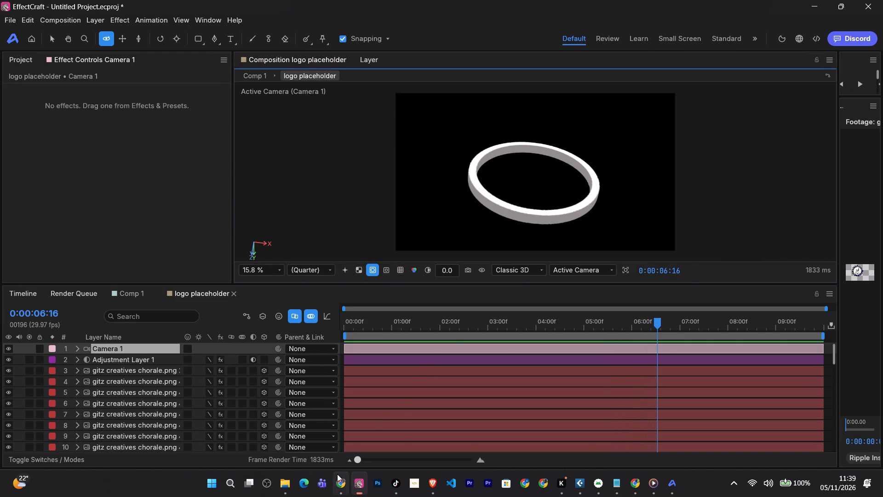
Switch to Chrome and resume the Cinematic 3D Stroke Logo Intro tutorial, skipping ahead to the Step 3 - Logo Shadow chapter.
click(340, 477)
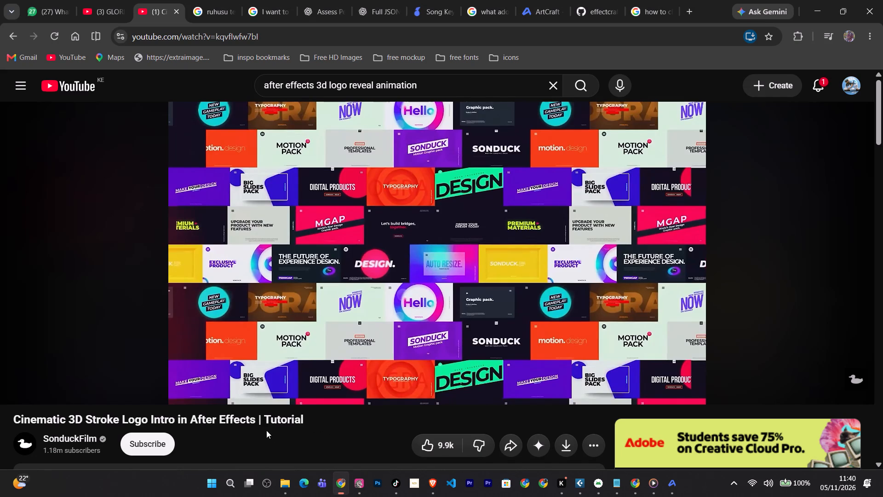
key(space)
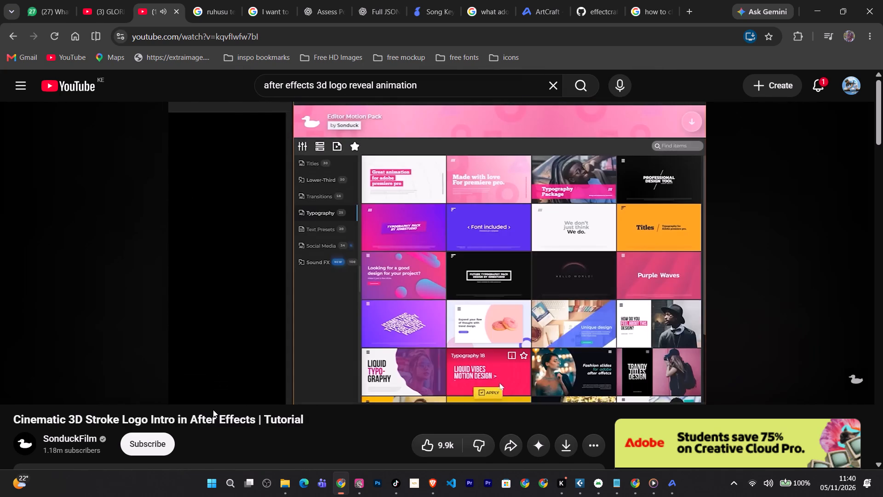
key(Right)
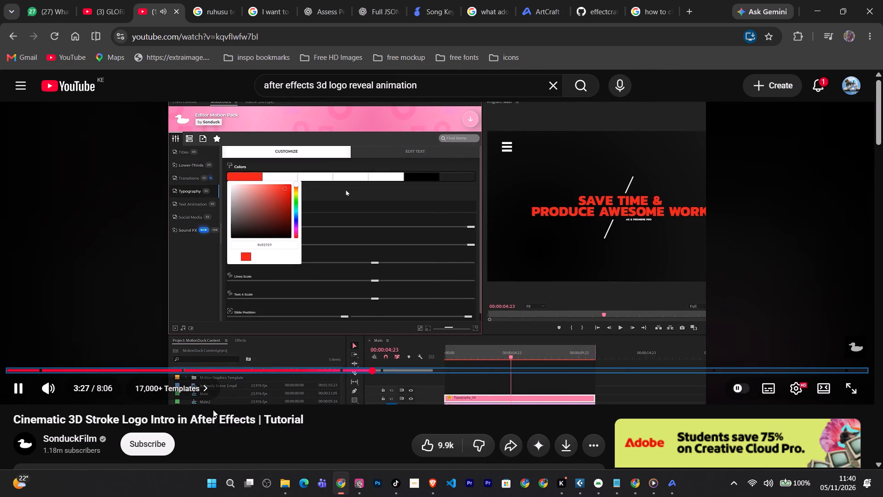
key(Right)
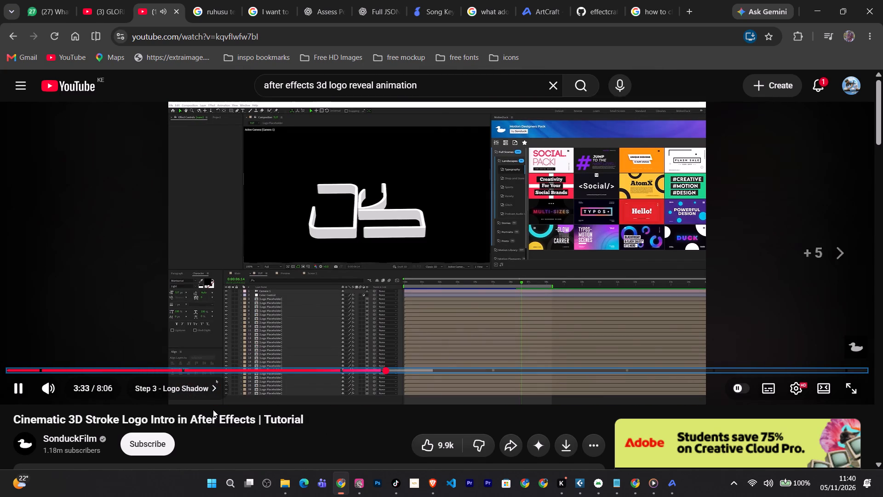
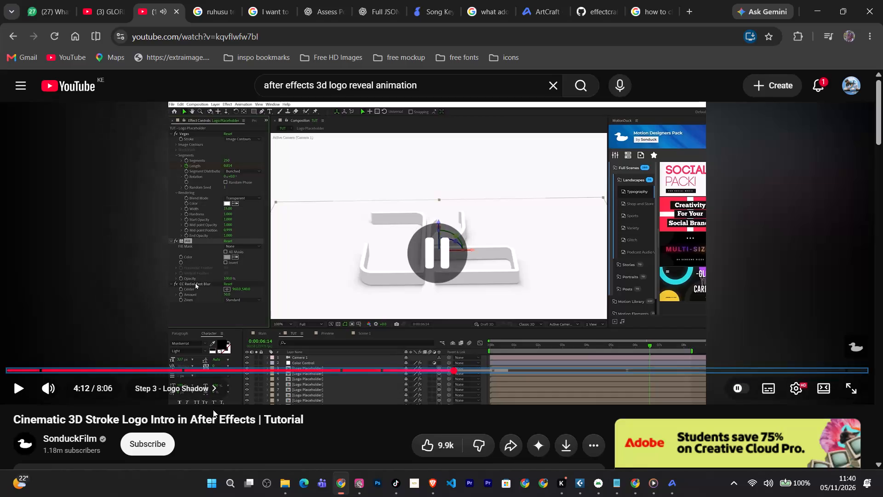
Rewatch the tutorial's Step 3 - Logo Shadow section from about 4:01, covering the fill colour change on the bottom logo layer.
key(Left)
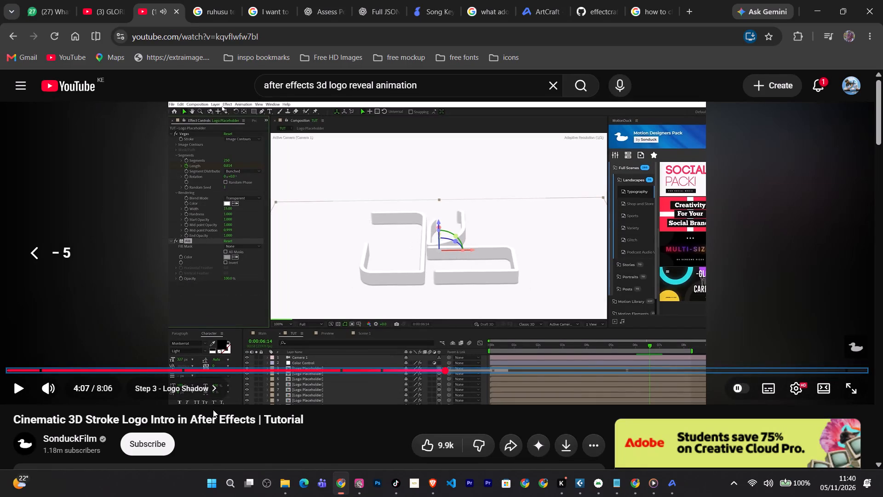
key(Left)
key(Left)
key(space)
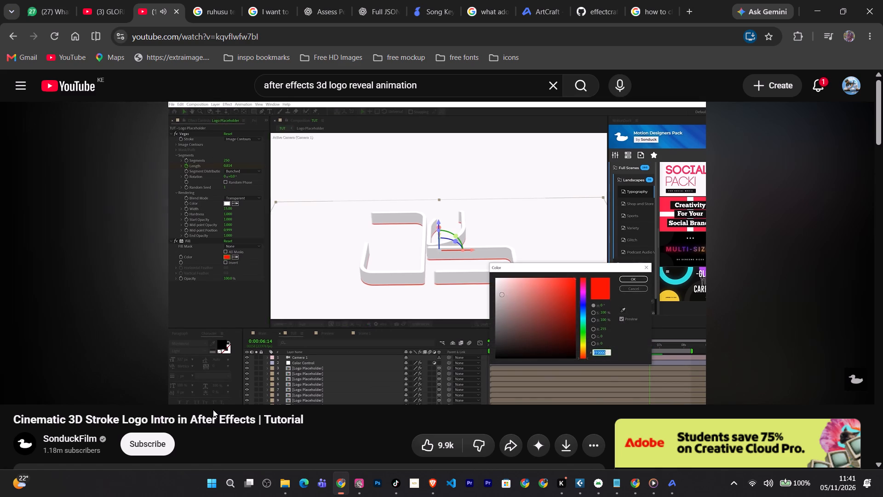
key(space)
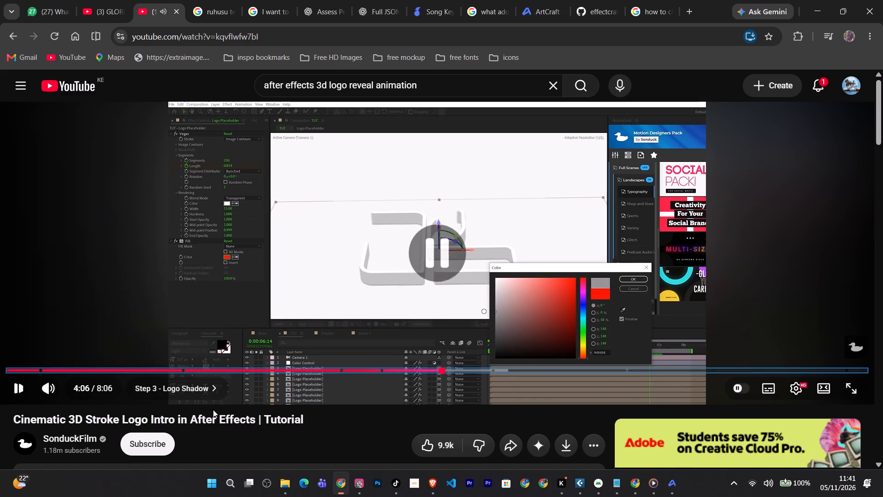
key(Left)
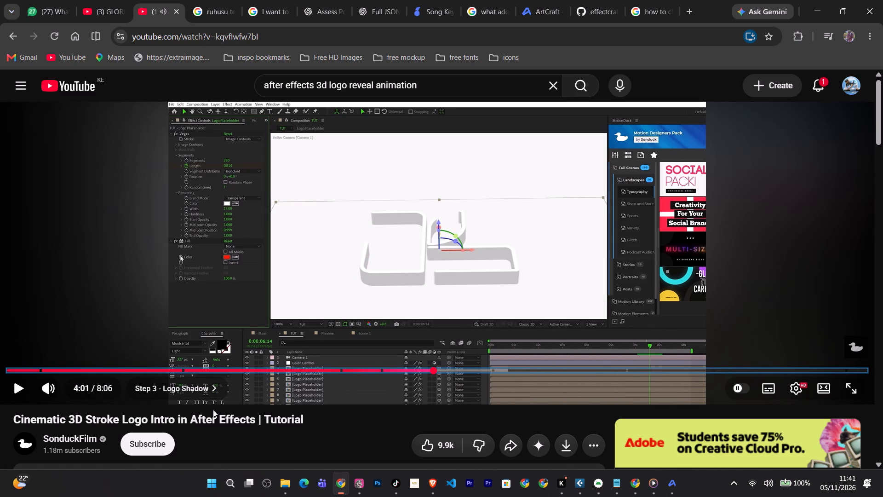
key(space)
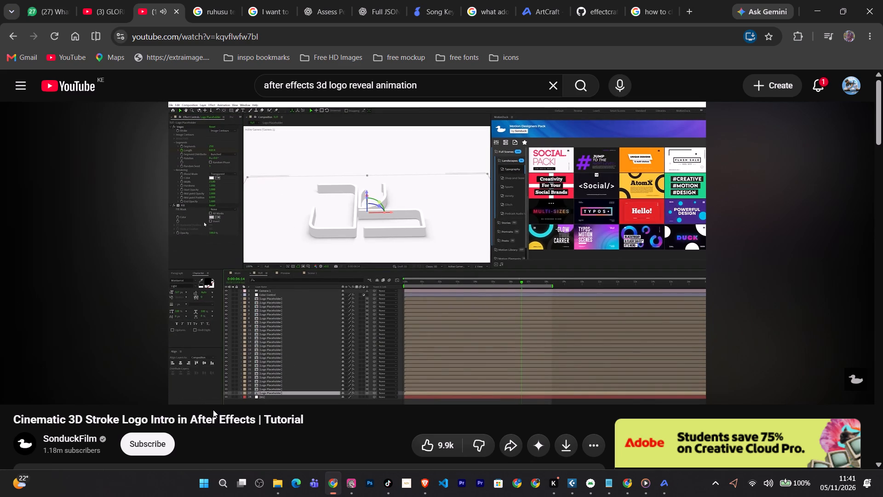
key(space)
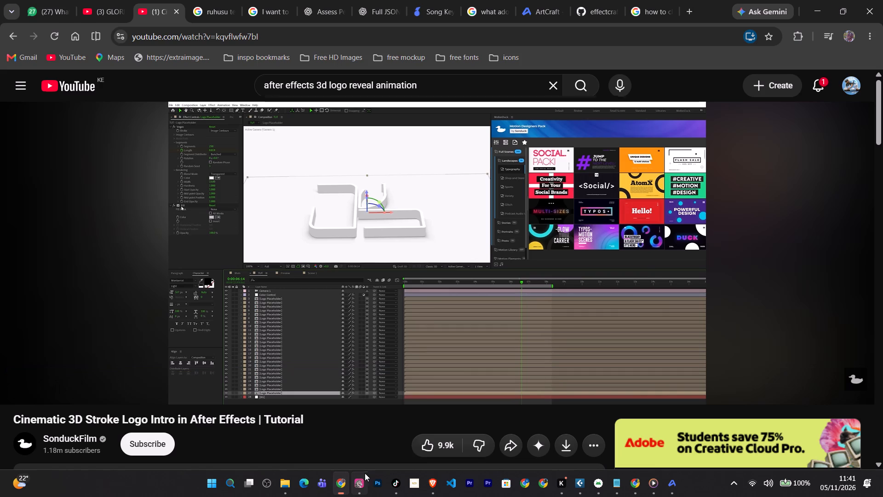
Switch to EffectCraft, select the topmost gitz creatives chorale.png layer, and move the playhead to 0:00:00:00.
click(361, 487)
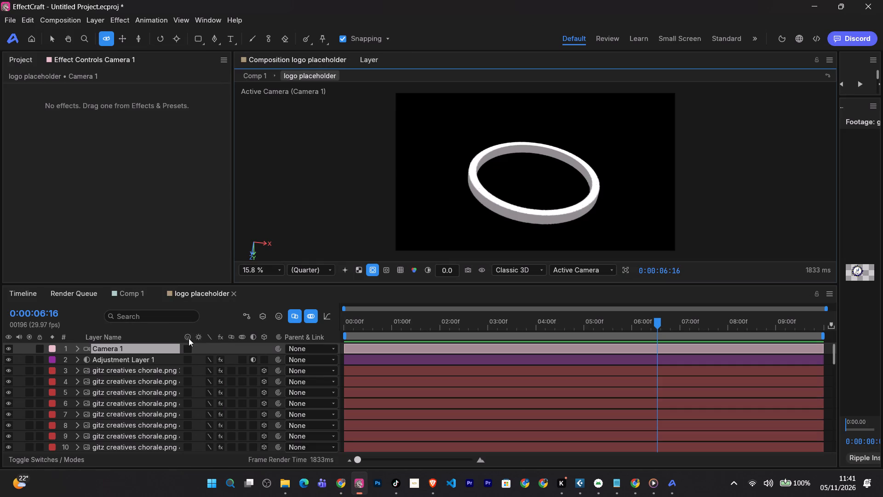
click(133, 367)
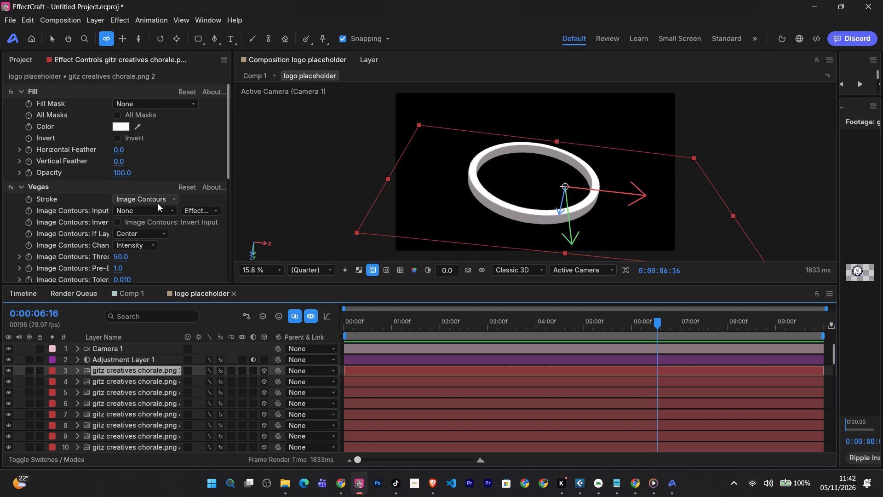
scroll(178, 255, down, 1)
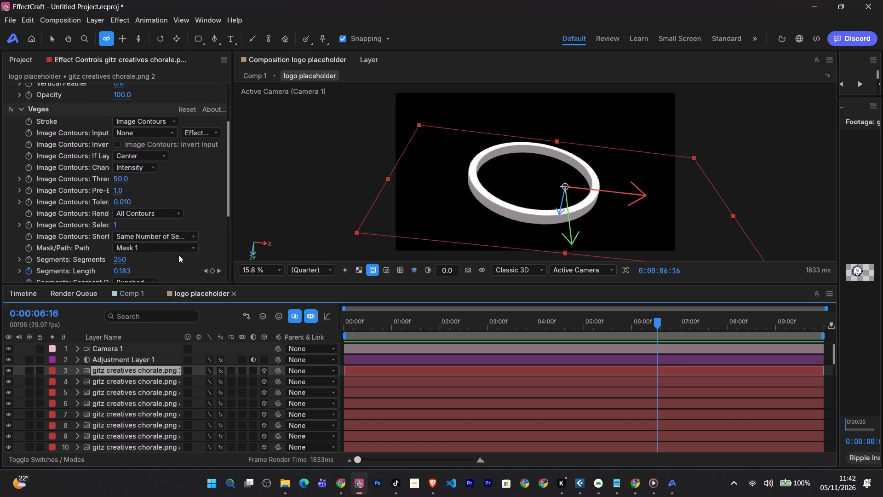
scroll(178, 255, down, 2)
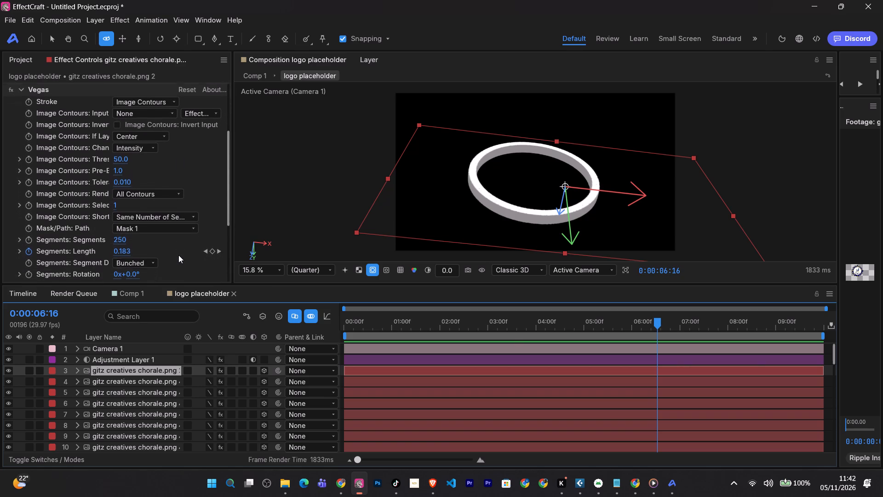
scroll(178, 255, down, 1)
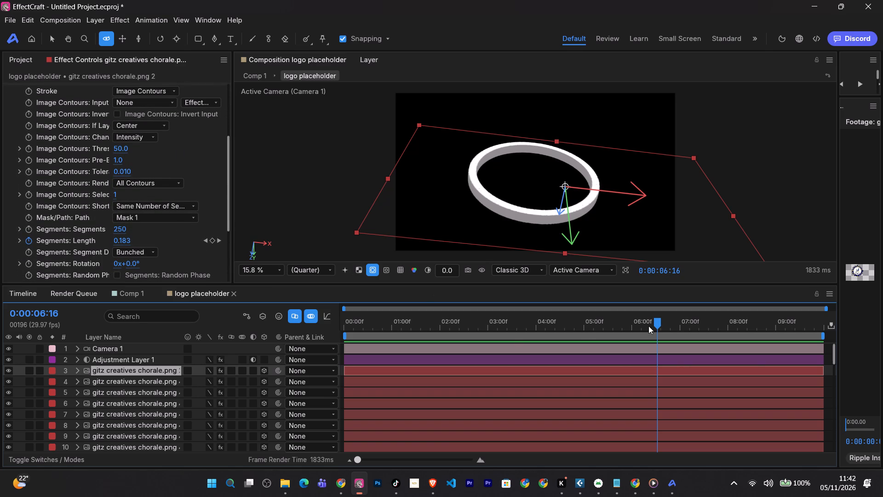
drag(656, 321, 467, 313)
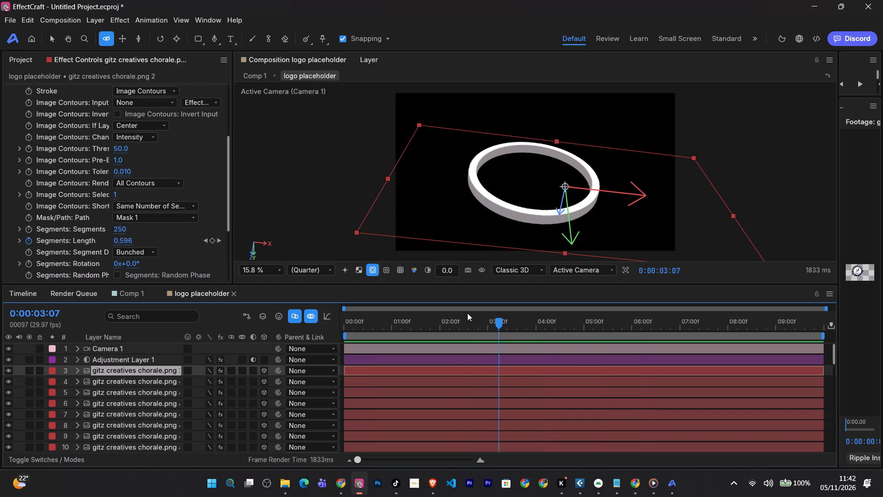
drag(467, 313, 316, 321)
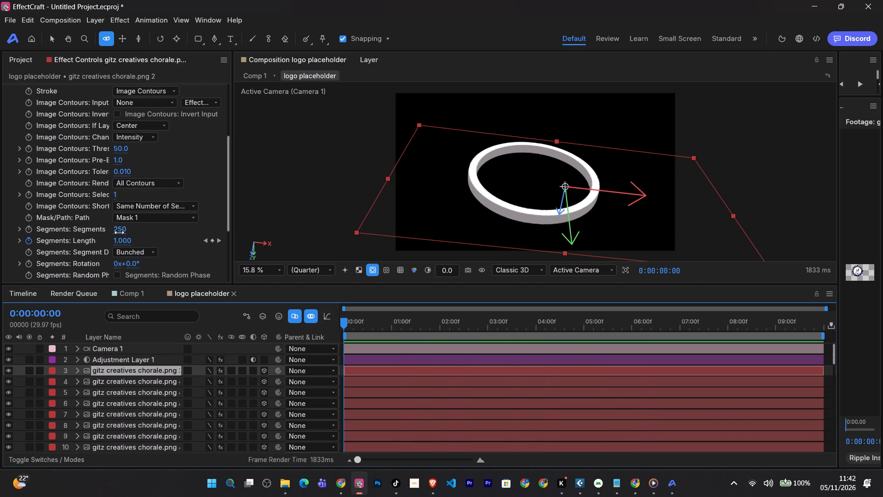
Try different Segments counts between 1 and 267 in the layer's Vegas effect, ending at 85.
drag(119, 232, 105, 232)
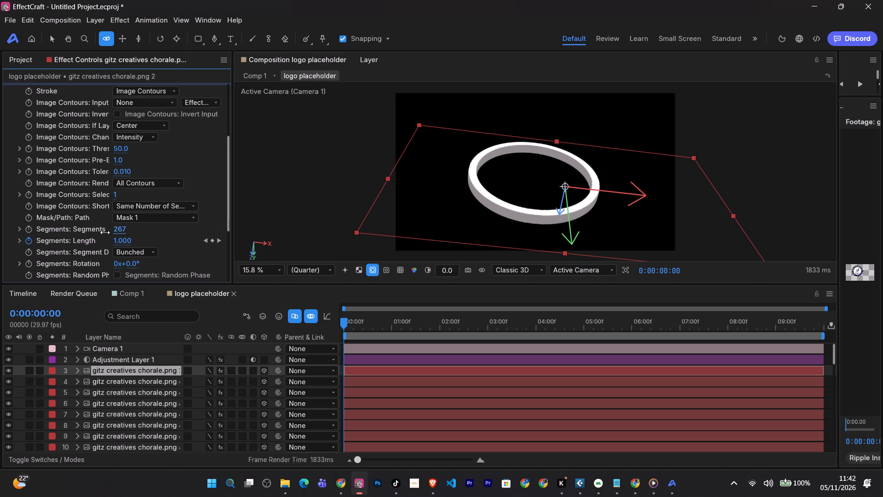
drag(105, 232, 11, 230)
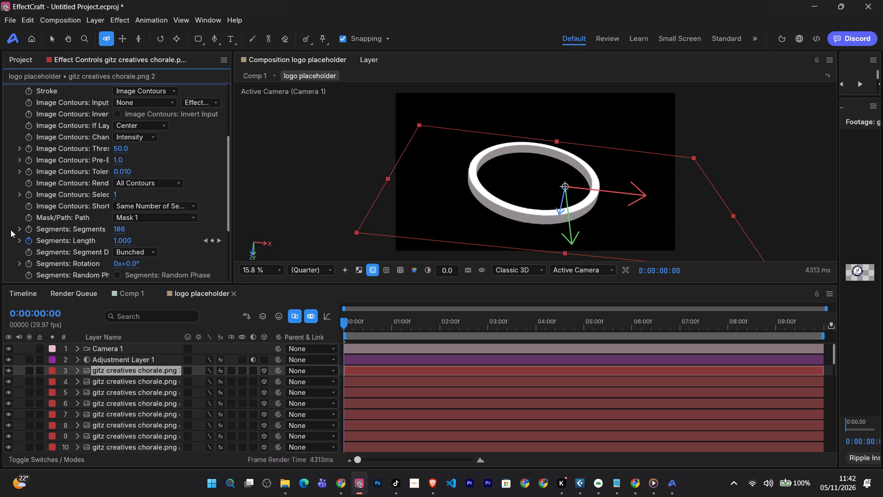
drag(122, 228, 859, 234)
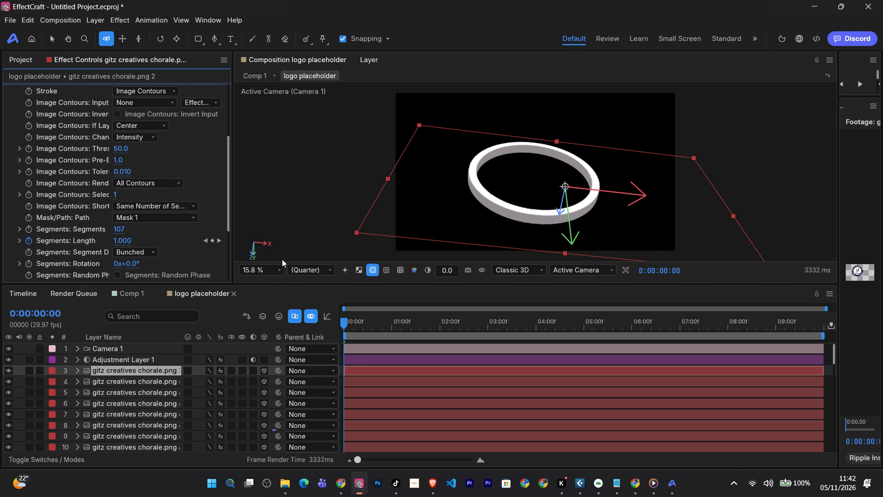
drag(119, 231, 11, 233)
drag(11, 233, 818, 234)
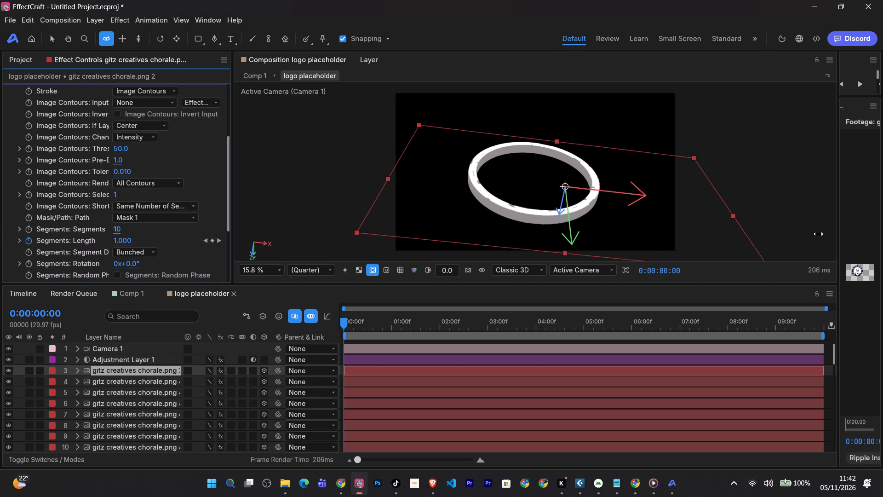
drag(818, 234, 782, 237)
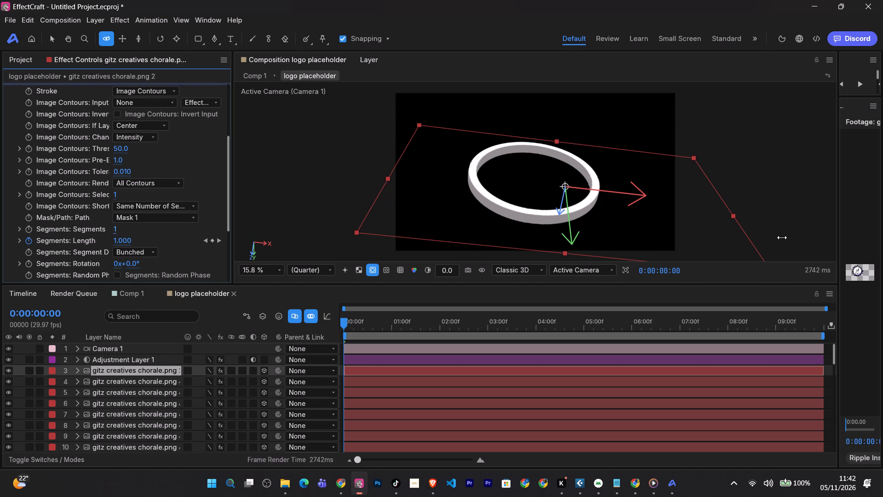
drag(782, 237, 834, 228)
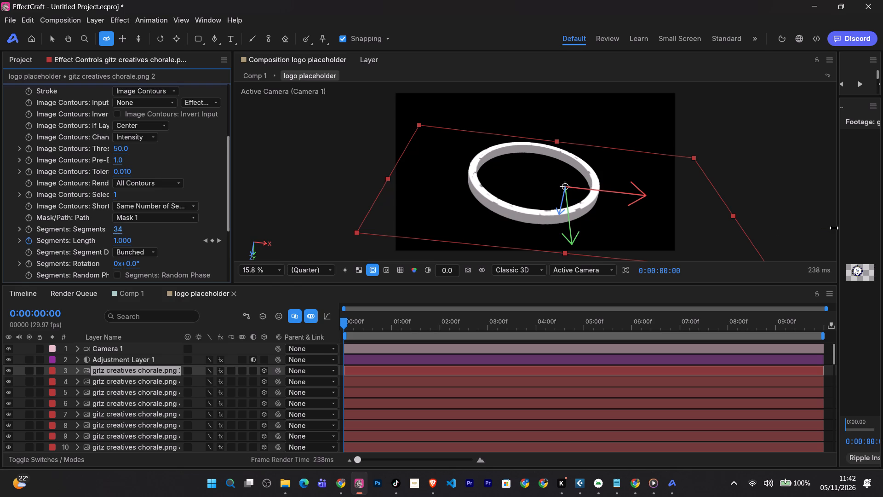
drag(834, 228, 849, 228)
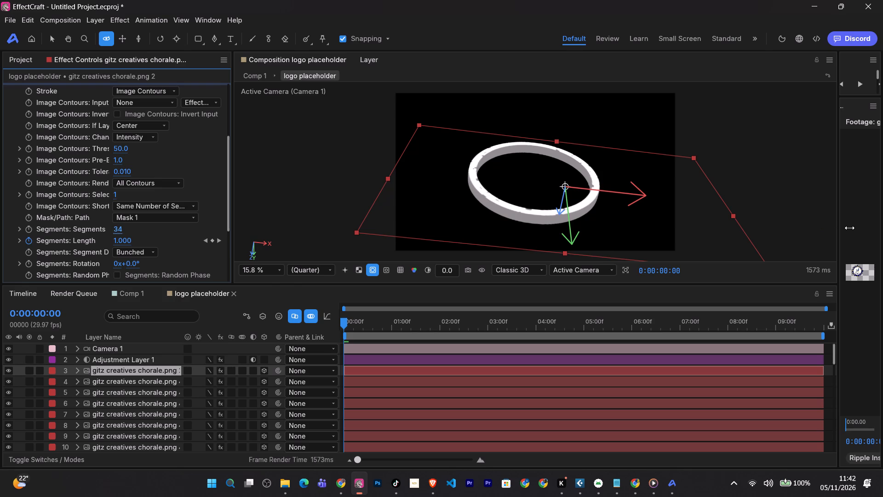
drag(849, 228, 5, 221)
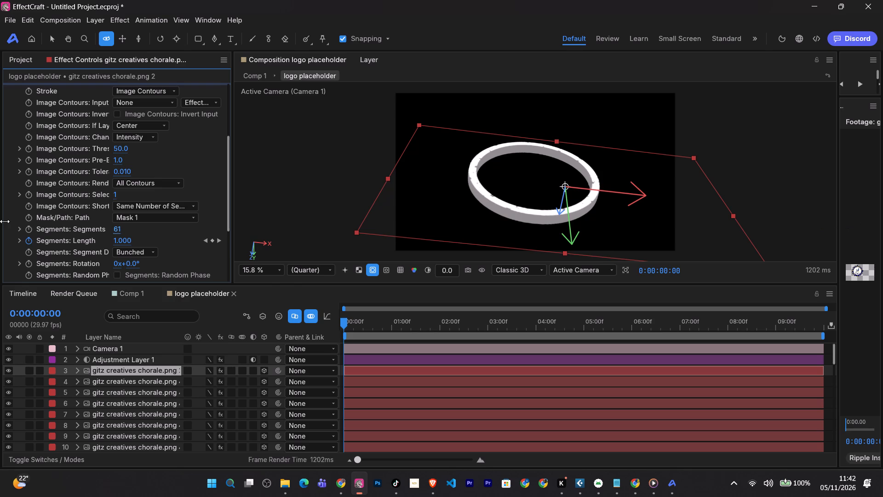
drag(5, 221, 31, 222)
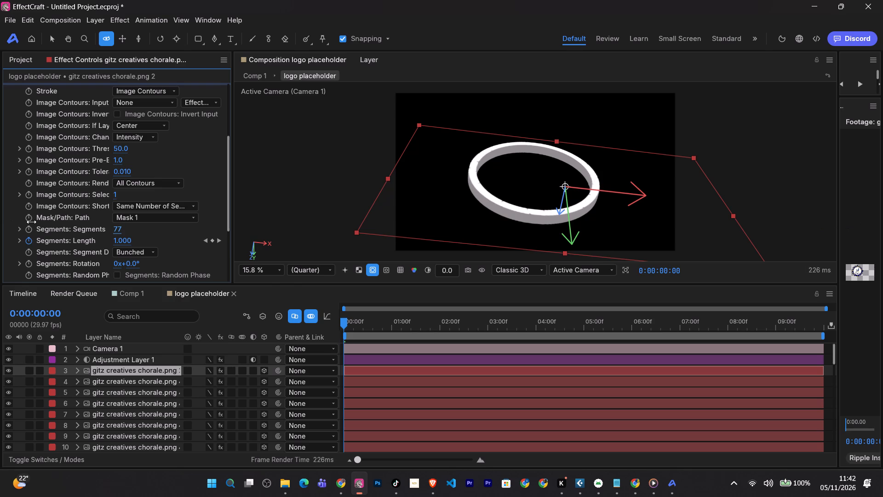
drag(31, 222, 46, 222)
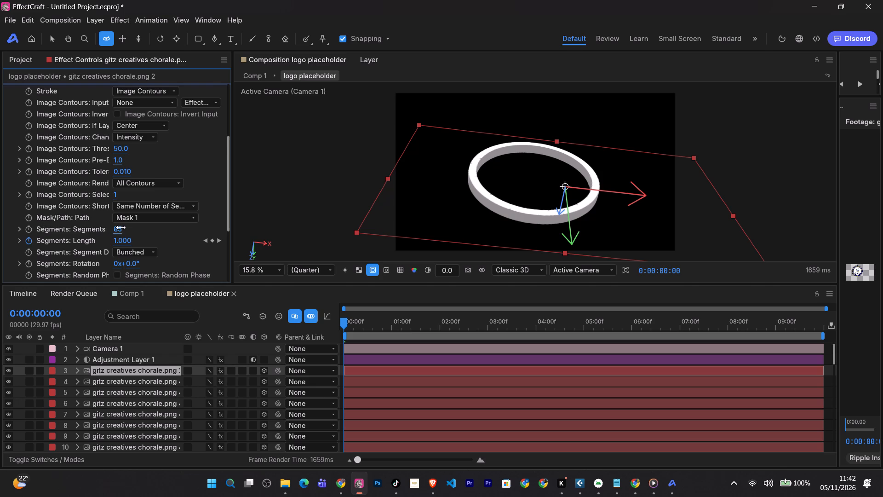
Set the Vegas effect's Segments count to 100 on the topmost logo layer.
click(120, 227)
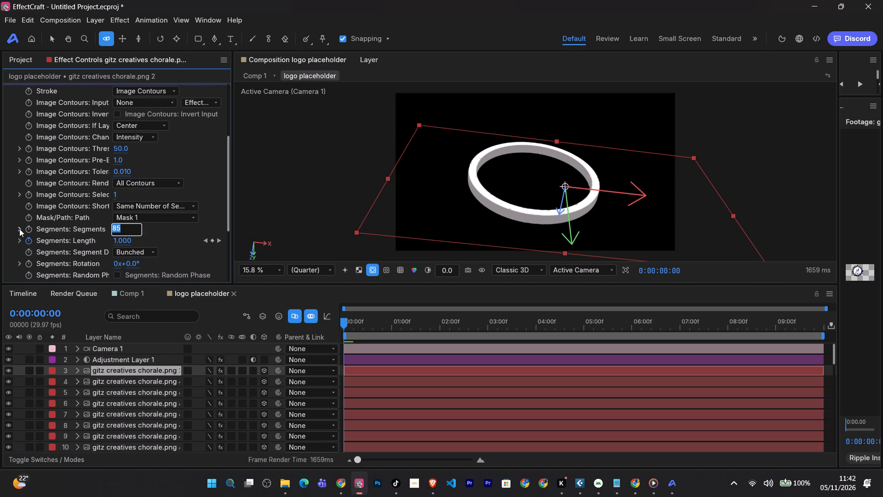
click(19, 229)
drag(195, 240, 235, 238)
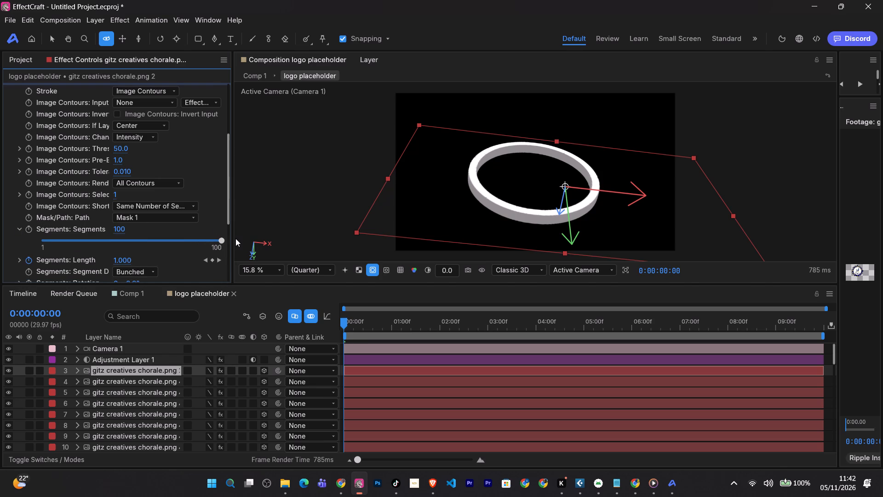
click(195, 228)
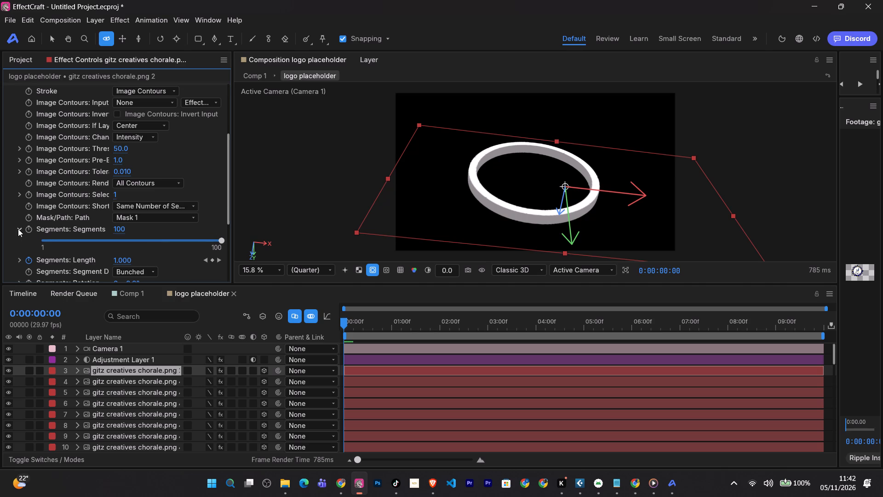
click(18, 227)
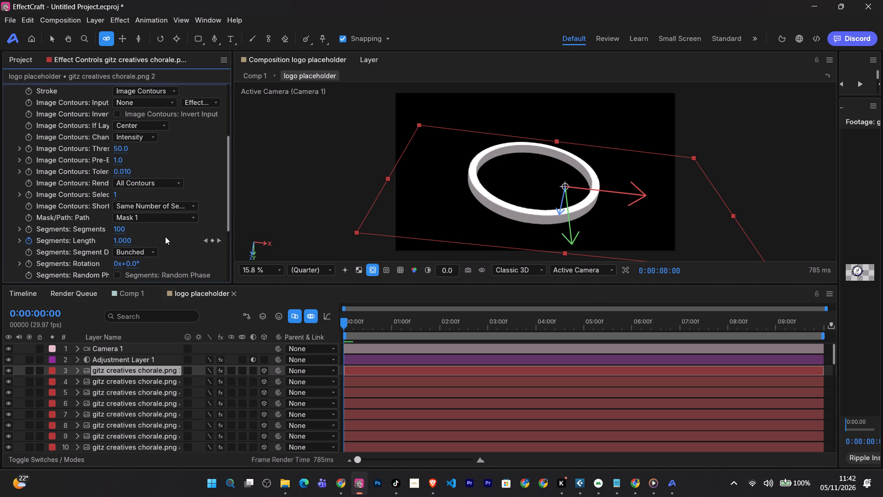
Widen the Effect Controls area so the Vegas property names have more room.
scroll(165, 237, down, 1)
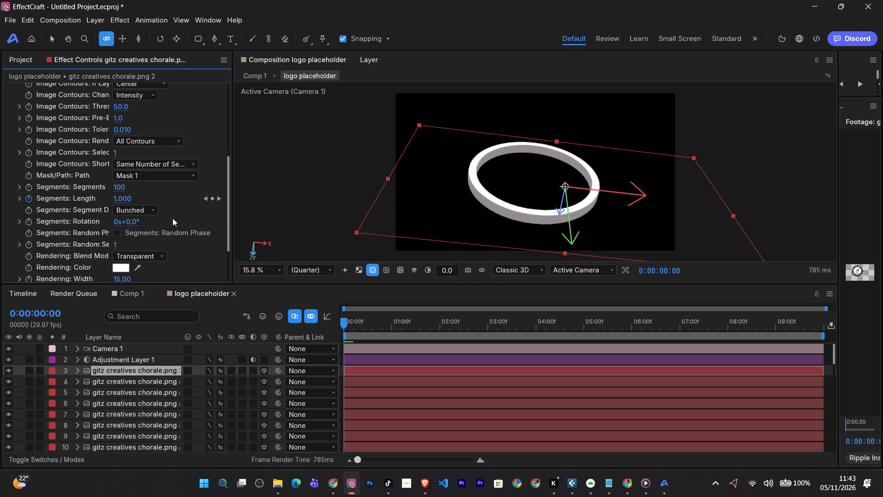
drag(231, 201, 260, 197)
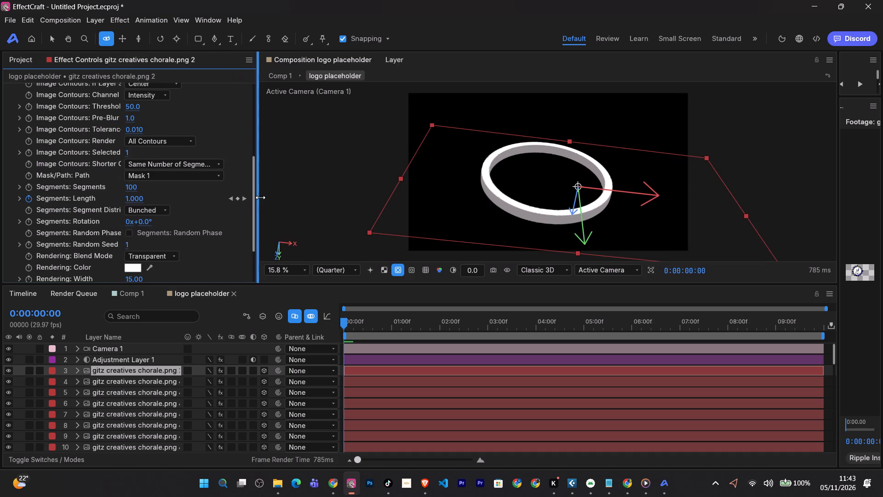
drag(260, 197, 302, 187)
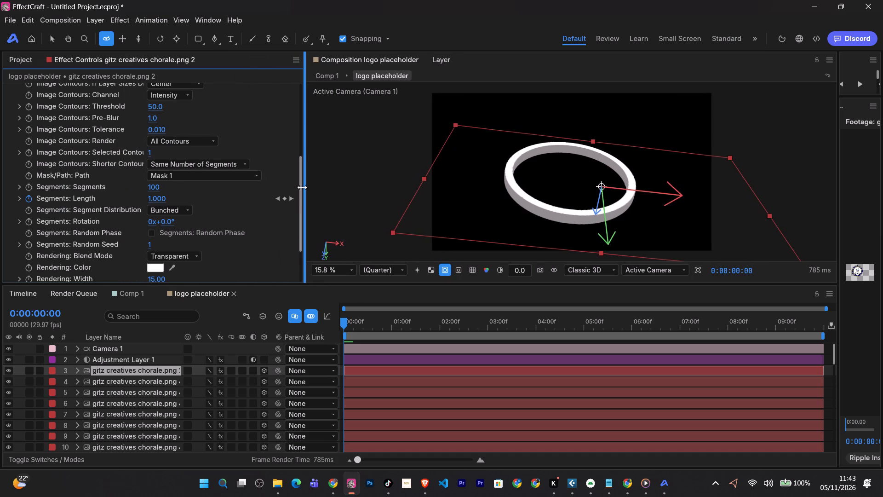
drag(302, 187, 304, 187)
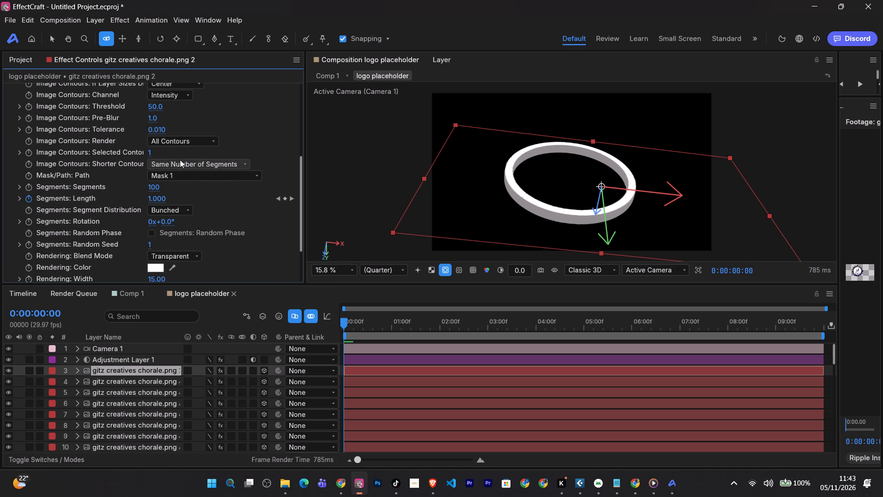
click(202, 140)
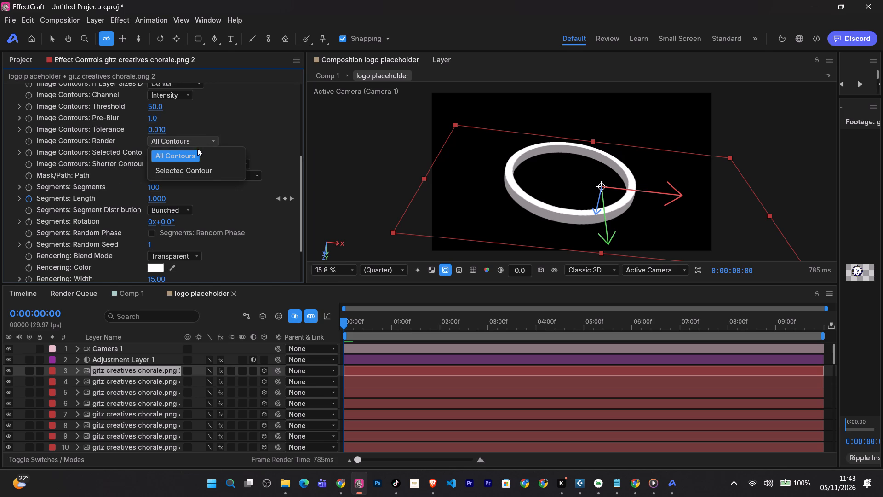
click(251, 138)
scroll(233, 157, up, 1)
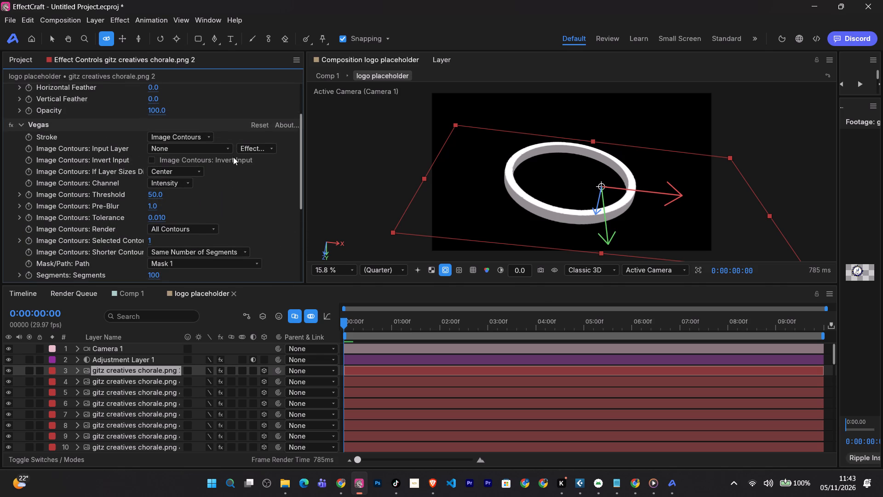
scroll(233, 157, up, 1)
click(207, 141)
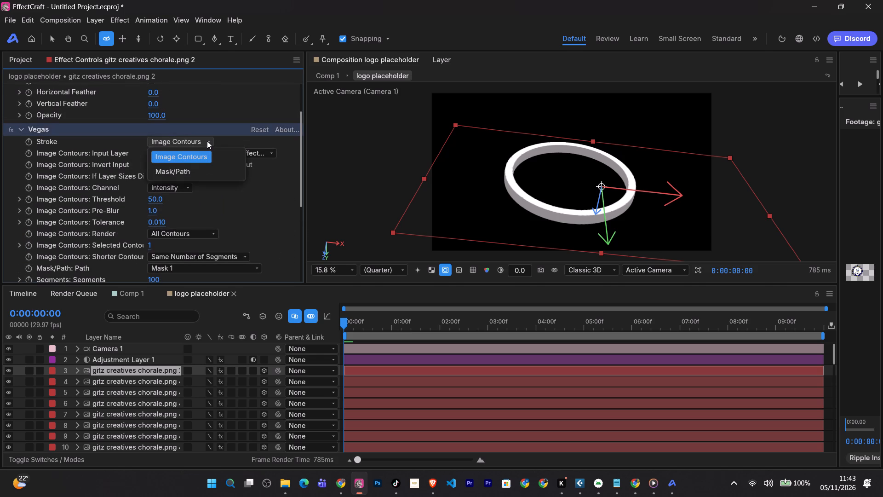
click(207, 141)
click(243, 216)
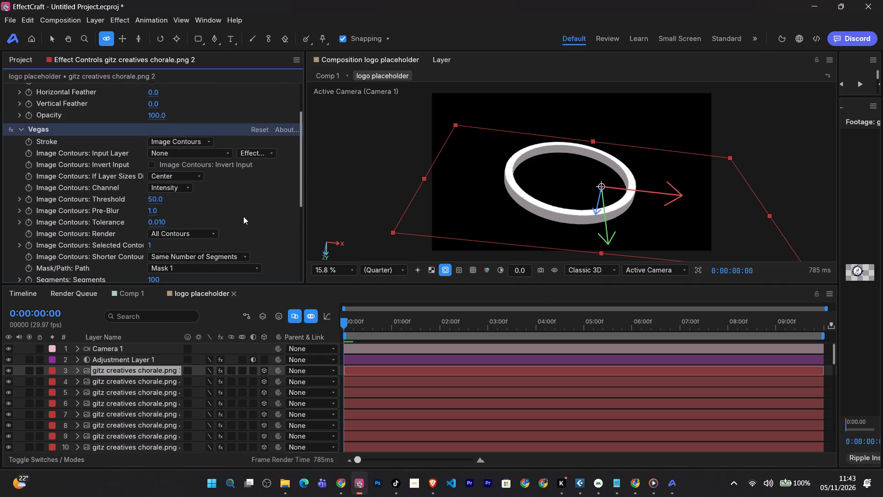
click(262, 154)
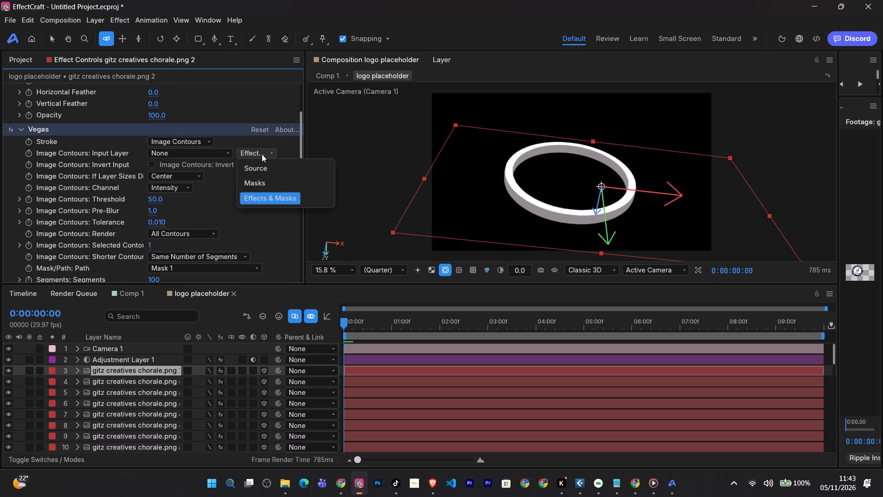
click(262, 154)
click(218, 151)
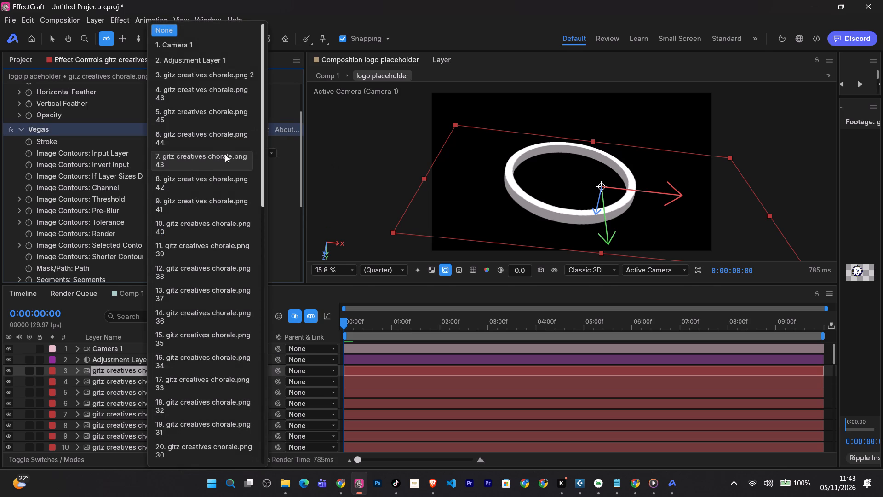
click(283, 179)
Try the Stencil, Under and Over blend modes for the Vegas effect's rendering on the topmost logo layer, ending with Stencil.
scroll(249, 195, down, 1)
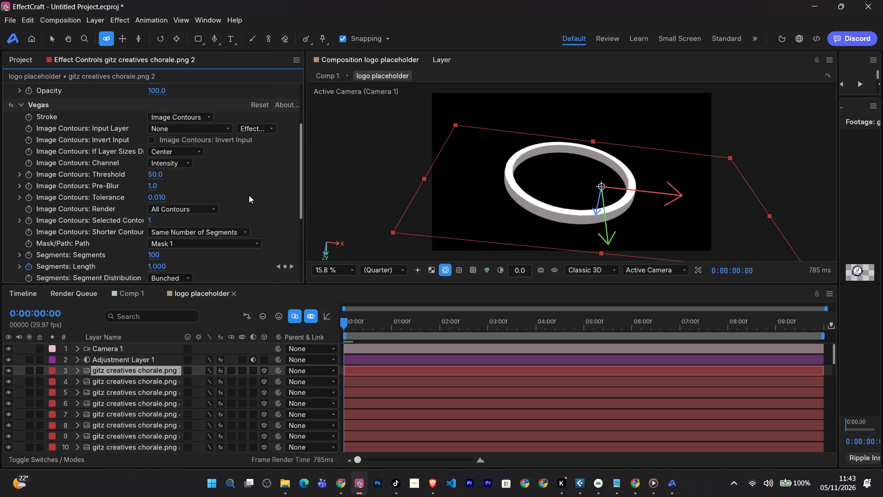
scroll(249, 195, down, 2)
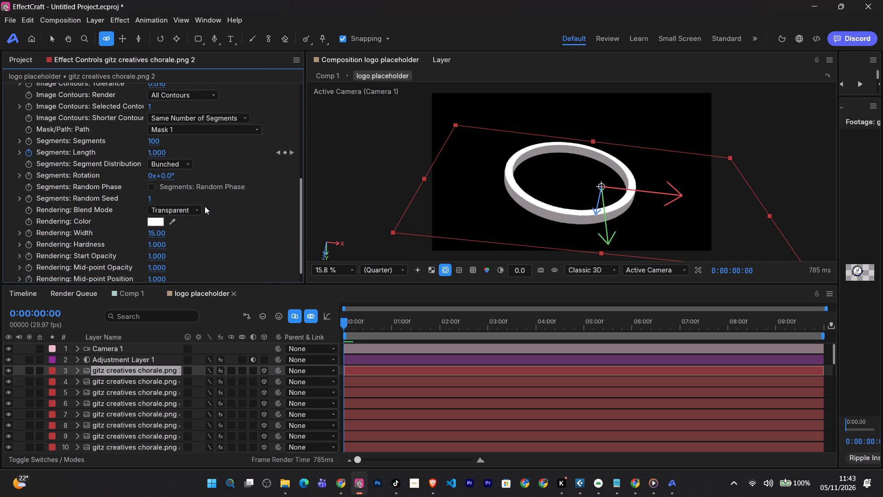
click(195, 208)
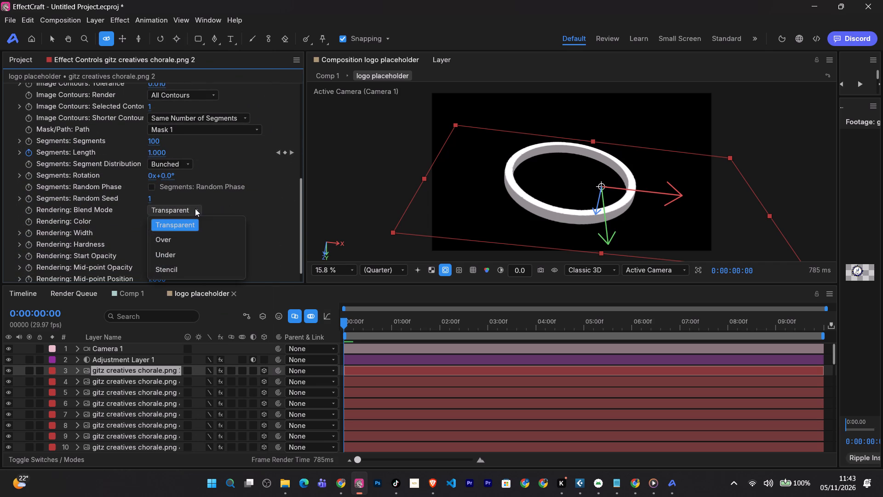
click(170, 268)
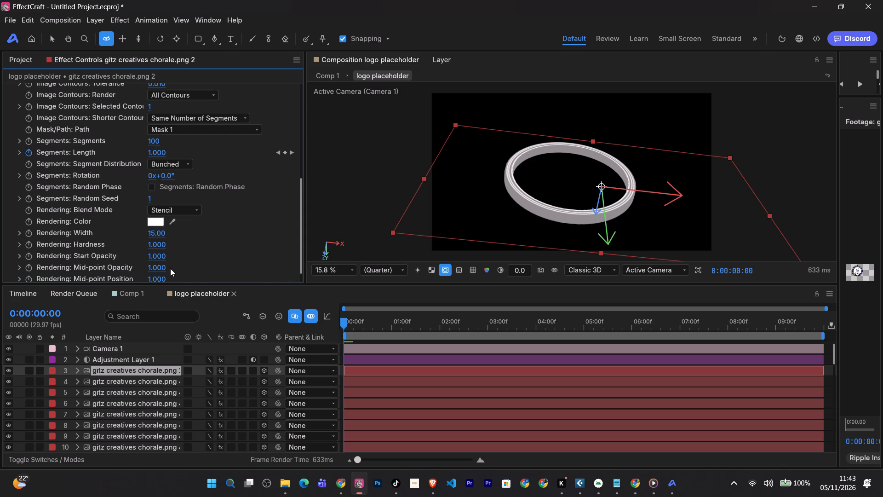
click(179, 211)
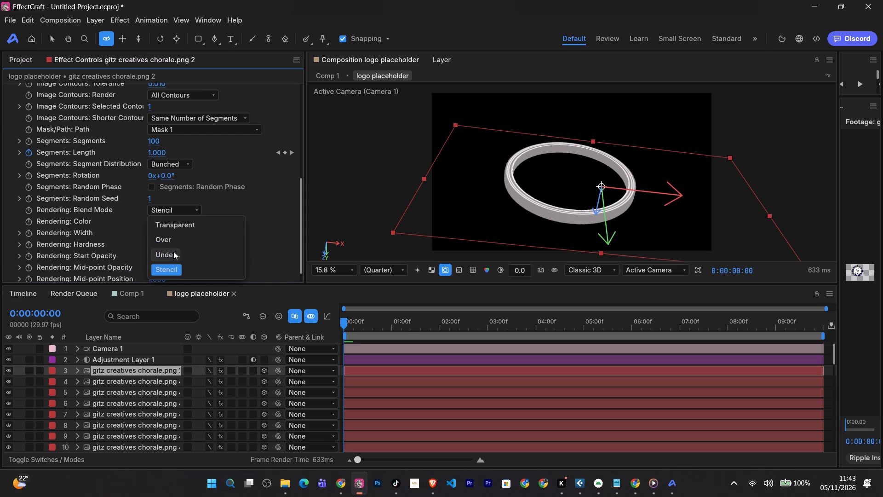
click(173, 253)
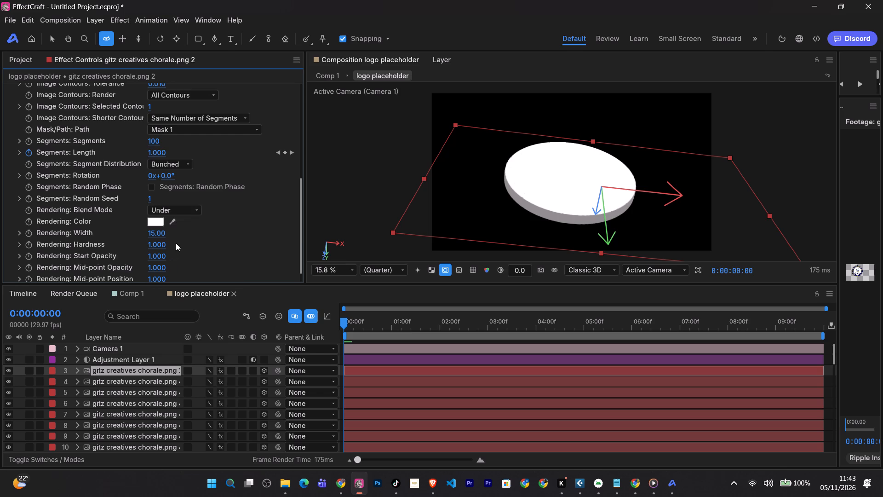
click(178, 209)
click(166, 237)
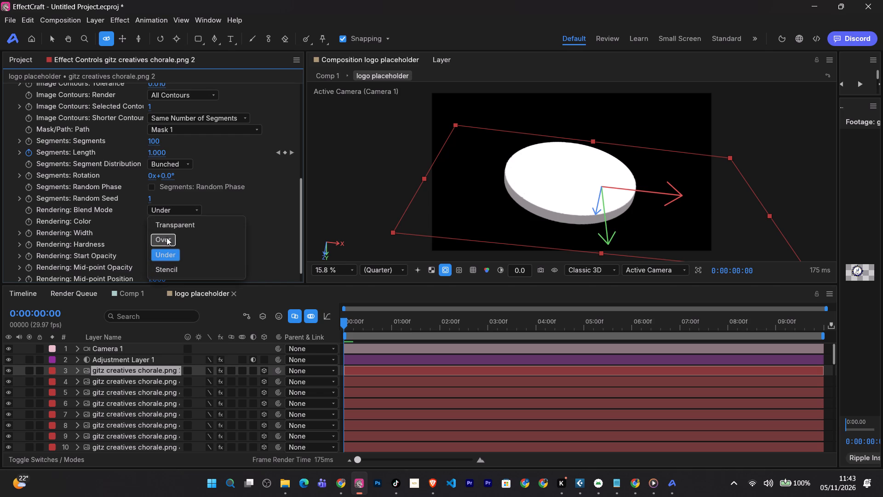
click(181, 209)
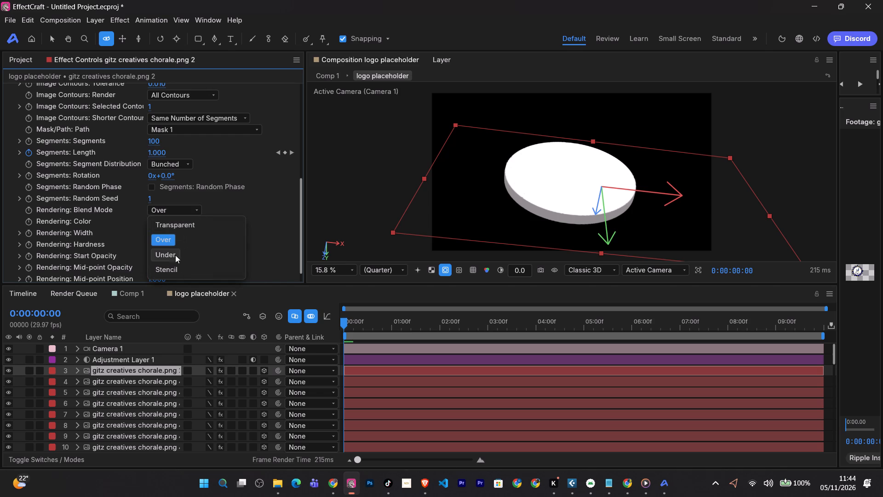
click(173, 266)
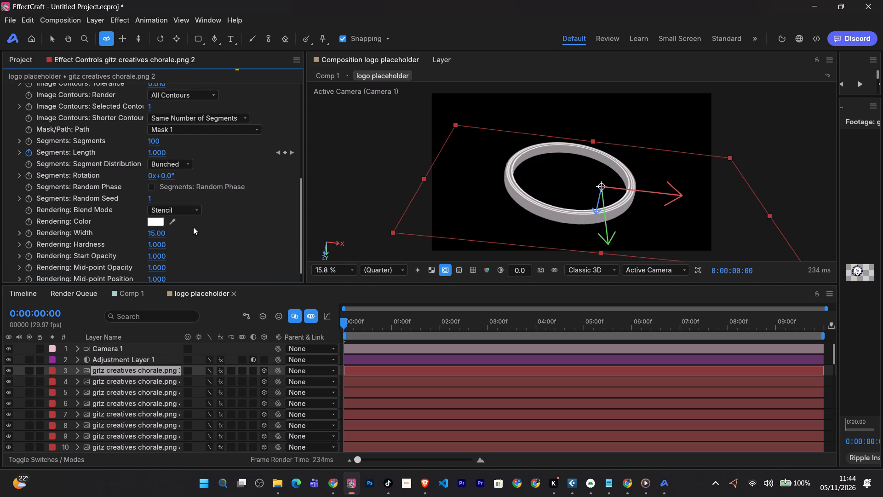
click(189, 209)
click(173, 243)
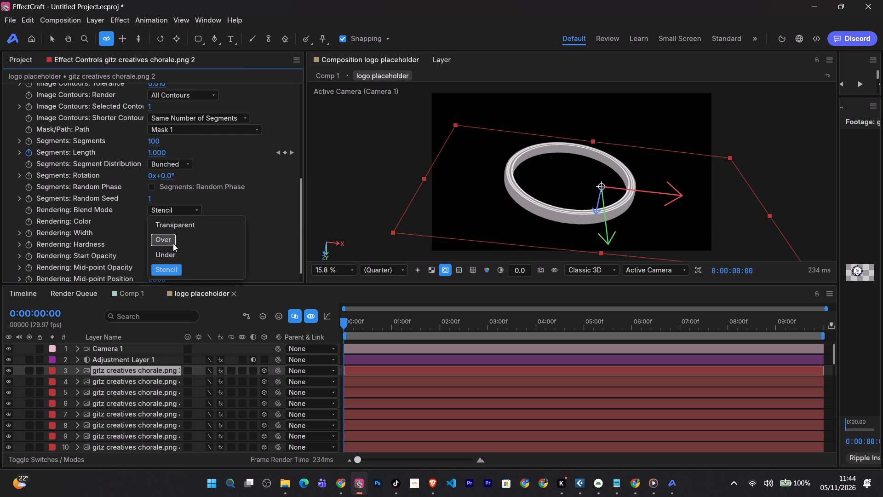
click(195, 209)
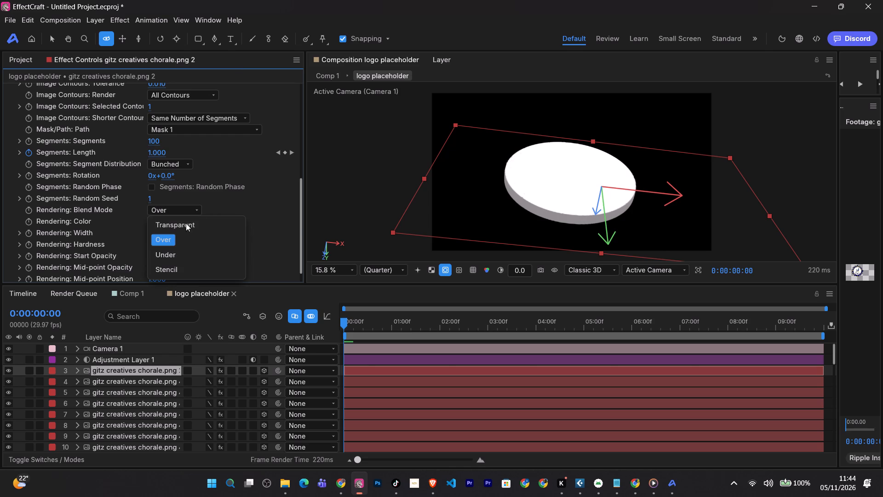
click(171, 267)
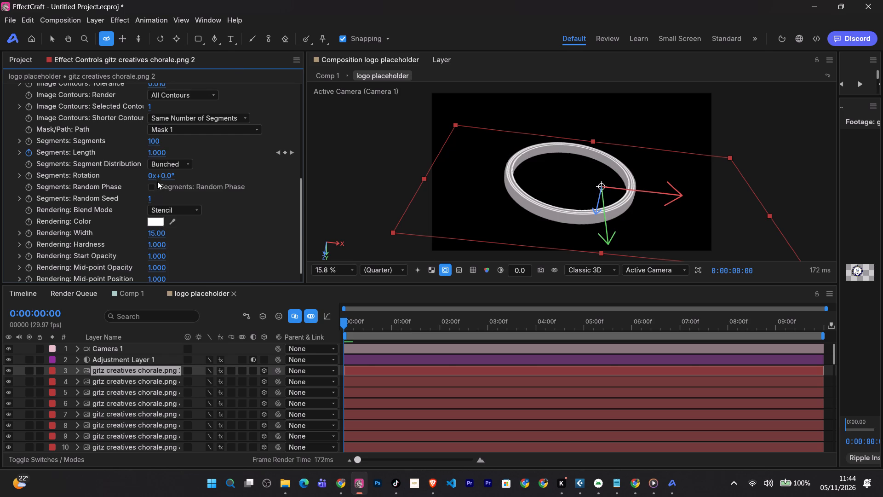
Play a short preview of the logo placeholder composition from its start with the Stencil stroke applied.
key(space)
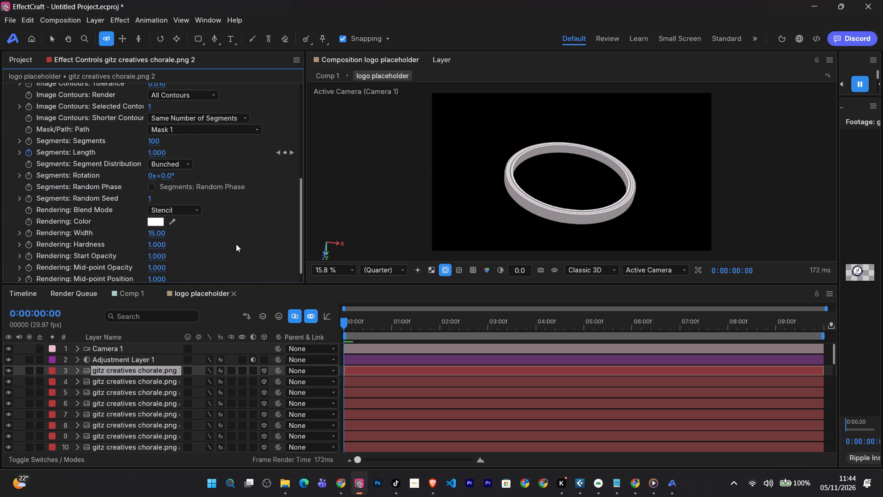
key(space)
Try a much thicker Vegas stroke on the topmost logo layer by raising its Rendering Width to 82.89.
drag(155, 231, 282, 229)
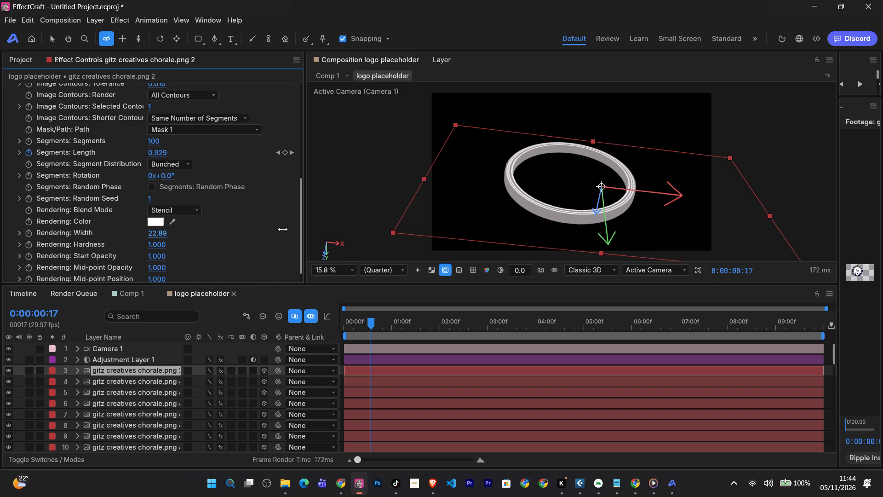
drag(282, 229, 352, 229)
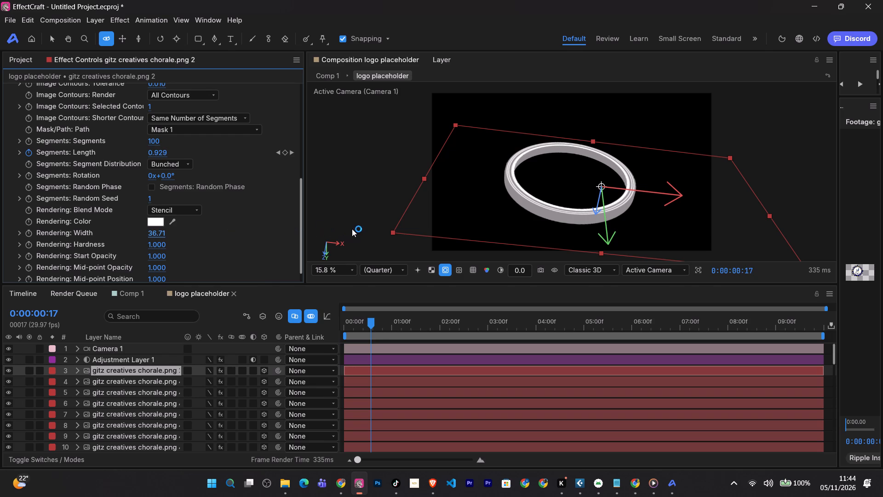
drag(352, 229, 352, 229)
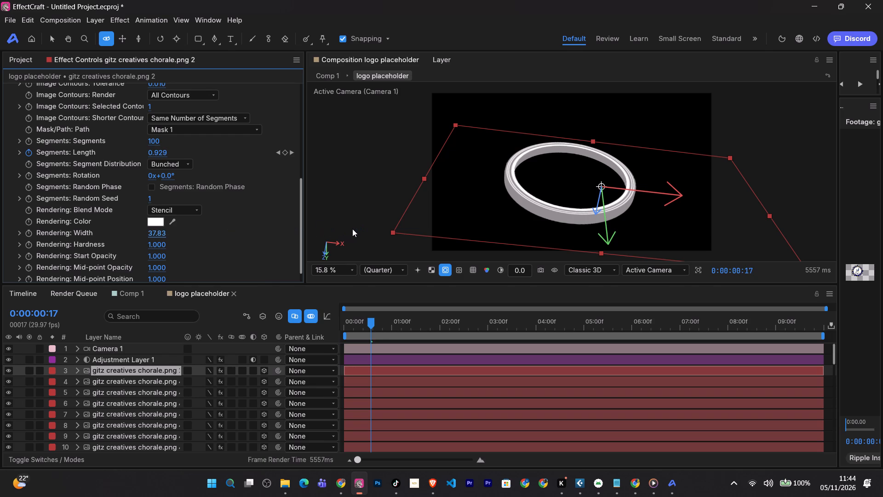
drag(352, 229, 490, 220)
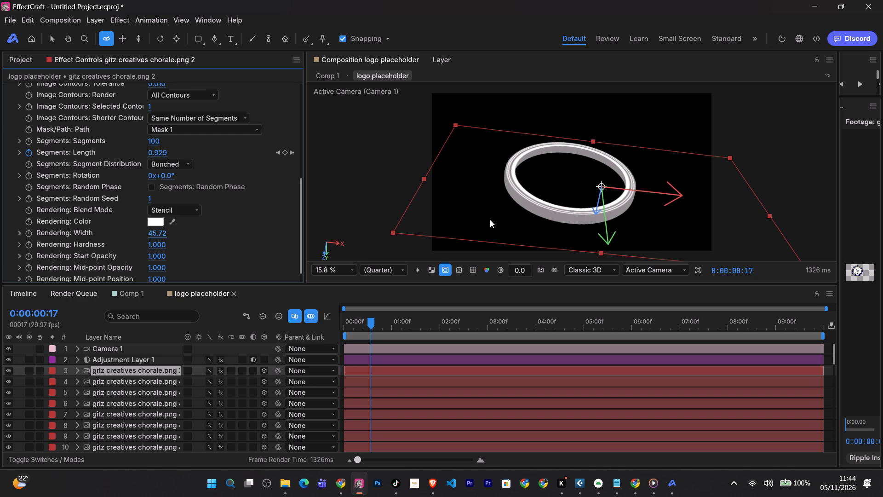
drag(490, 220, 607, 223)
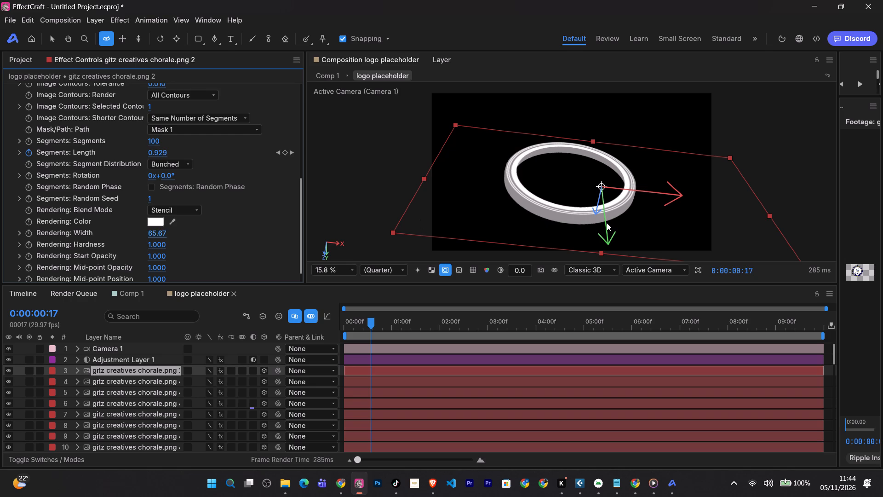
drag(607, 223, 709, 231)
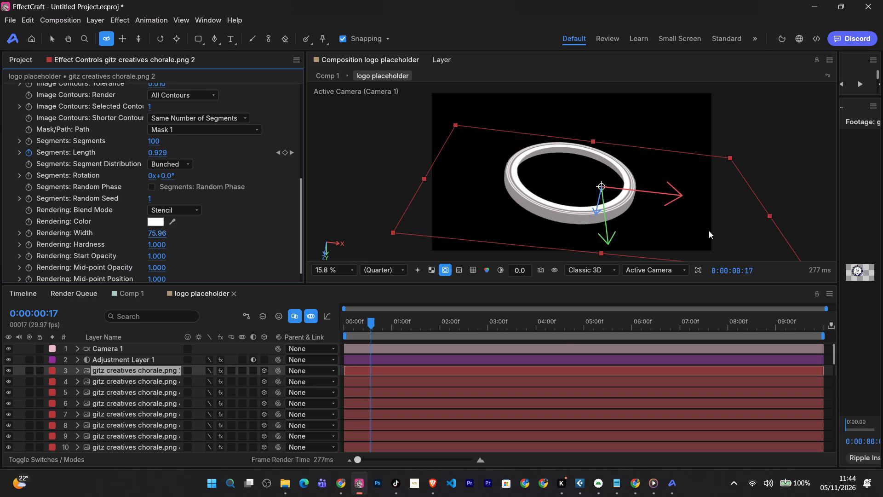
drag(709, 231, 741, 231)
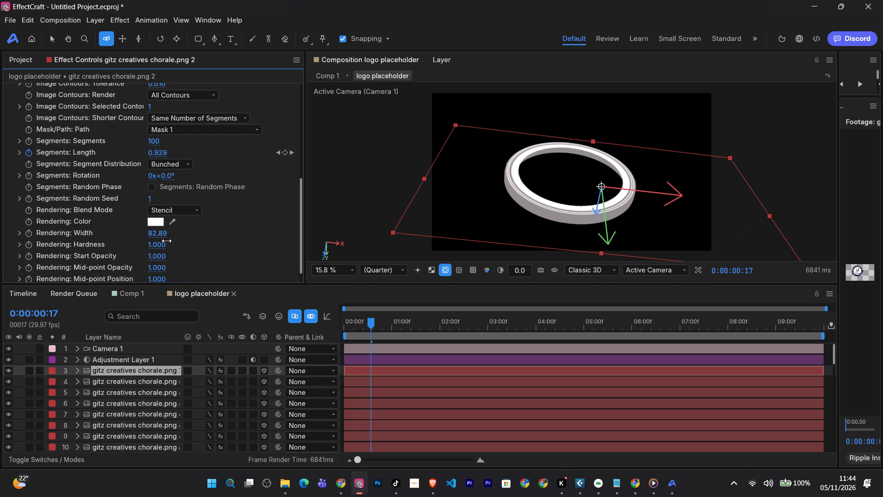
Thin the Vegas stroke on the topmost logo layer by lowering its Rendering Width to 9.99.
drag(159, 235, 99, 240)
drag(99, 240, 0, 230)
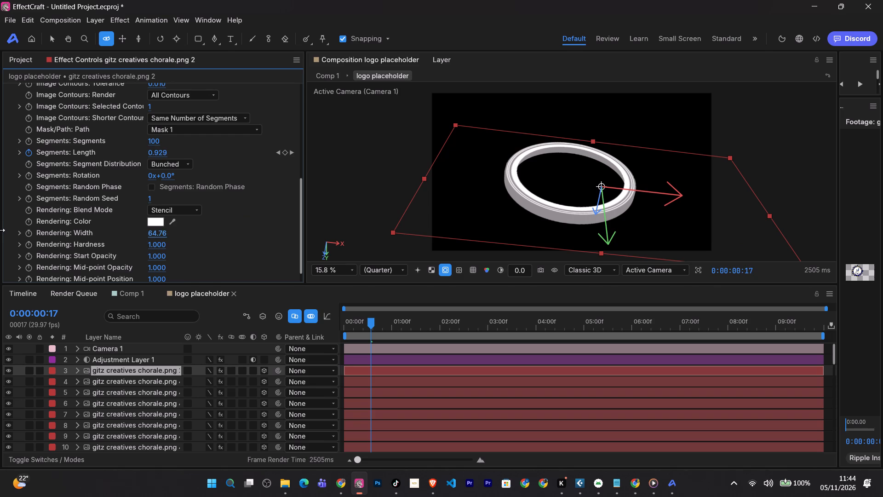
drag(0, 230, 0, 226)
drag(159, 233, 21, 220)
drag(21, 220, 793, 228)
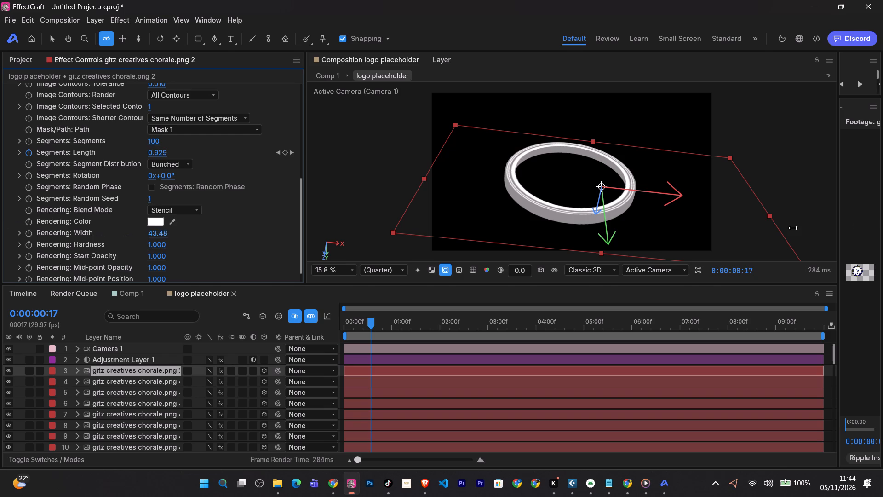
drag(793, 228, 635, 225)
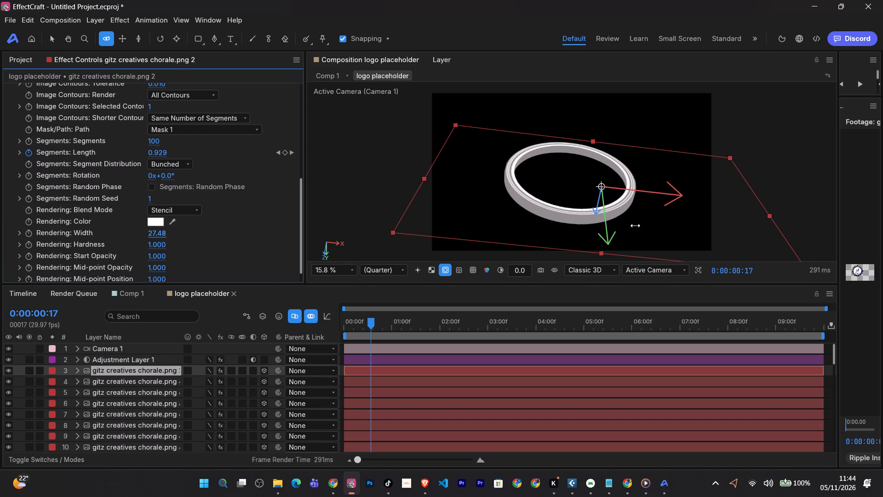
drag(635, 225, 587, 220)
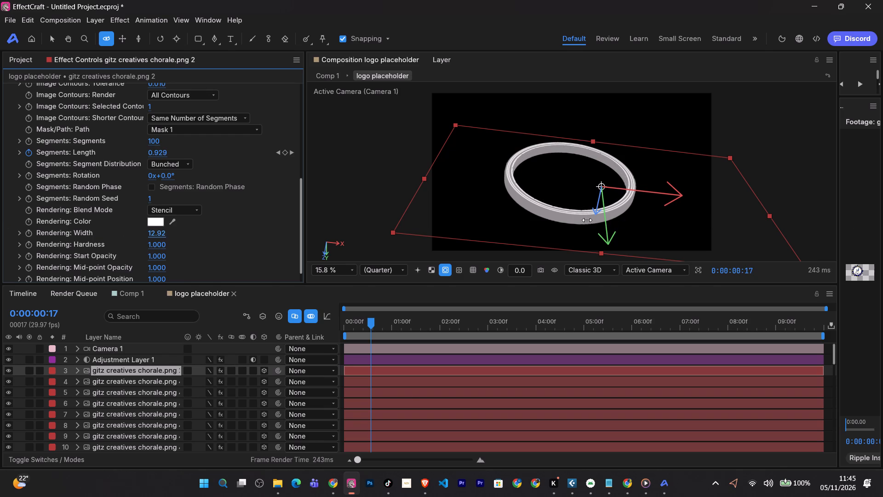
drag(587, 220, 587, 220)
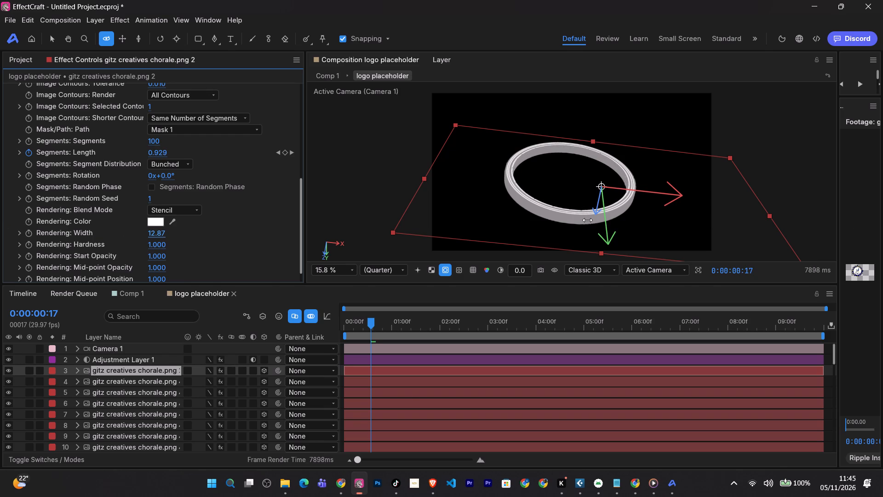
drag(587, 220, 568, 225)
drag(568, 225, 565, 225)
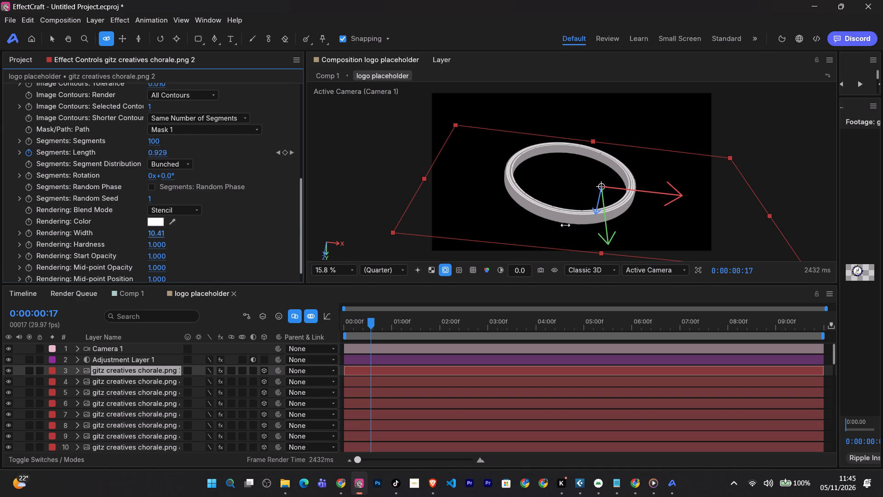
drag(565, 225, 564, 225)
drag(564, 225, 565, 226)
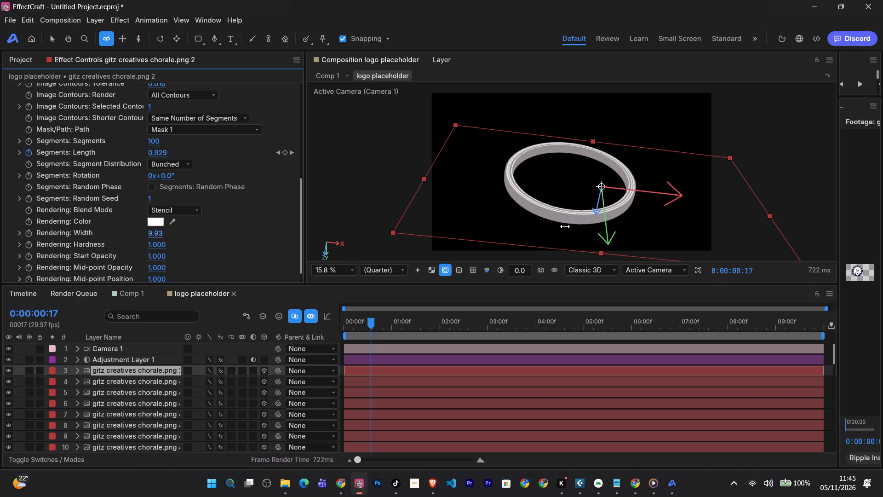
drag(565, 226, 563, 226)
drag(563, 226, 562, 226)
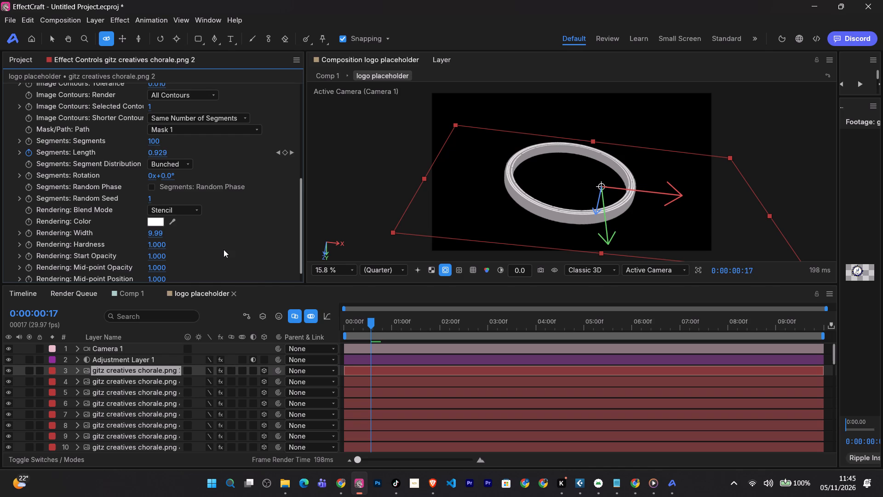
Lower the Vegas effect's Rendering Start Opacity to 0.000 on the topmost logo layer.
scroll(224, 249, down, 1)
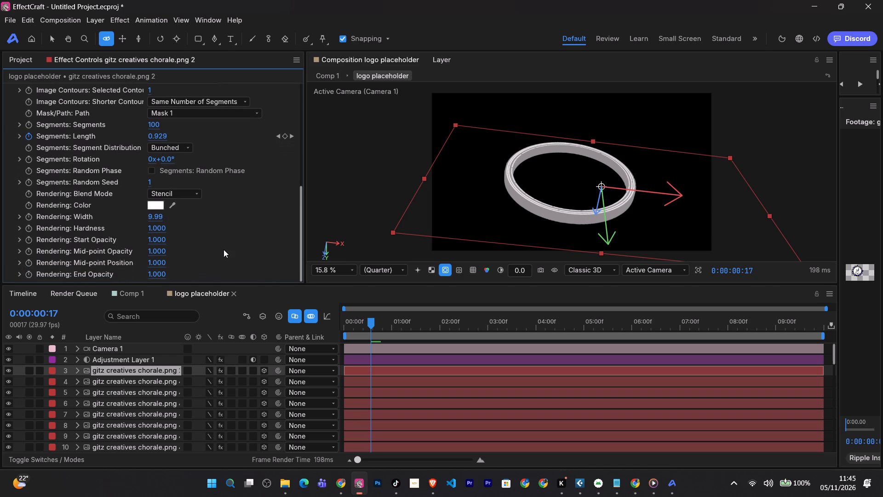
scroll(224, 249, down, 1)
drag(160, 238, 870, 236)
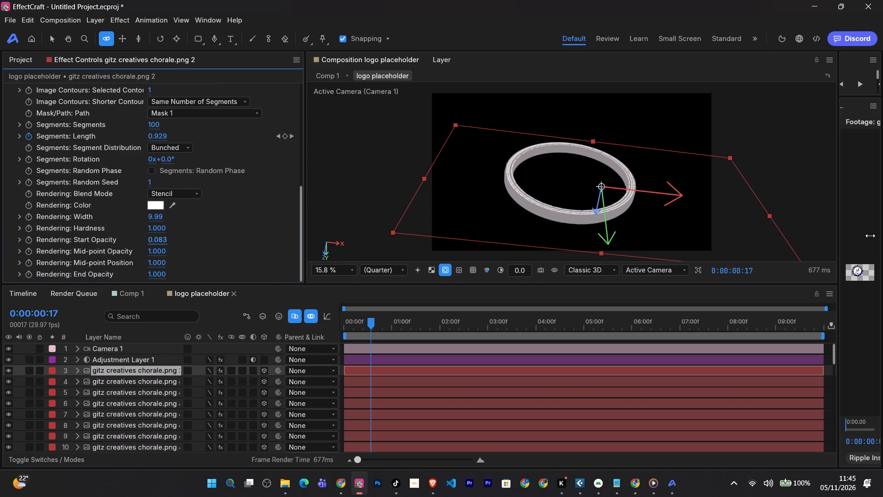
drag(870, 236, 702, 239)
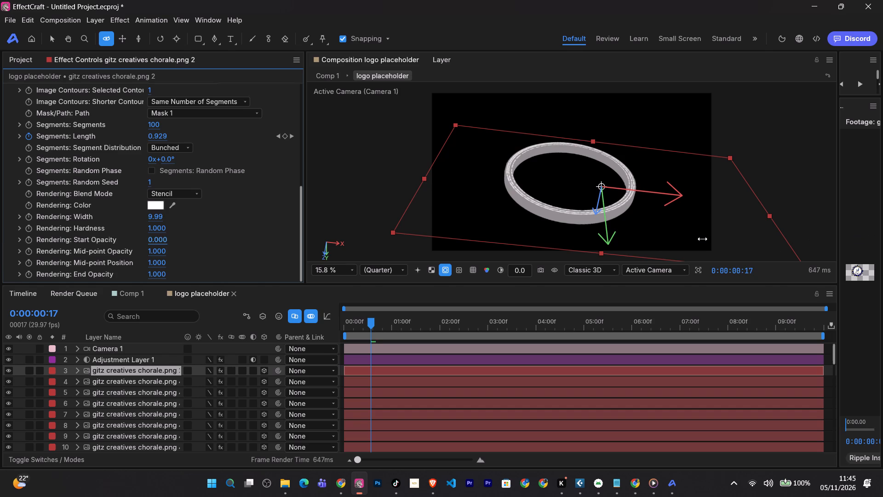
drag(702, 239, 620, 242)
Set the Vegas effect's Rendering Mid-point Position to 0.939 on the topmost logo layer.
drag(164, 258, 150, 262)
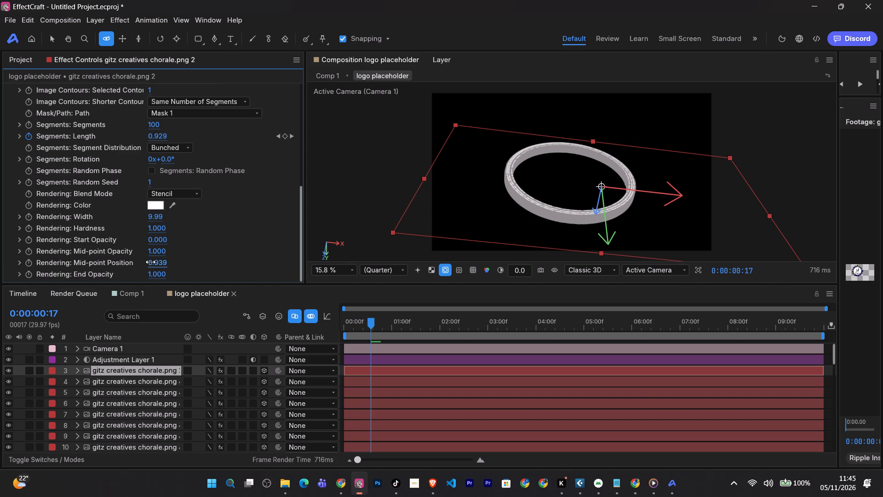
Play a preview of the logo placeholder composition from the current frame with the adjusted stroke.
key(space)
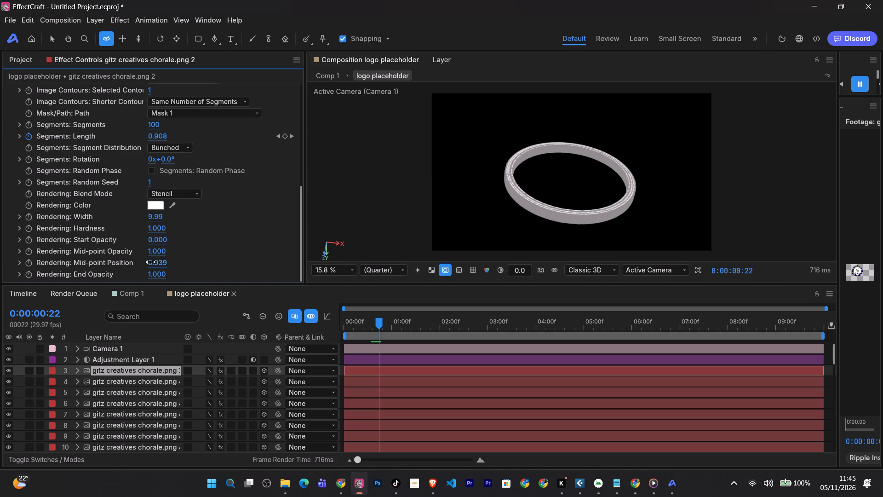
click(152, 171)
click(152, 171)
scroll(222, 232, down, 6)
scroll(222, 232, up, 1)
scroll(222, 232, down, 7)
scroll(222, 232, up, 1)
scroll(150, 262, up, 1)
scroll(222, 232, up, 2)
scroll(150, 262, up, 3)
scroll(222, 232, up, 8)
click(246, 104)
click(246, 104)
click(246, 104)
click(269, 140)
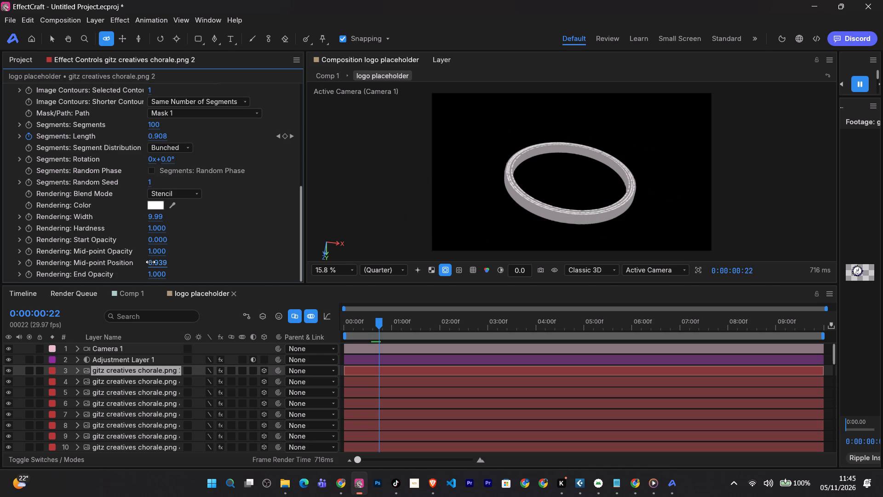